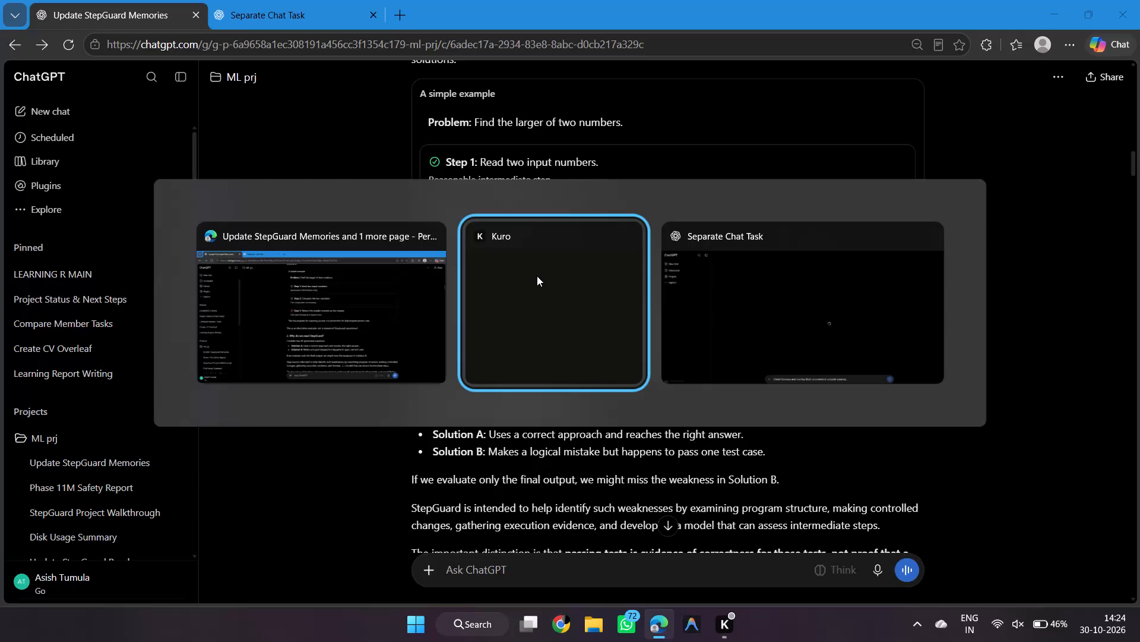
Search the system for Tableau and launch Tableau Public.
key(alt+Tab)
text(tableay=)
key(BackSpace)
key(BackSpace)
key(u)
key(Return)
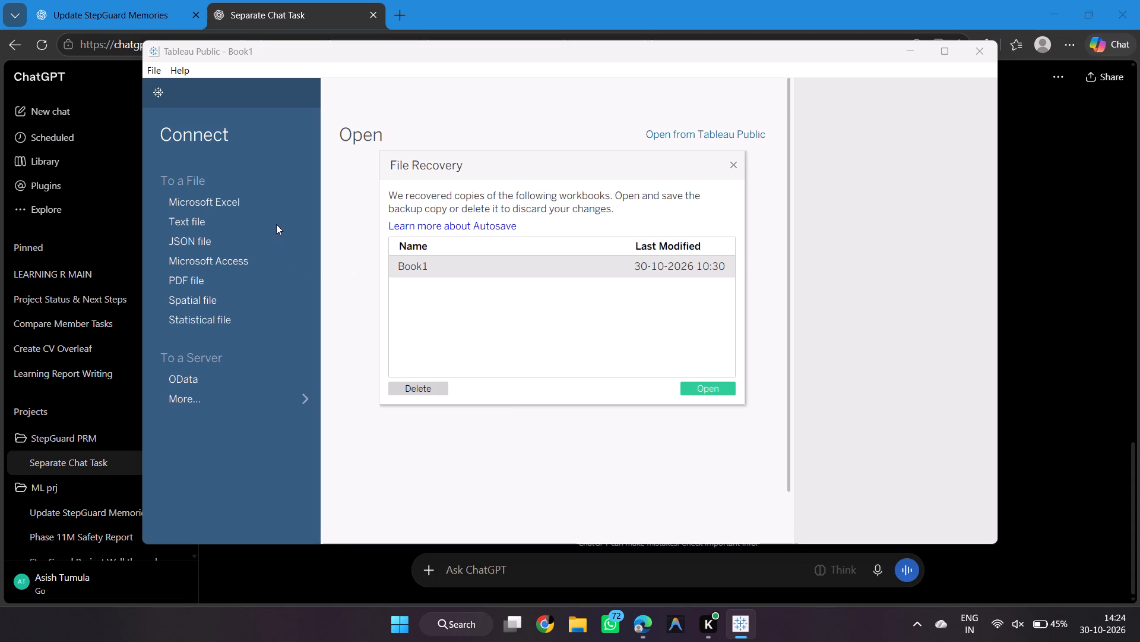
Dismiss the File Recovery dialog without opening or deleting the recovered Book1.
click(262, 196)
double_click(150, 70)
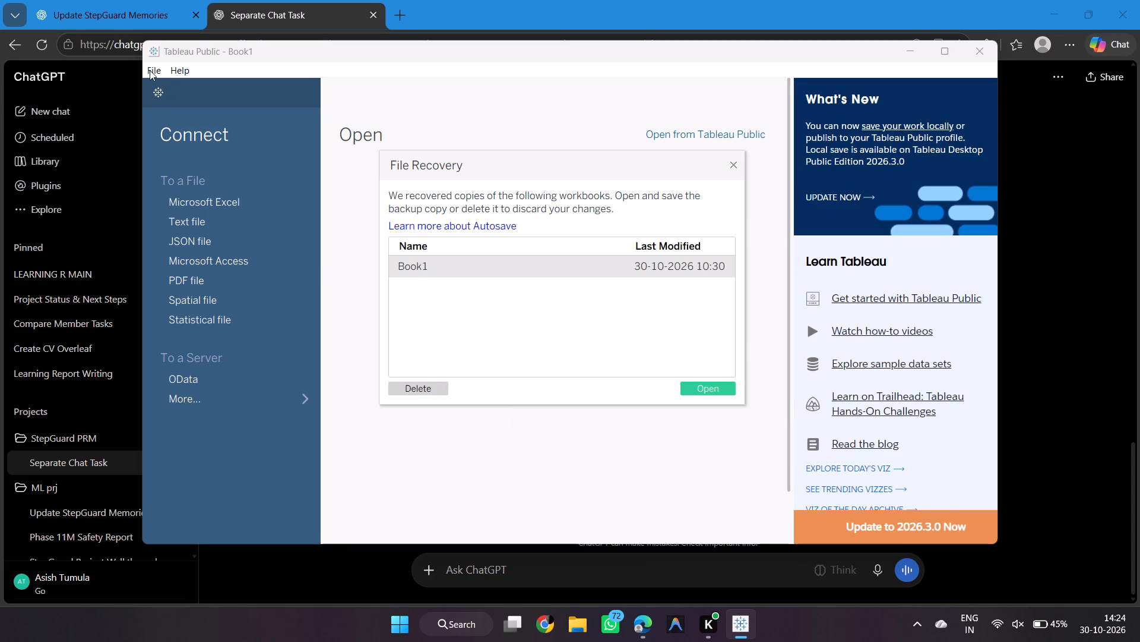
drag(150, 70, 530, 276)
click(741, 165)
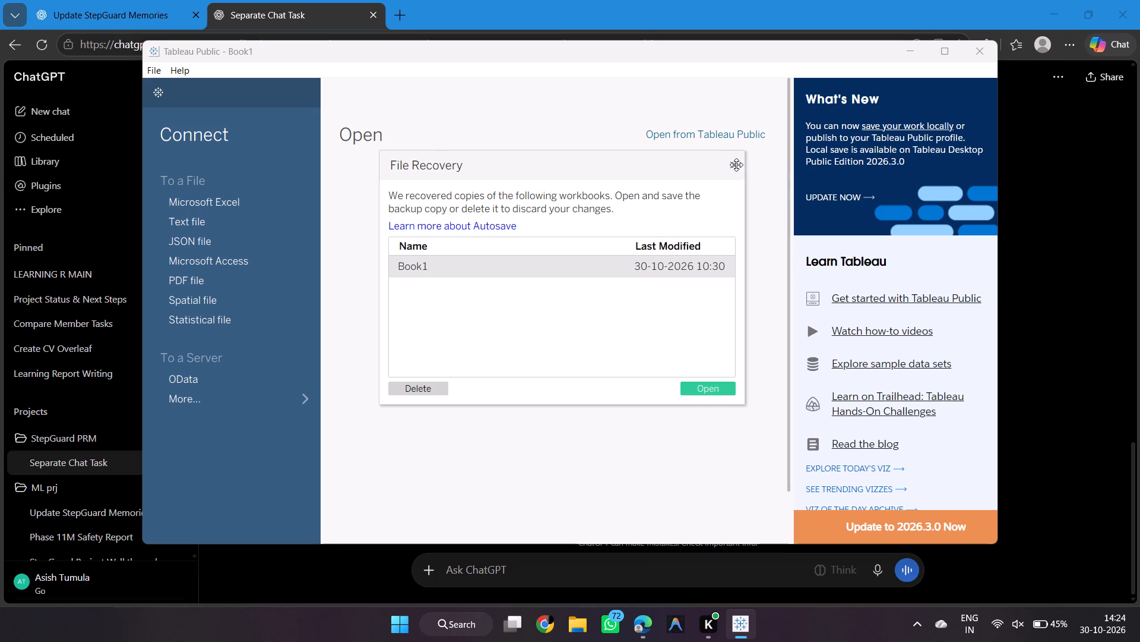
triple_click(736, 165)
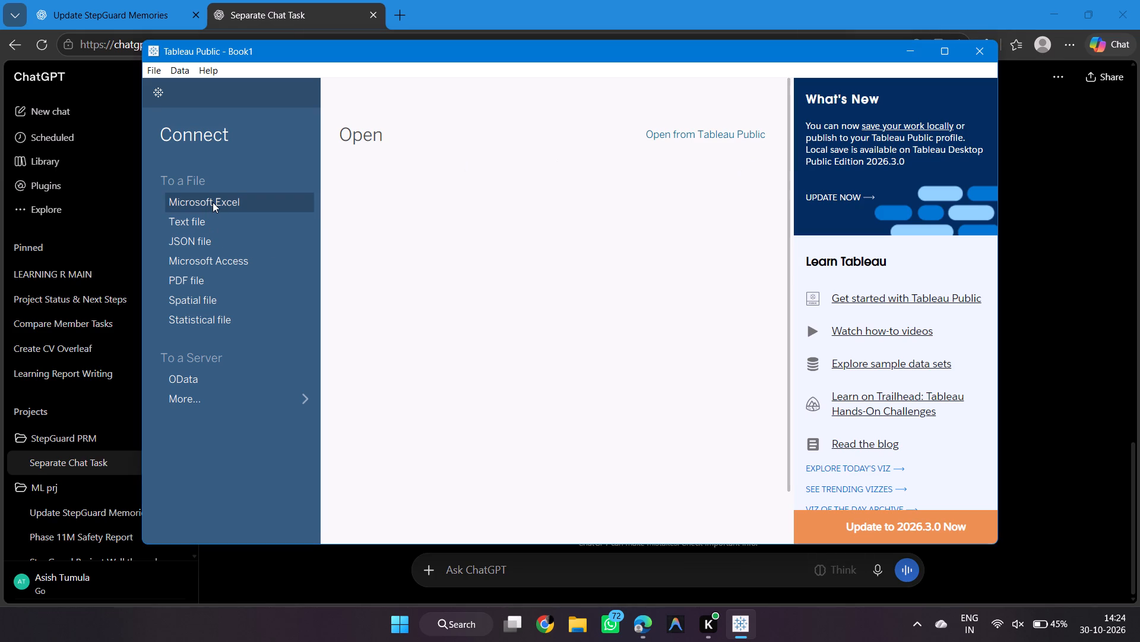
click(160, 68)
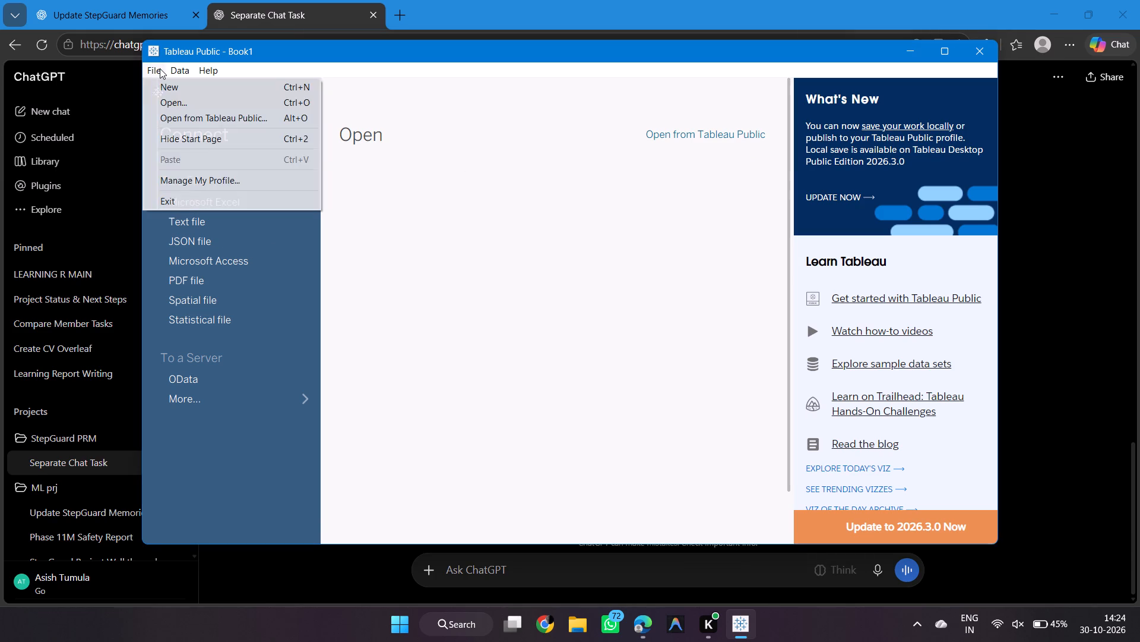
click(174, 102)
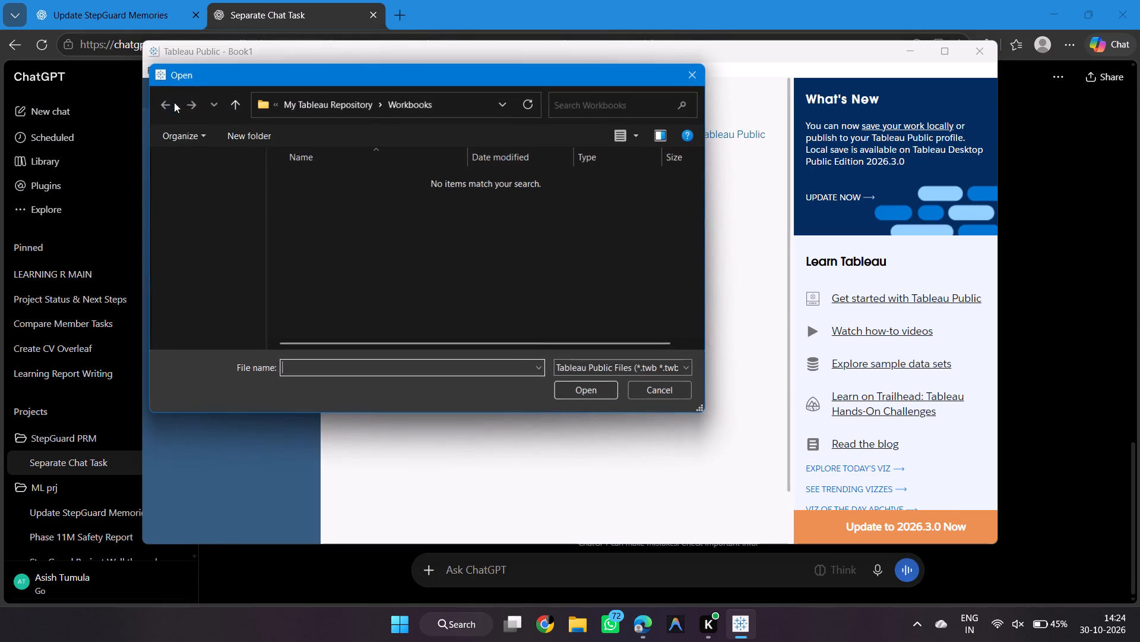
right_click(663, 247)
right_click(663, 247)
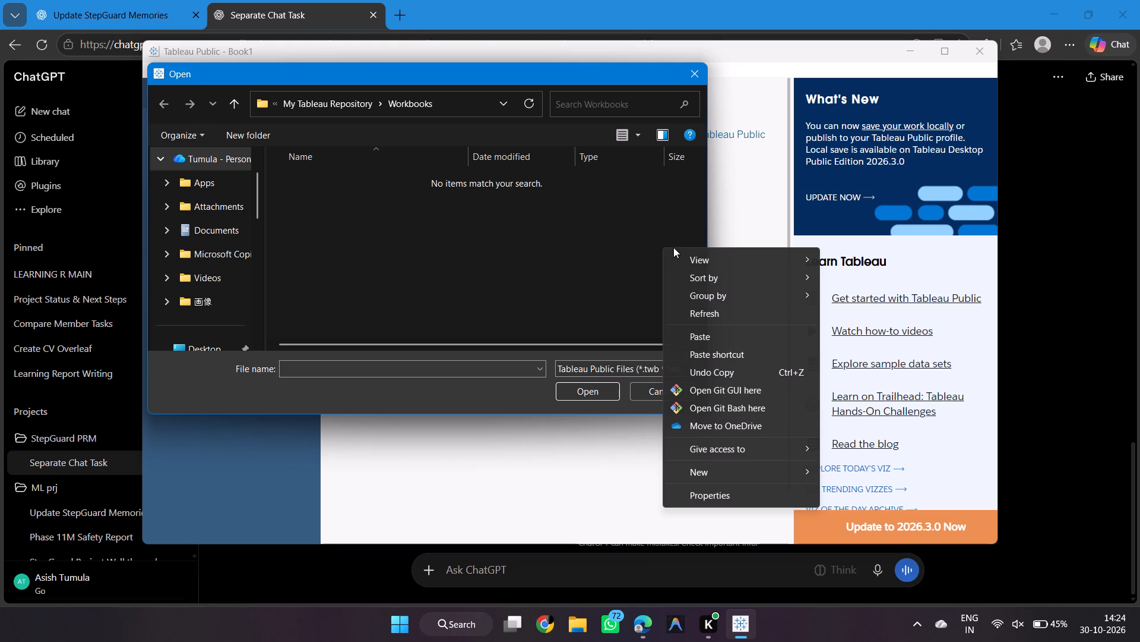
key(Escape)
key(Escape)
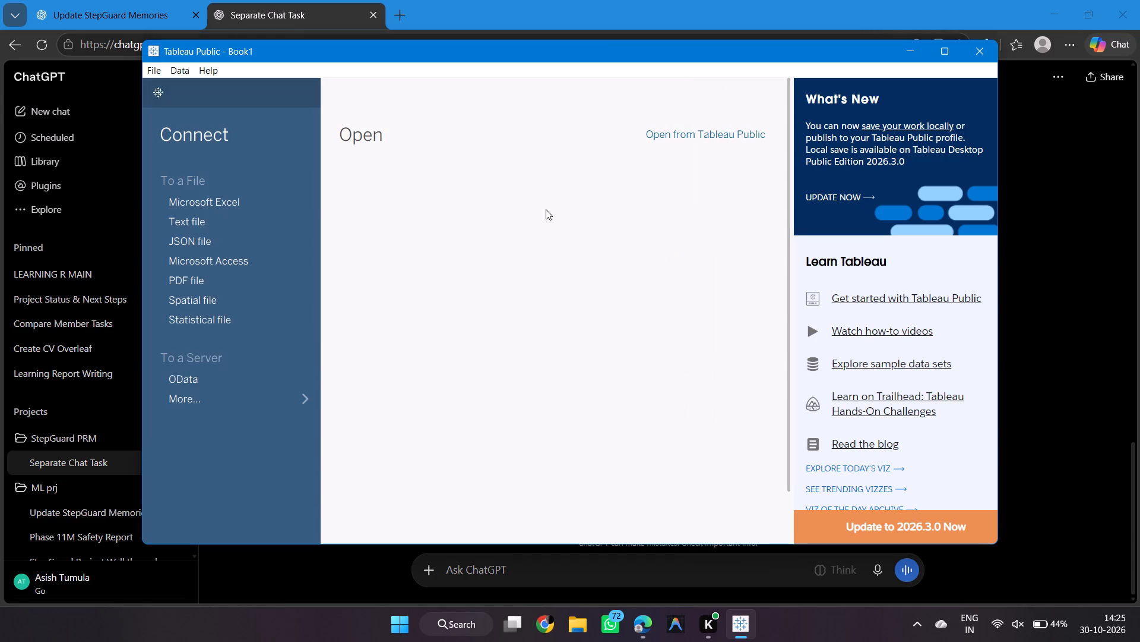
Connect to the Microsoft Excel workbook sample_-_superstore (1).
click(211, 199)
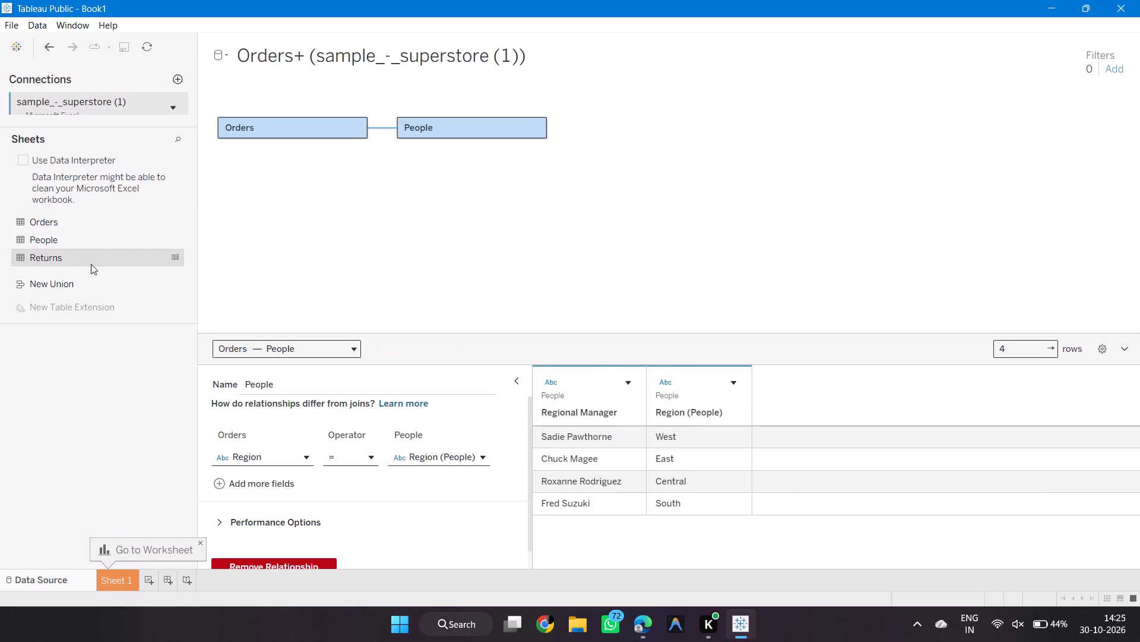
drag(91, 264, 324, 263)
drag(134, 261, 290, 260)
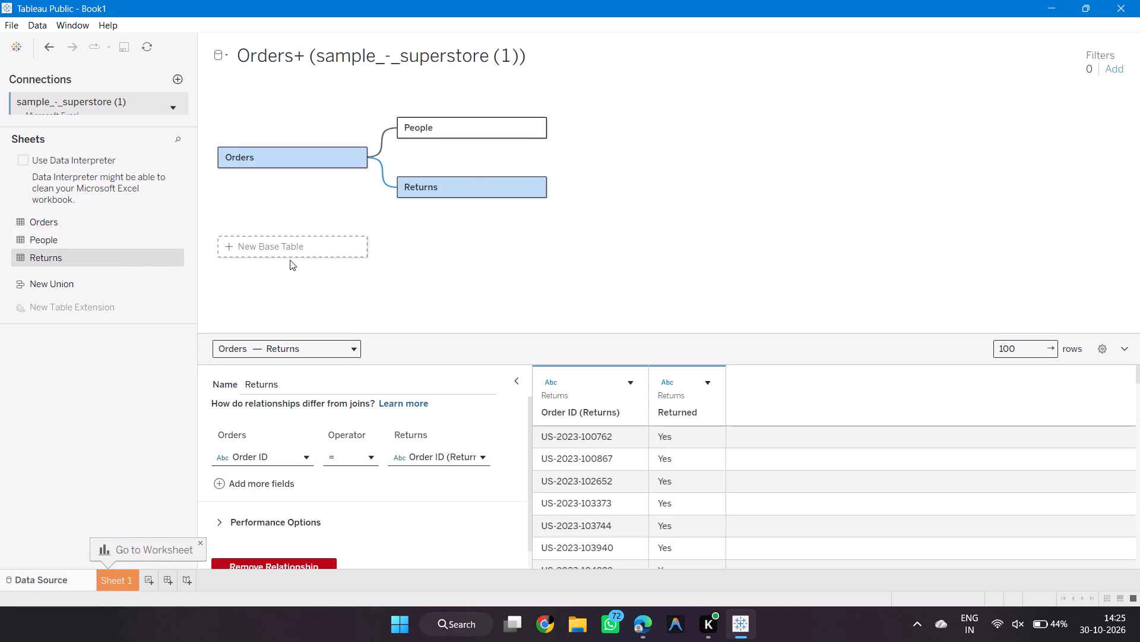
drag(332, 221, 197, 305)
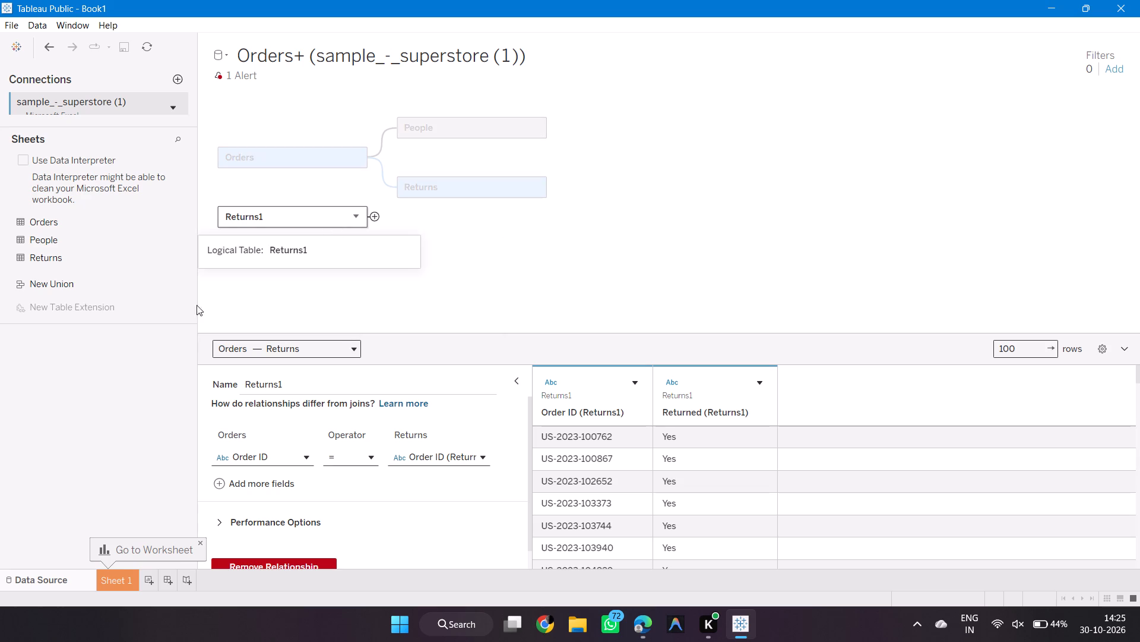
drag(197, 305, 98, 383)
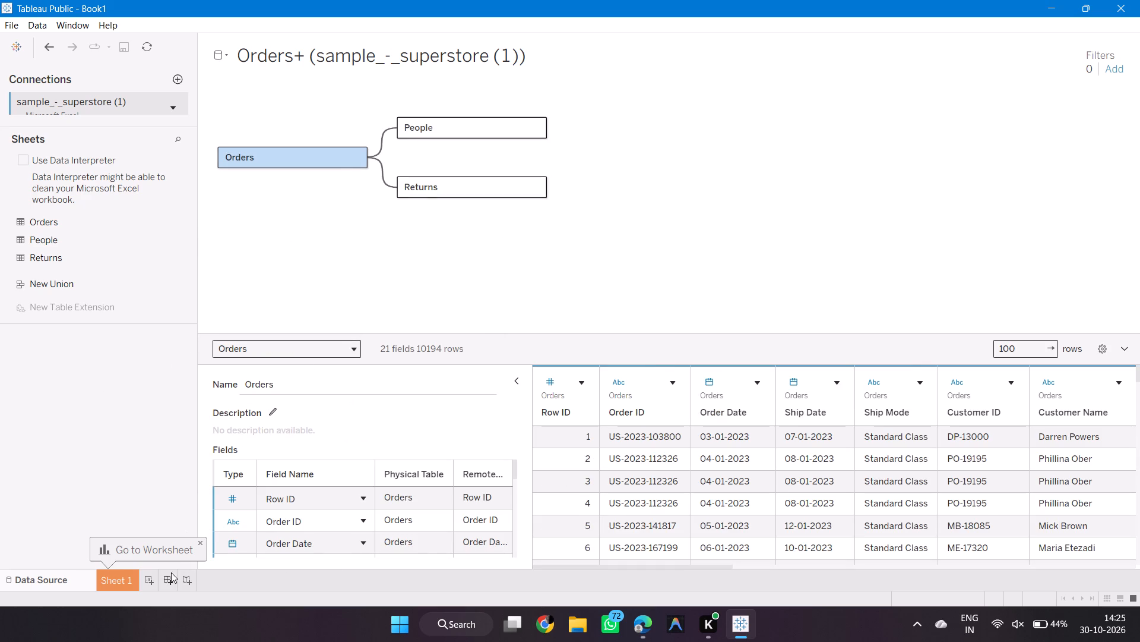
Add a new worksheet to the workbook.
click(153, 580)
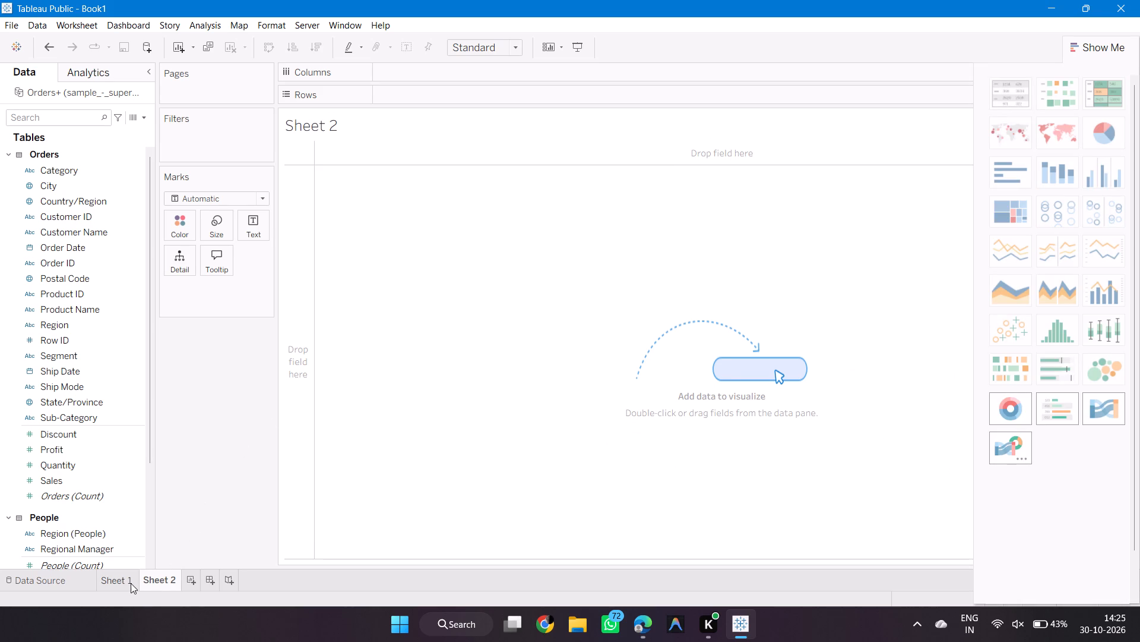
Rename the Sheet 1 worksheet as Bar.
click(131, 583)
right_click(131, 583)
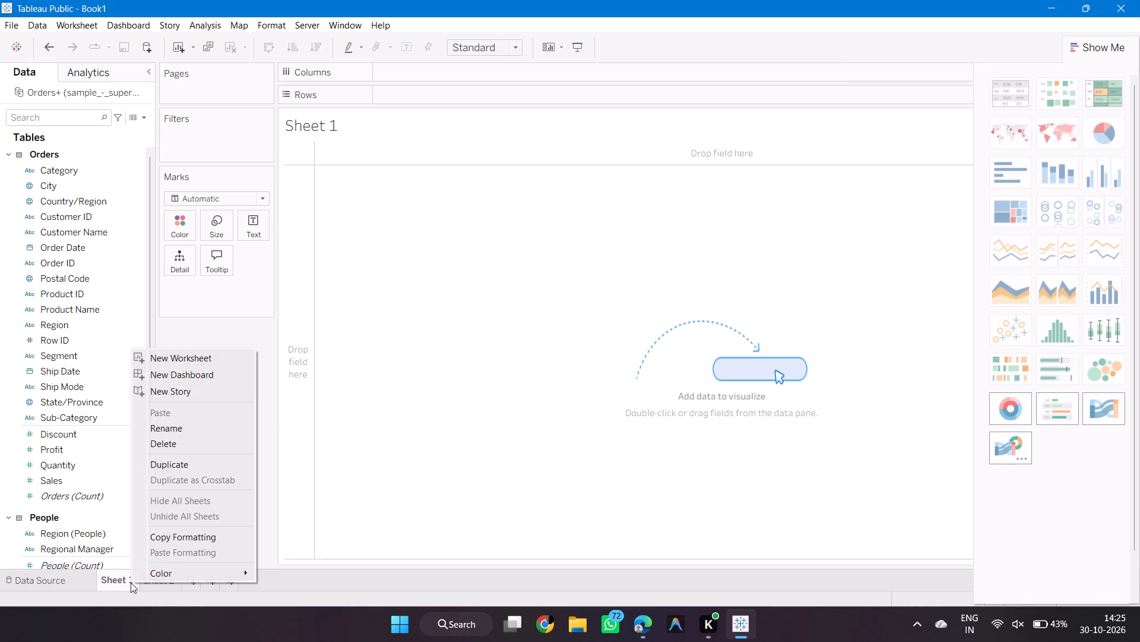
key(r)
text(Bar')
key(BackSpace)
key(Return)
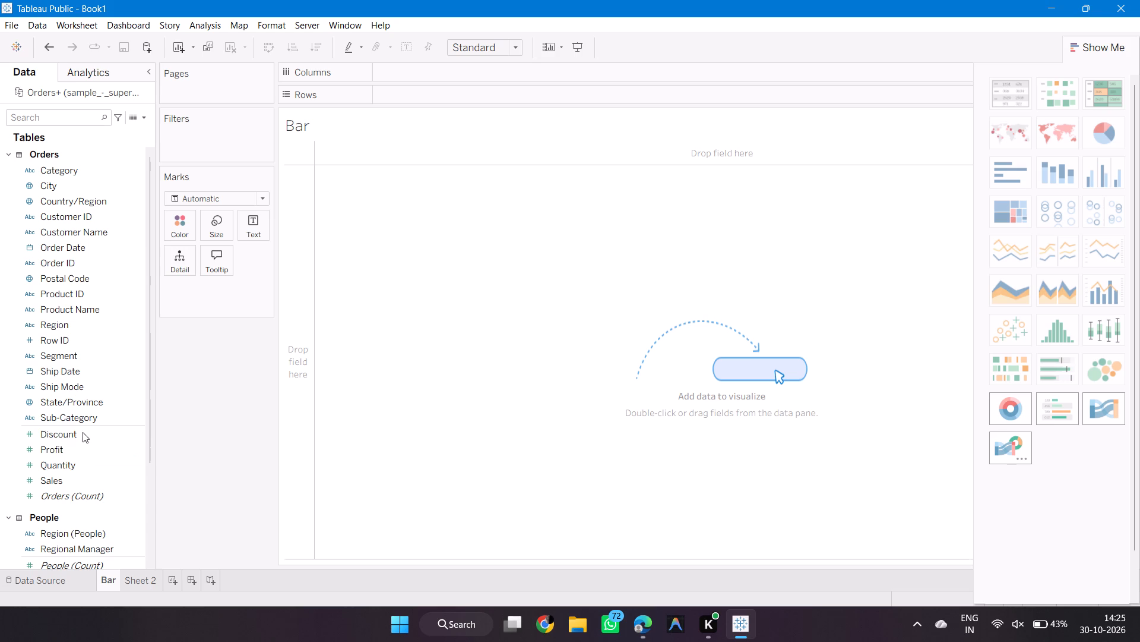
Plot yearly sales on the Bar sheet, with Order Date on Columns and Sales on Rows.
click(68, 246)
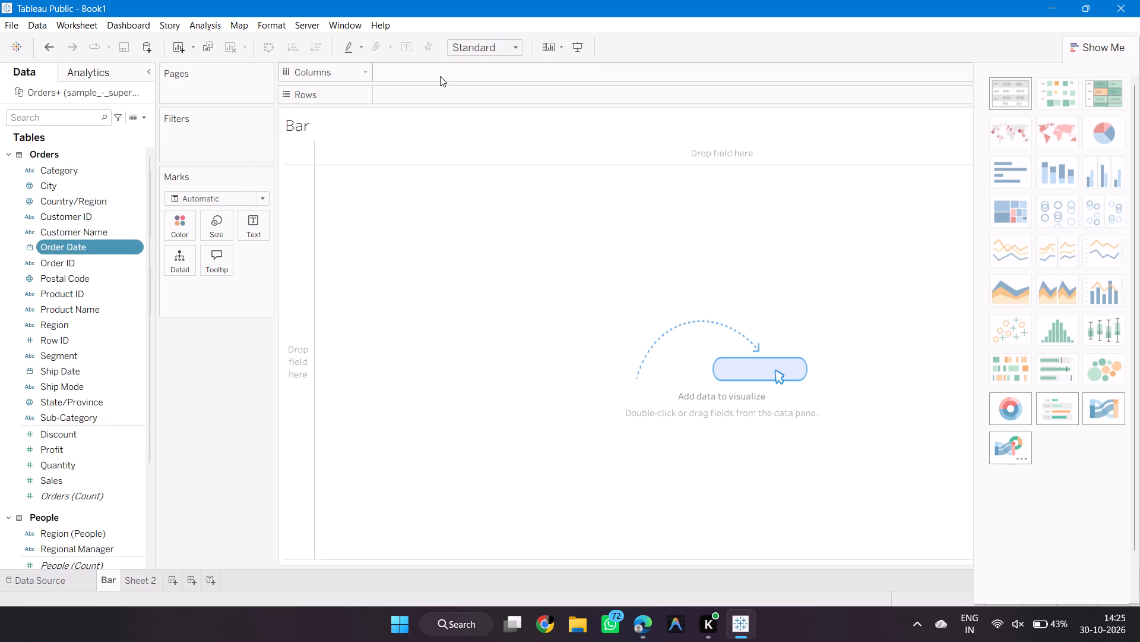
drag(62, 245, 417, 80)
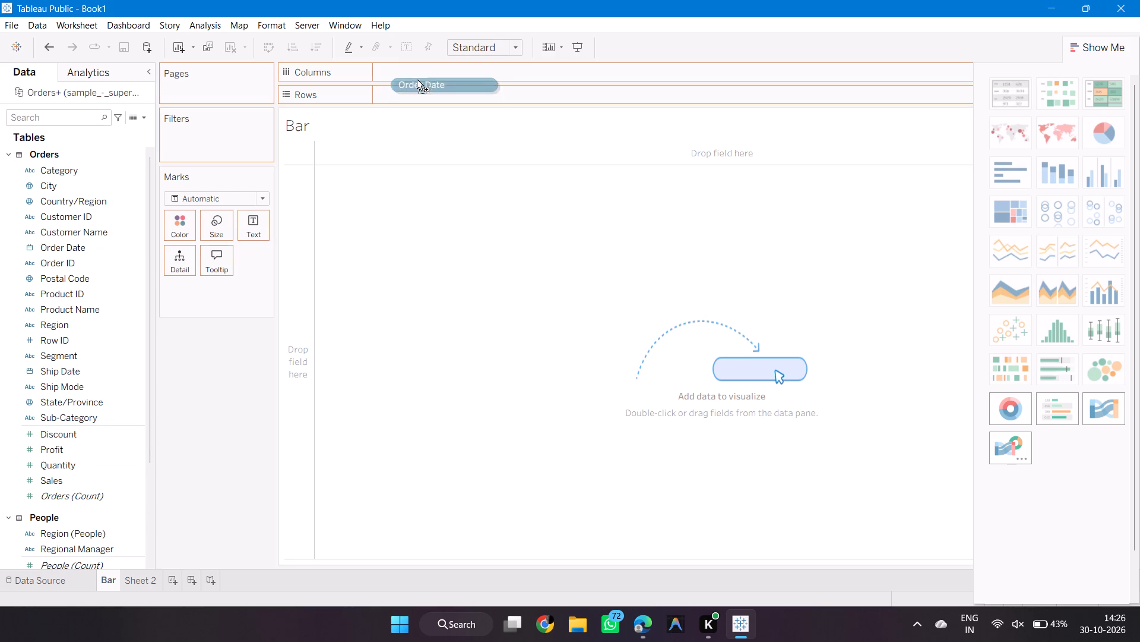
drag(417, 80, 416, 78)
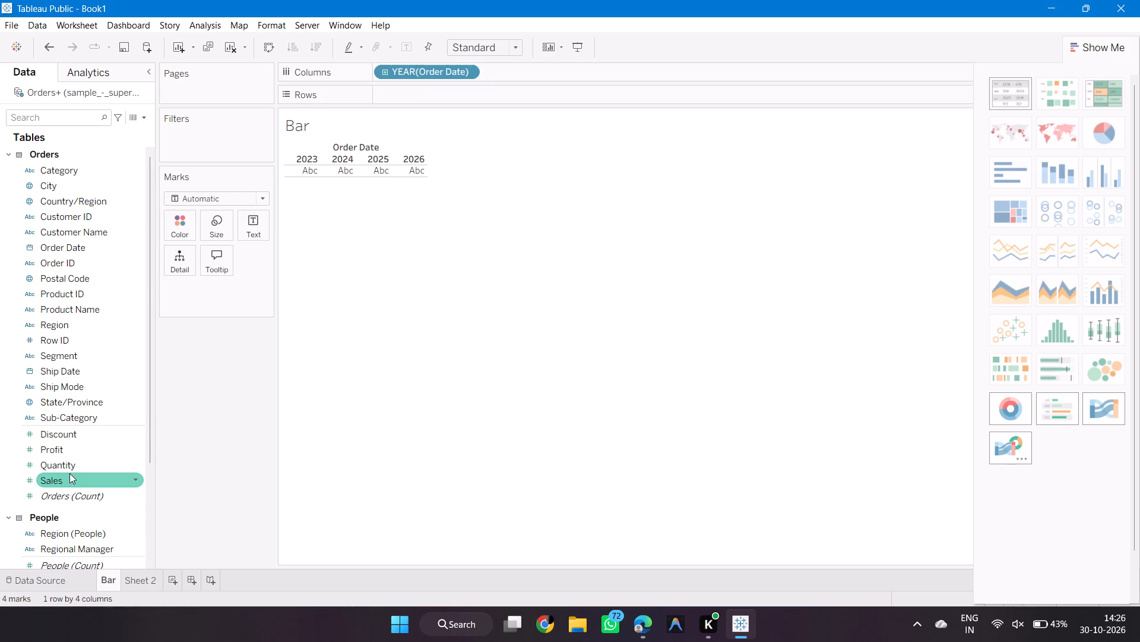
drag(68, 476, 517, 99)
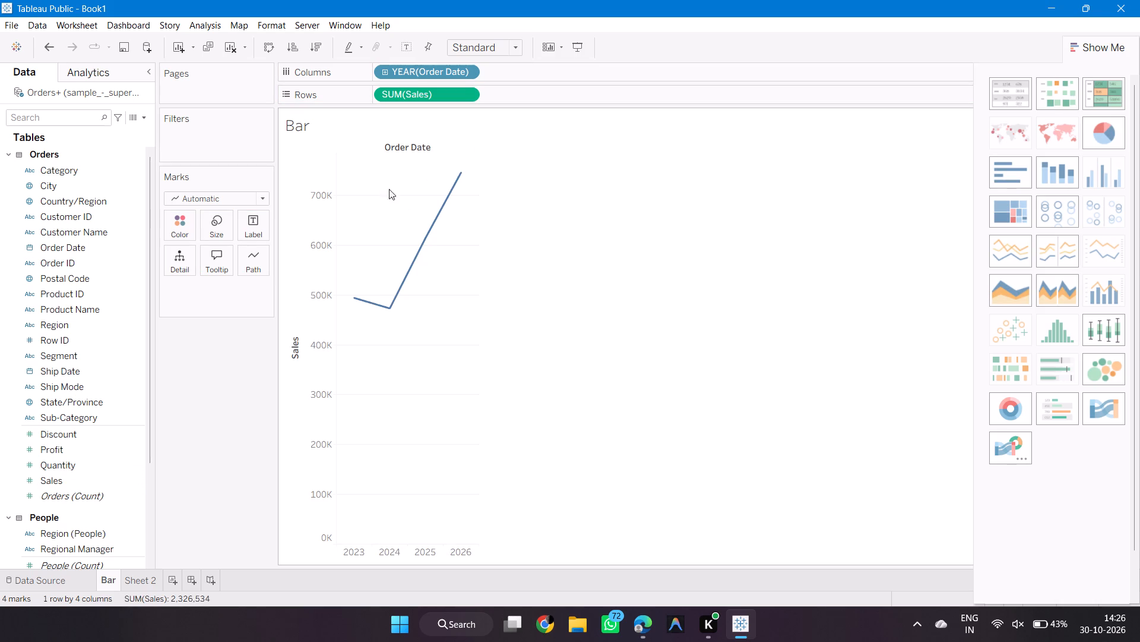
Convert the line chart with the stacked bar type and return YEAR(Order Date) from the color marks to Columns.
click(1057, 163)
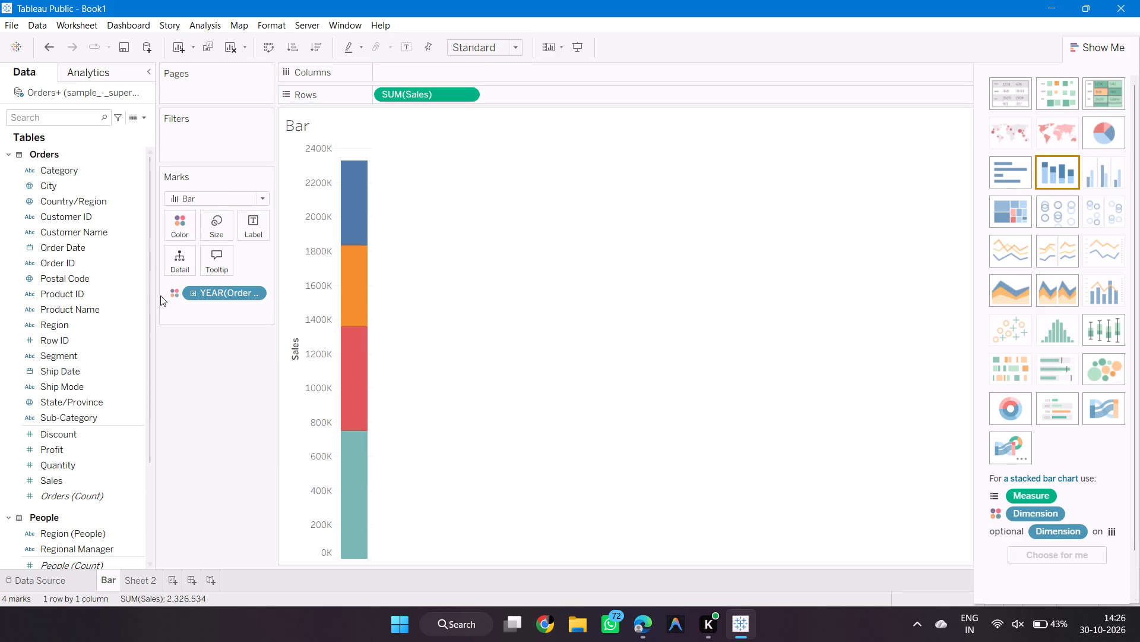
drag(204, 295, 435, 70)
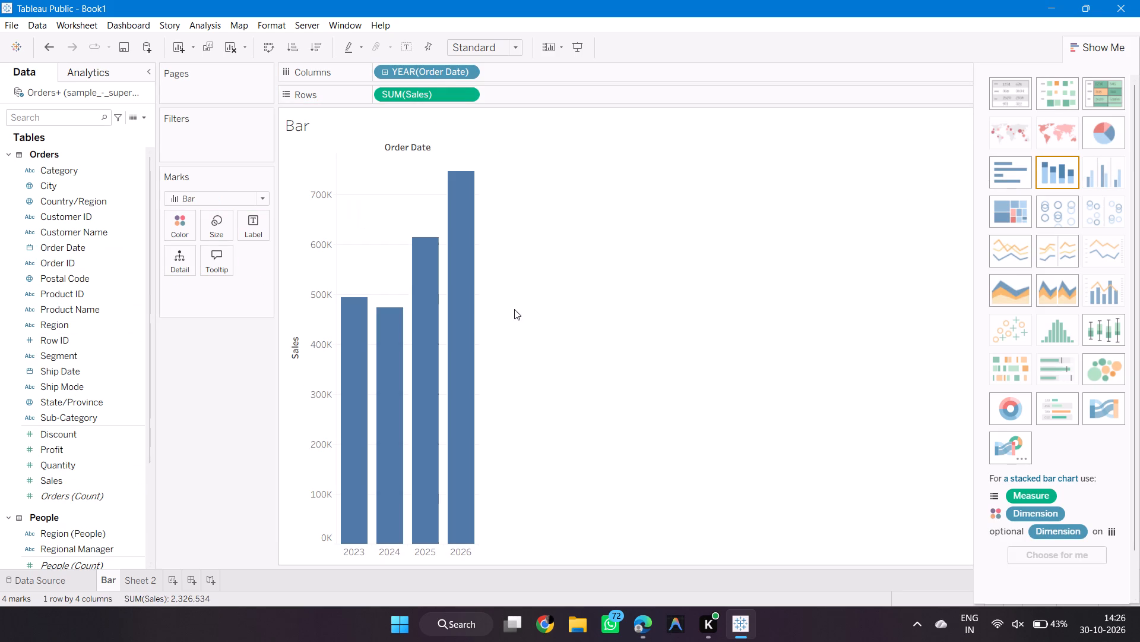
Set the color of the sales bars to orange.
click(180, 235)
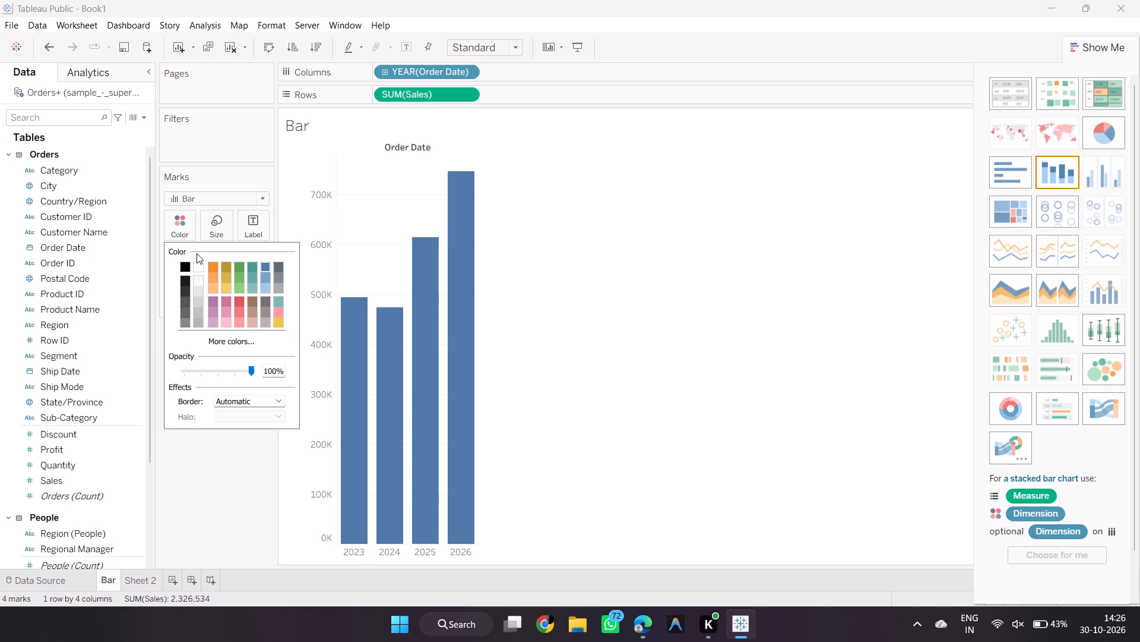
click(215, 270)
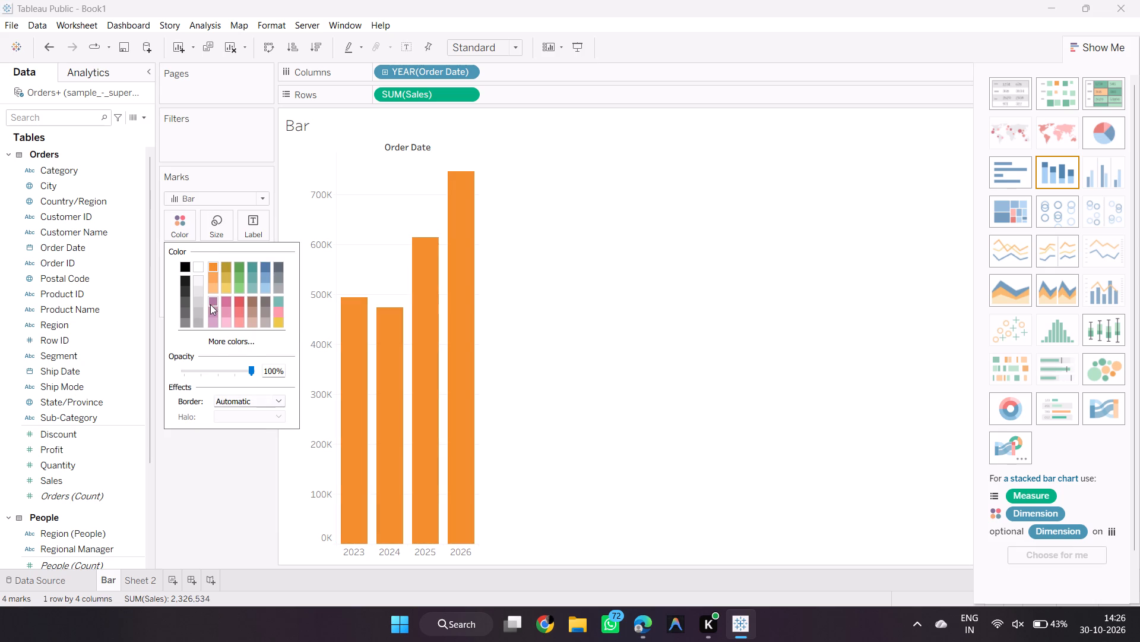
click(256, 452)
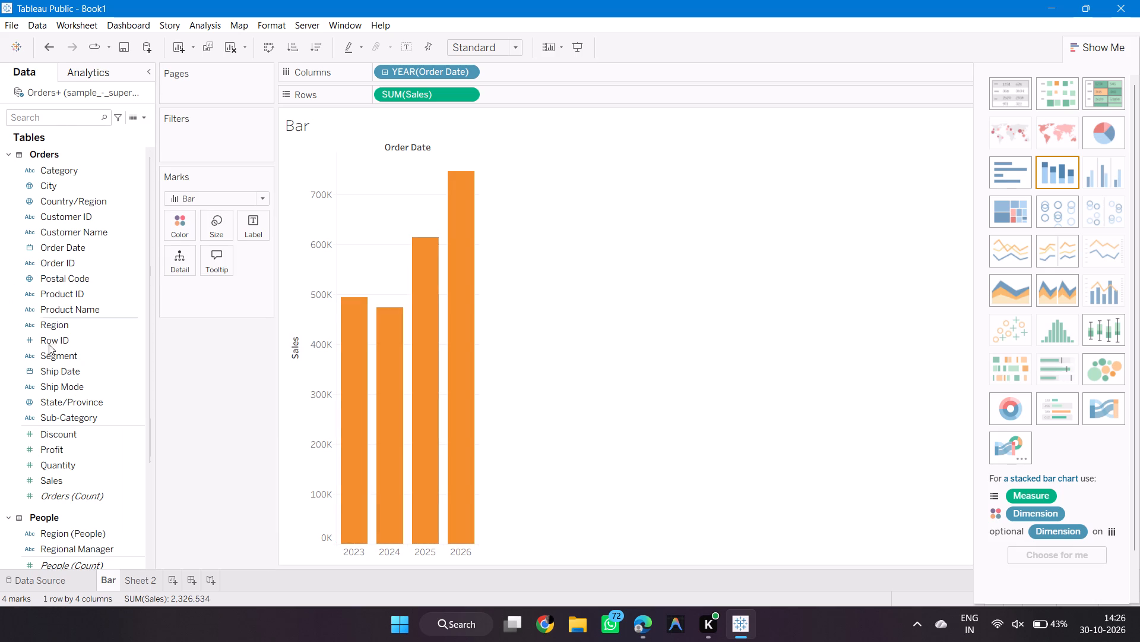
Save the workbook as Book1 in the Workbooks folder, in Tableau Workbook (*.twb) format.
click(13, 26)
click(13, 26)
click(13, 26)
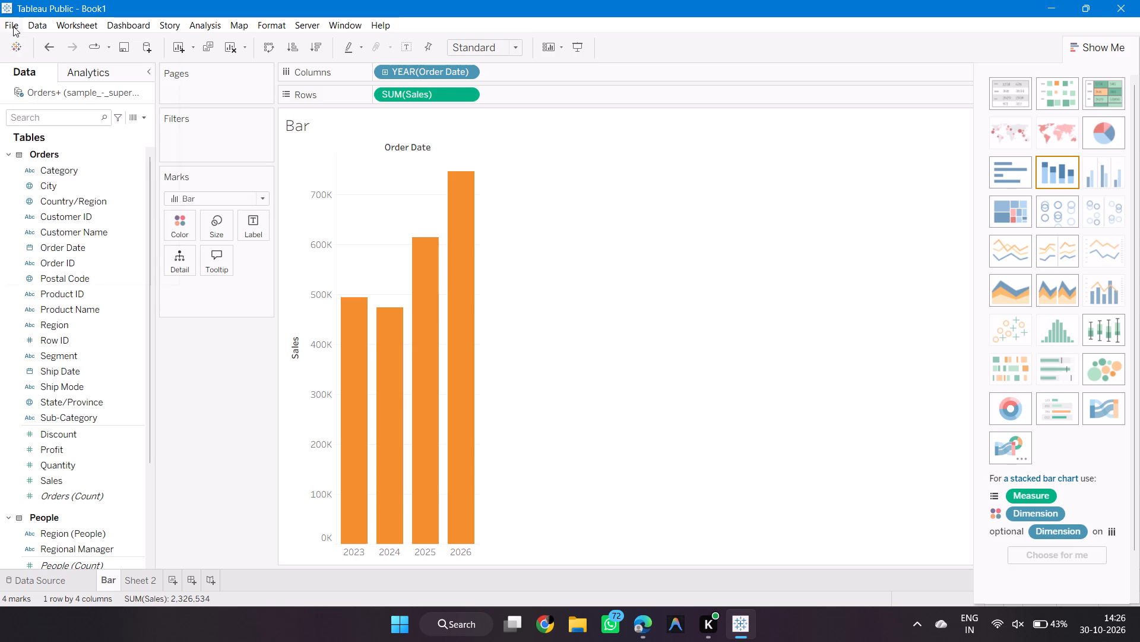
click(69, 106)
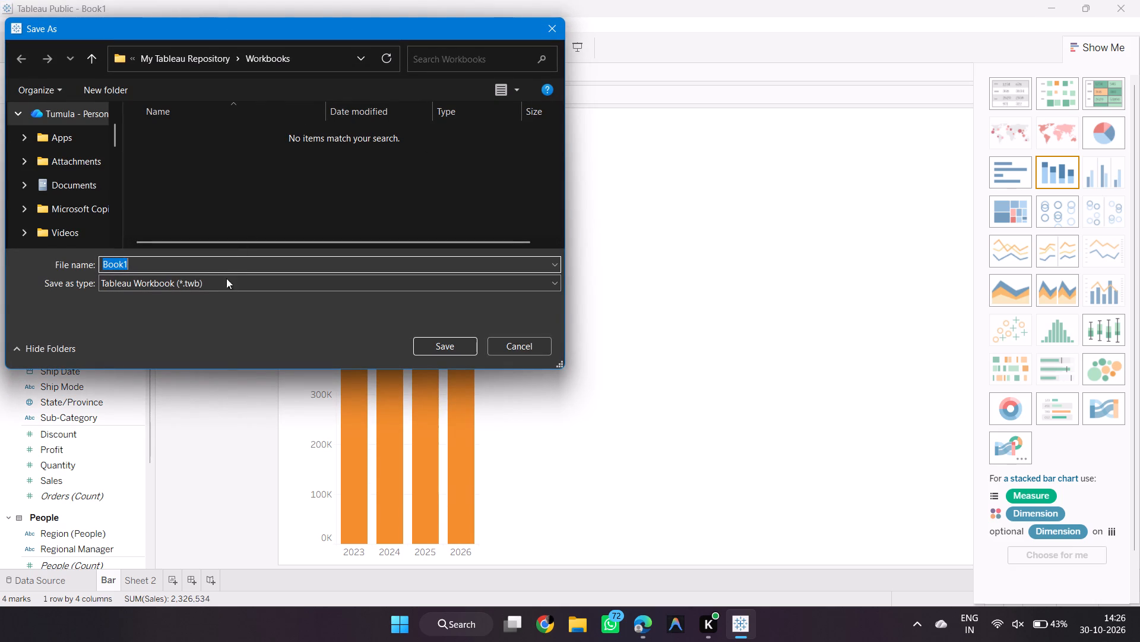
click(219, 283)
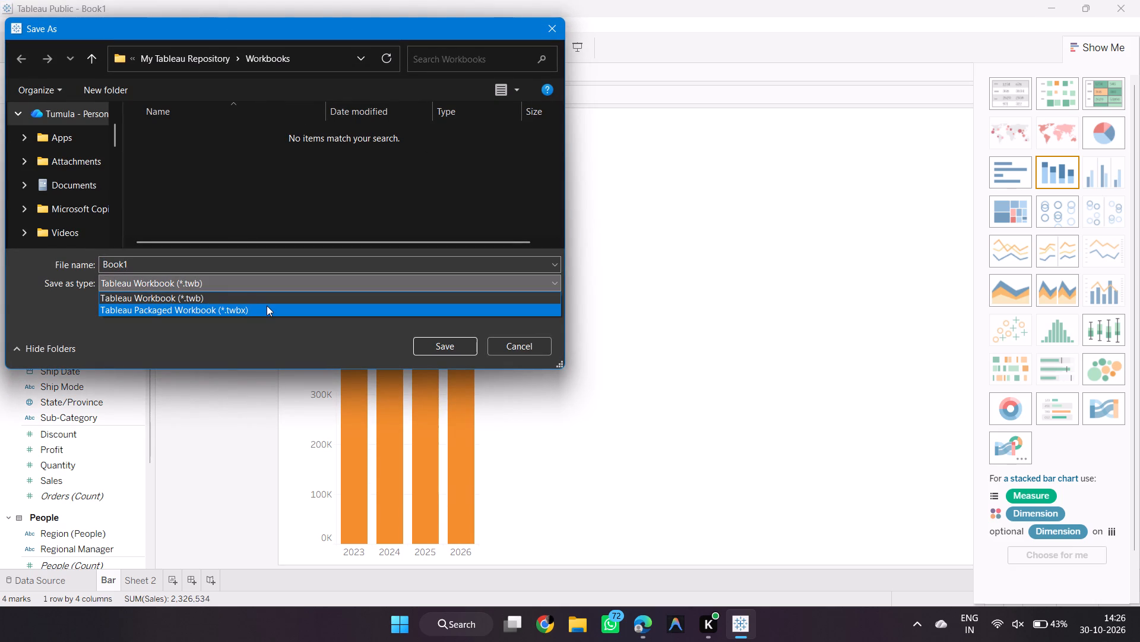
click(248, 294)
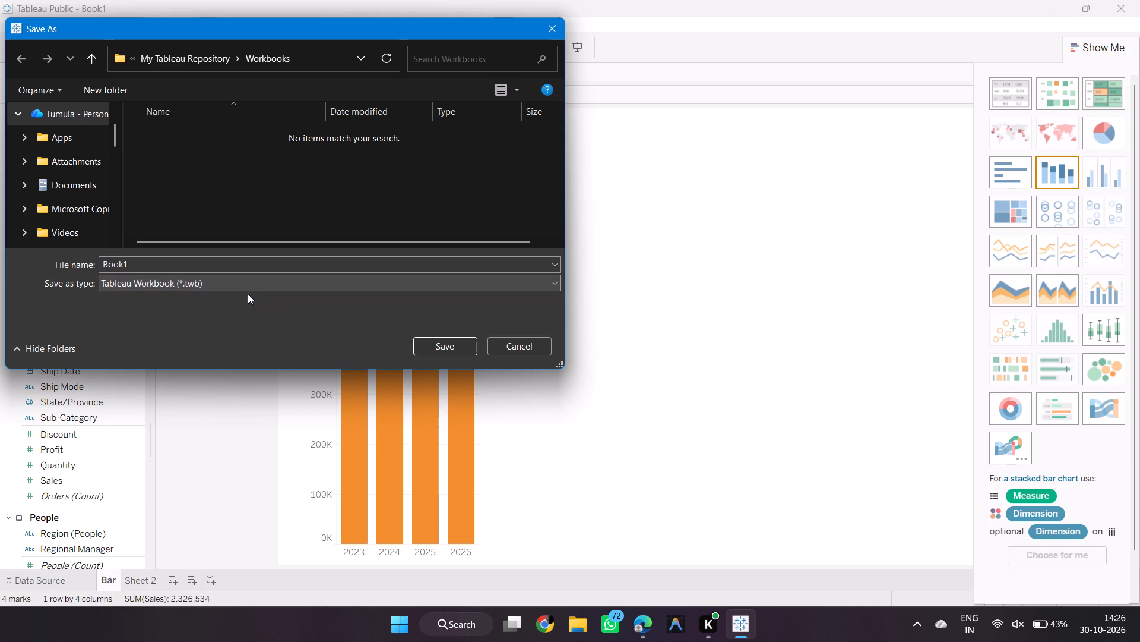
click(429, 343)
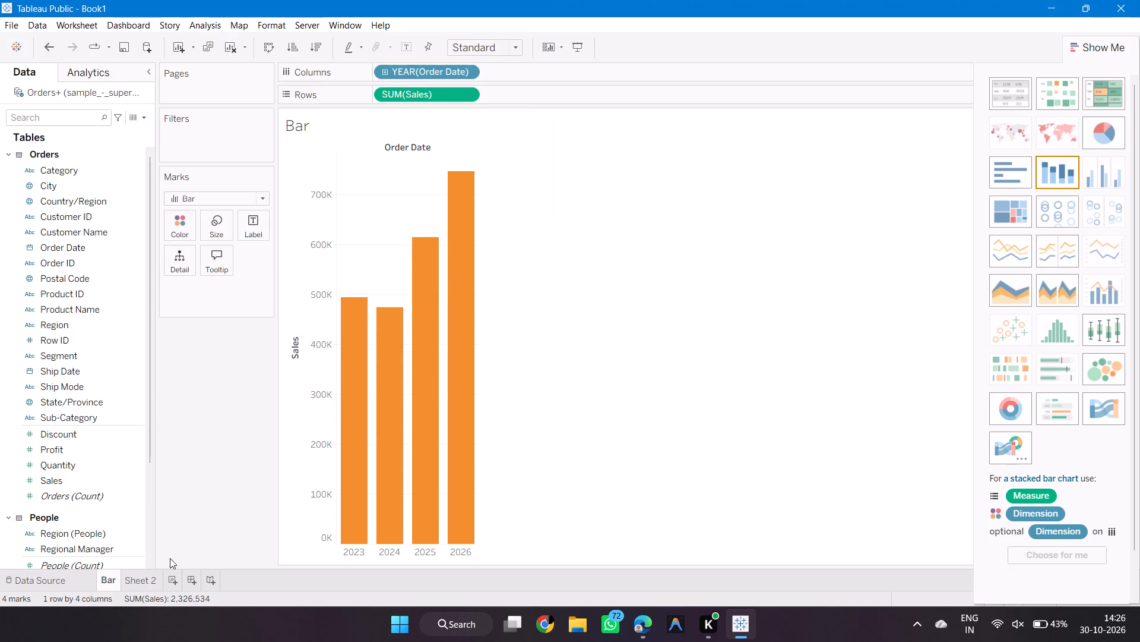
Switch to the empty Sheet 2 worksheet.
click(149, 578)
key(t)
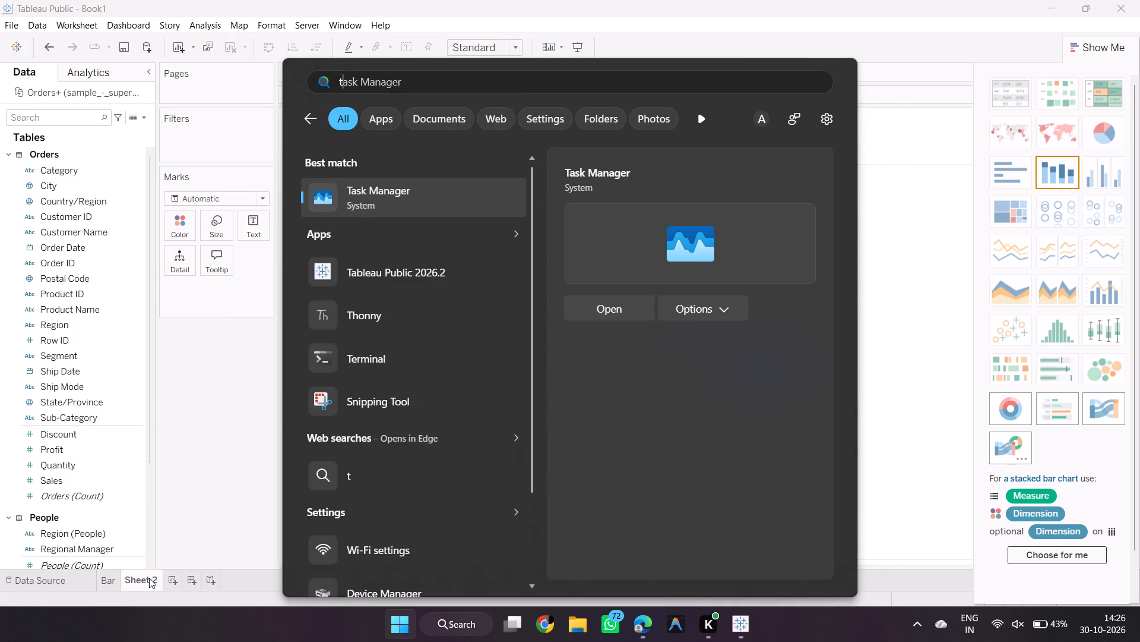
key(BackSpace)
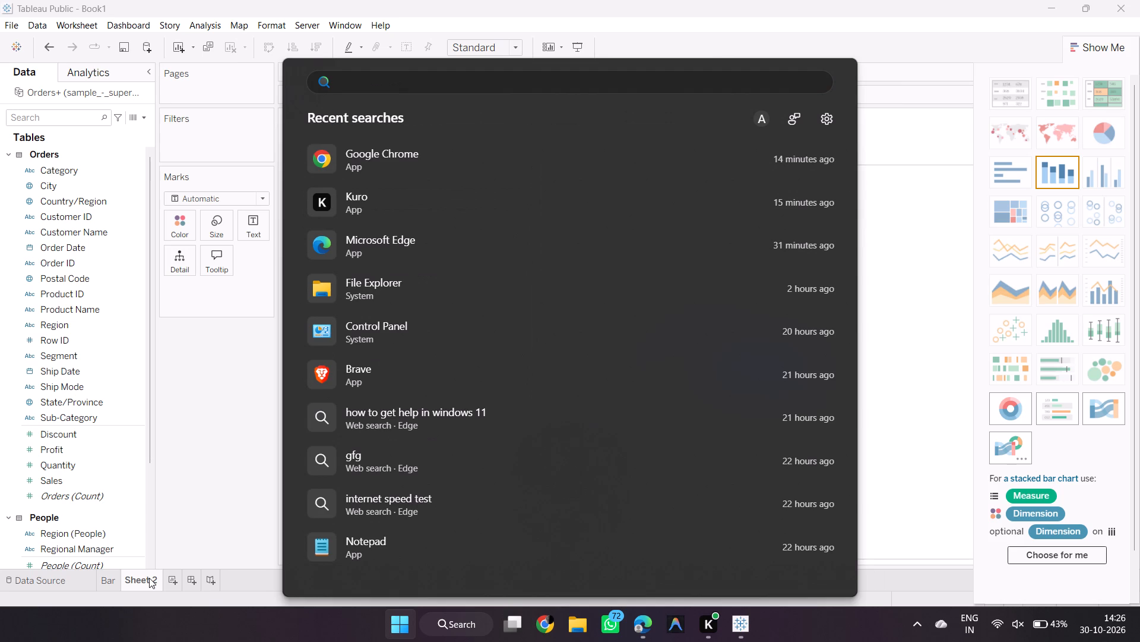
In File Explorer, open the Mod III & IV presentation from the Tableau PPTs folder under Documents, 5th SEM.
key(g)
key(BackSpace)
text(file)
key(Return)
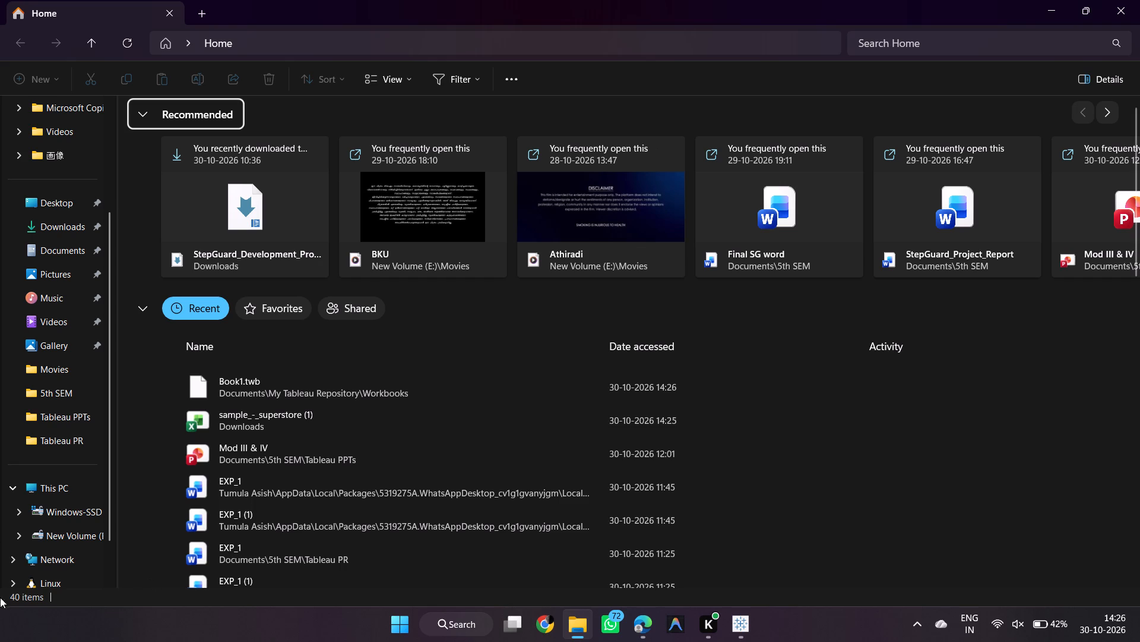
double_click(75, 255)
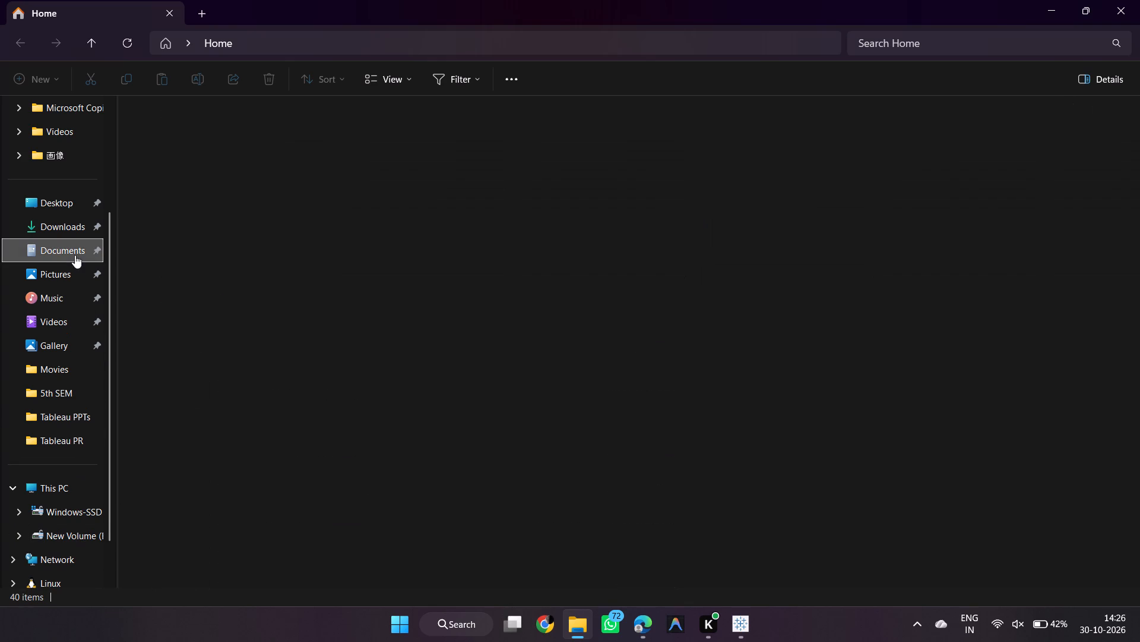
double_click(273, 131)
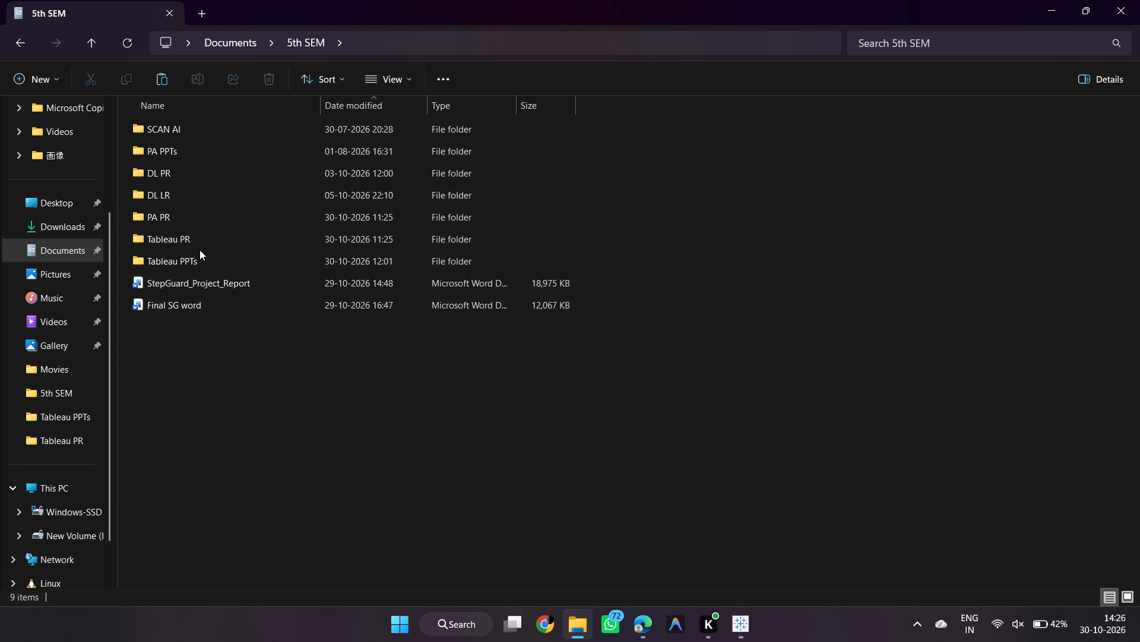
double_click(191, 265)
double_click(205, 150)
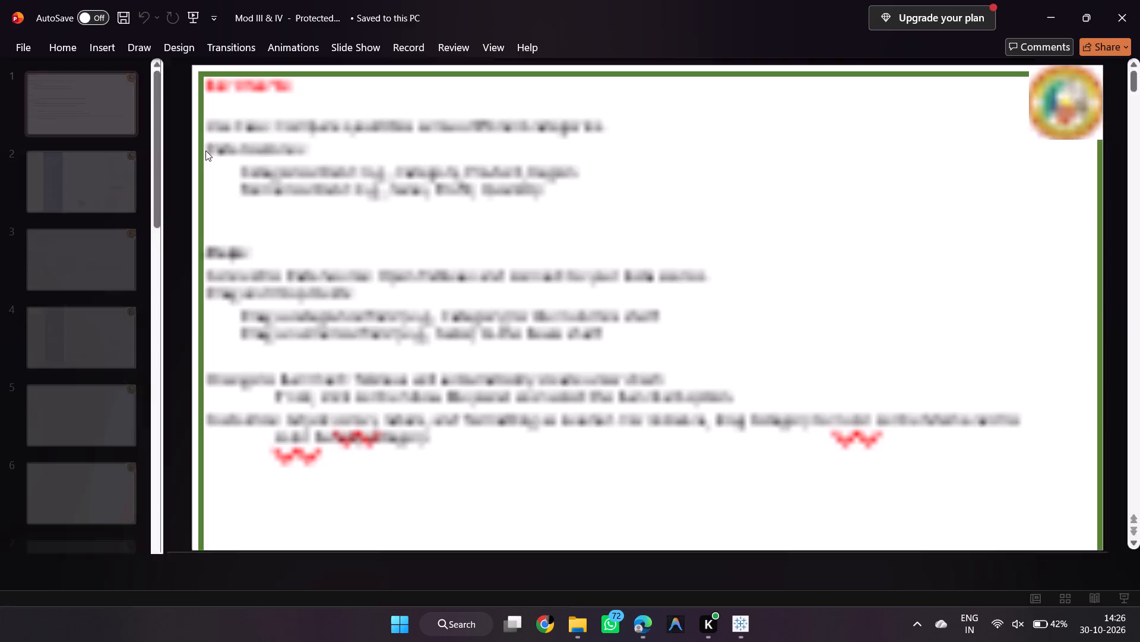
Search the computer for the WhatsApp app to open it.
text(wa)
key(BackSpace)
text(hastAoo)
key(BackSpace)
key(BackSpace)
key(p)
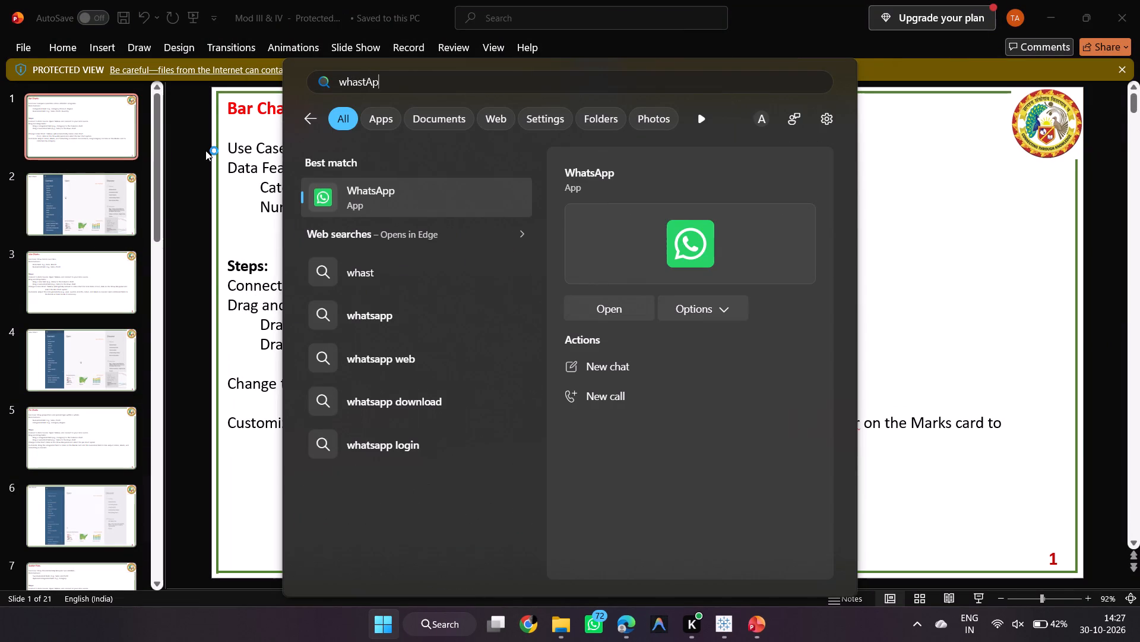
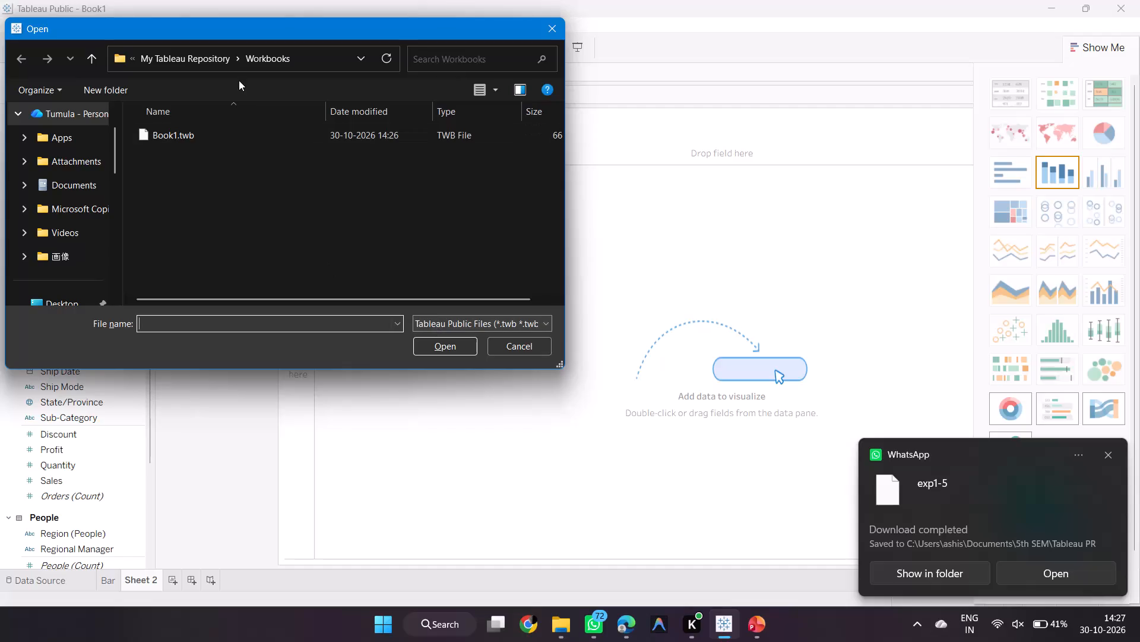
Open the saved Book1.twb workbook from the Workbooks folder.
double_click(221, 135)
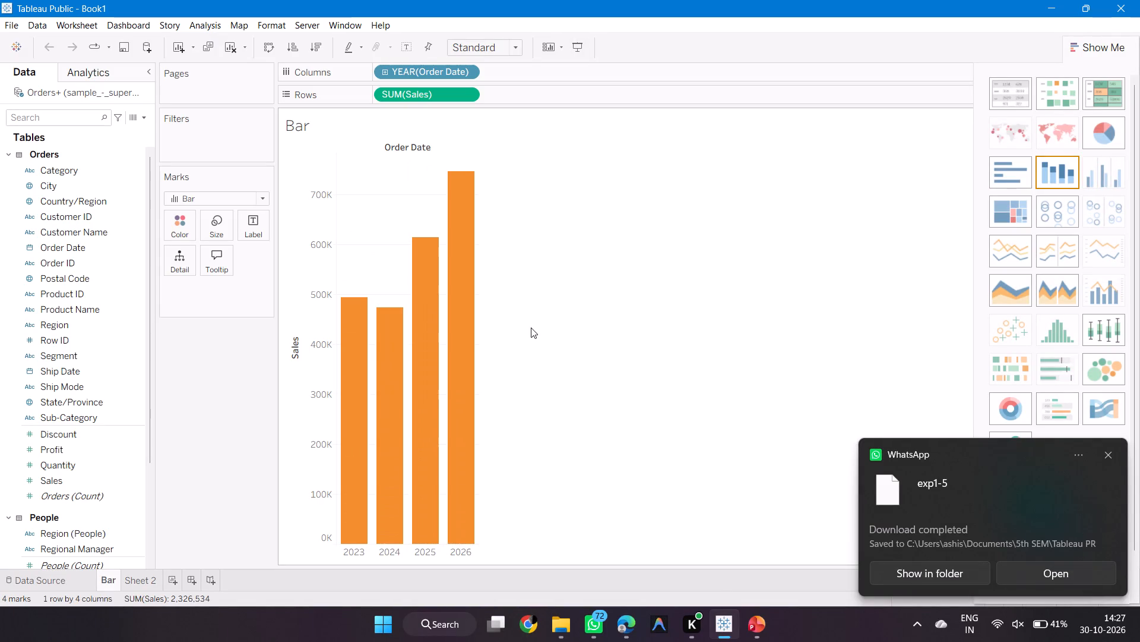
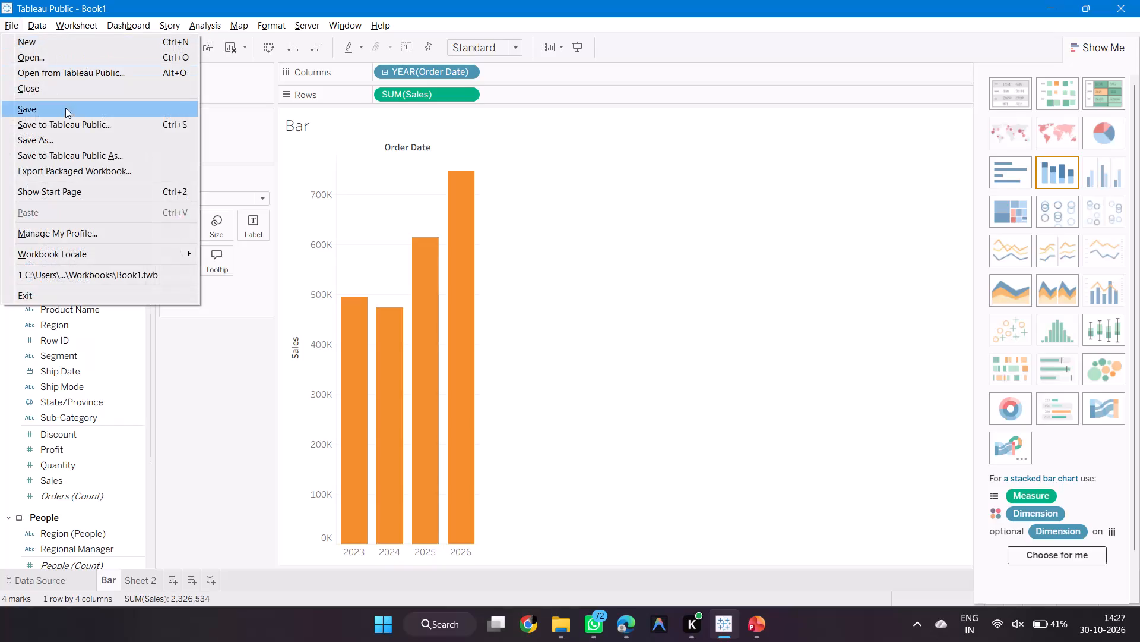
Open the selection of workbooks stored on Tableau Public.
click(70, 76)
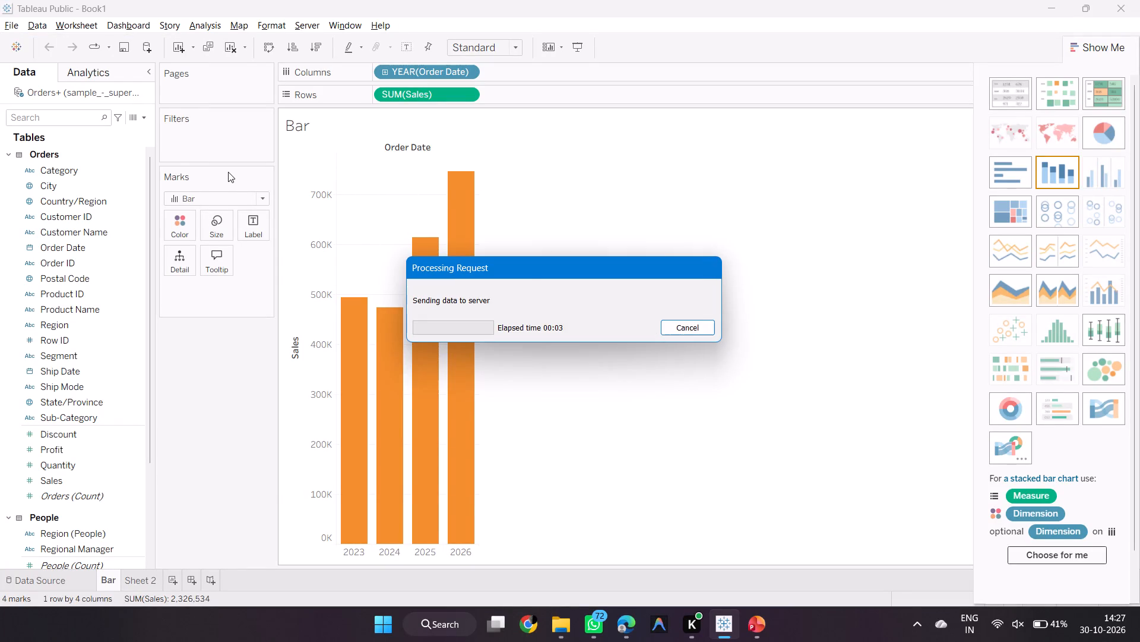
Cancel the pending request that is sending data to the server.
click(691, 341)
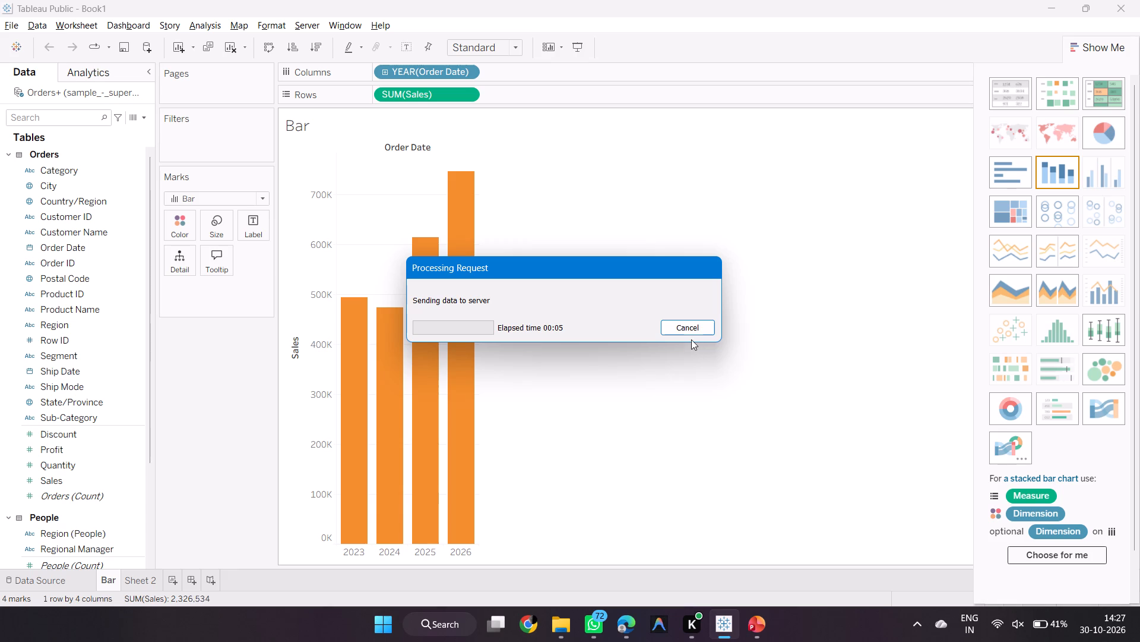
click(689, 333)
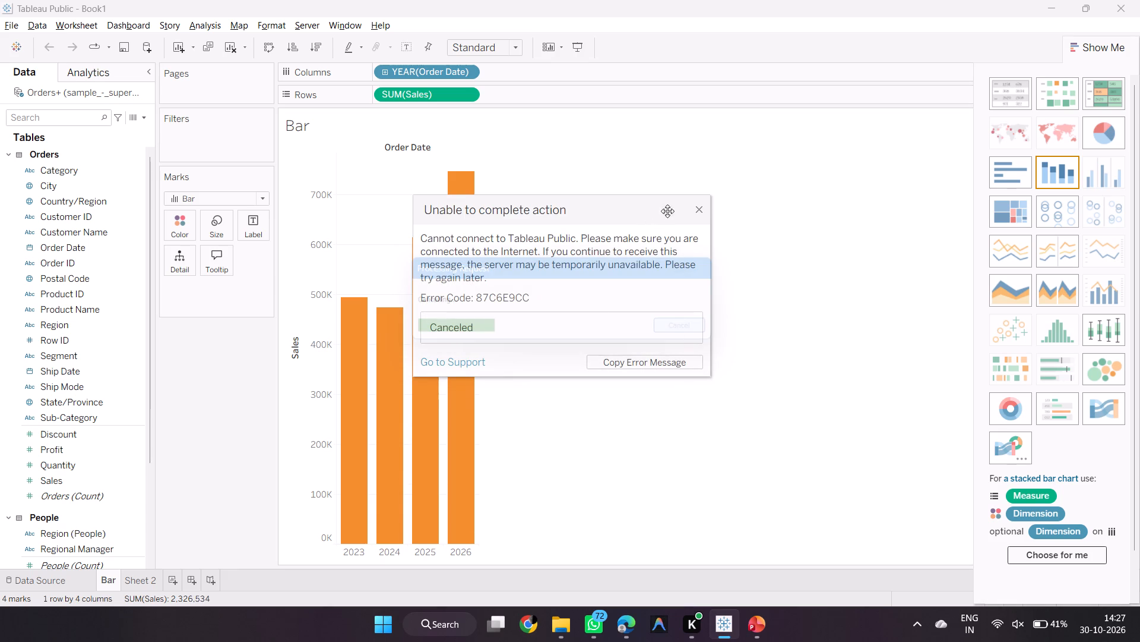
key(Escape)
Browse the Workbooks and My Tableau Repository folders for files to open, then leave without opening any.
click(3, 25)
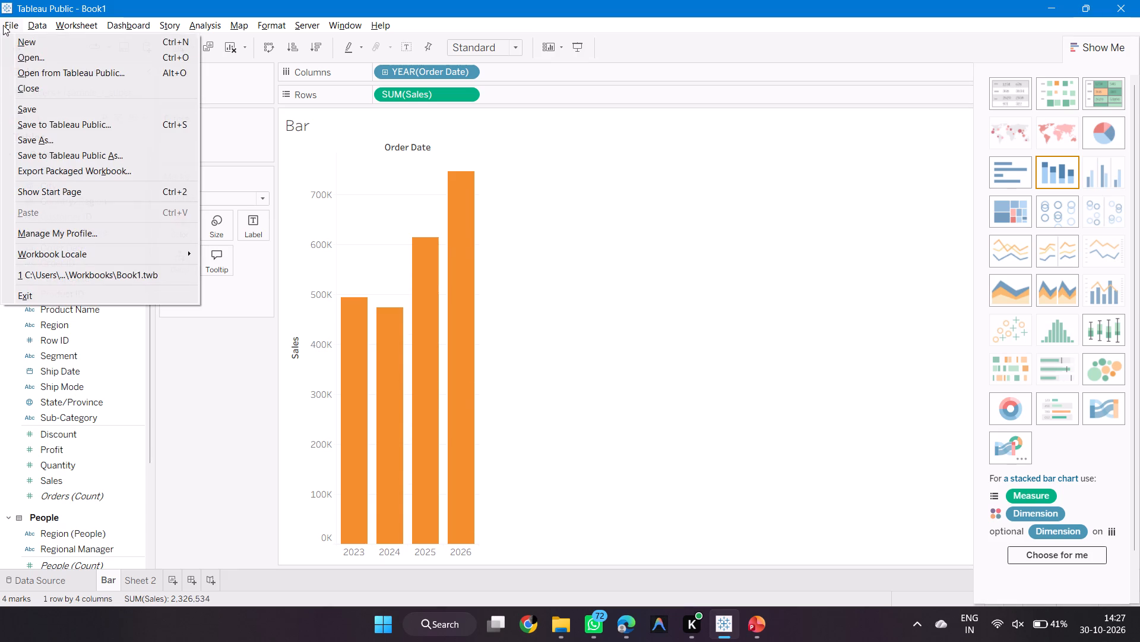
click(100, 55)
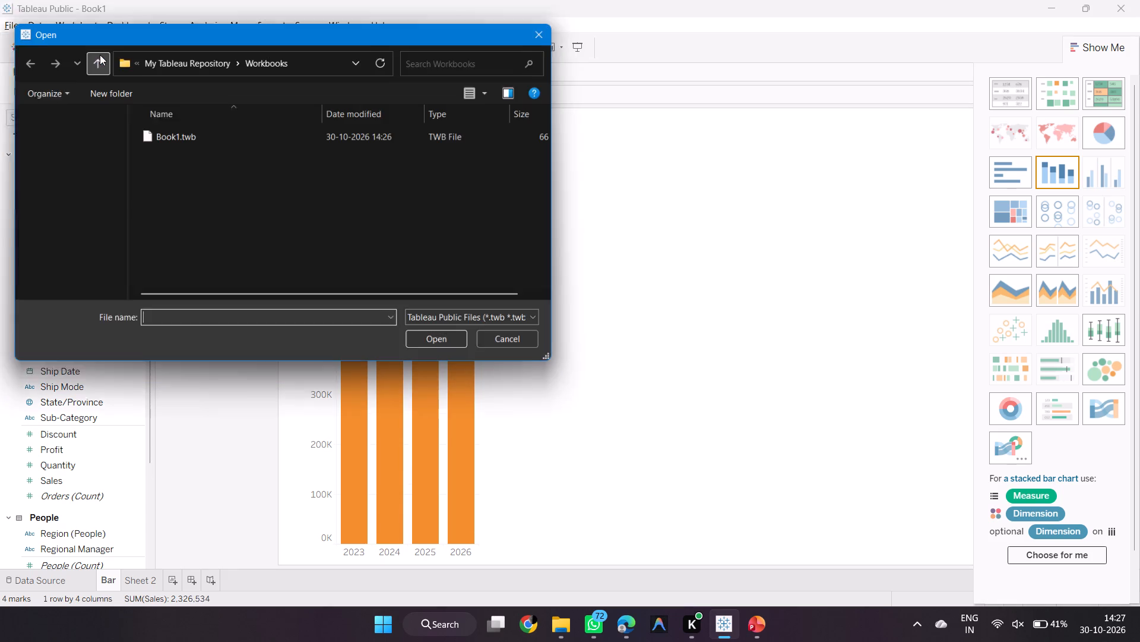
scroll(294, 149, down, 2)
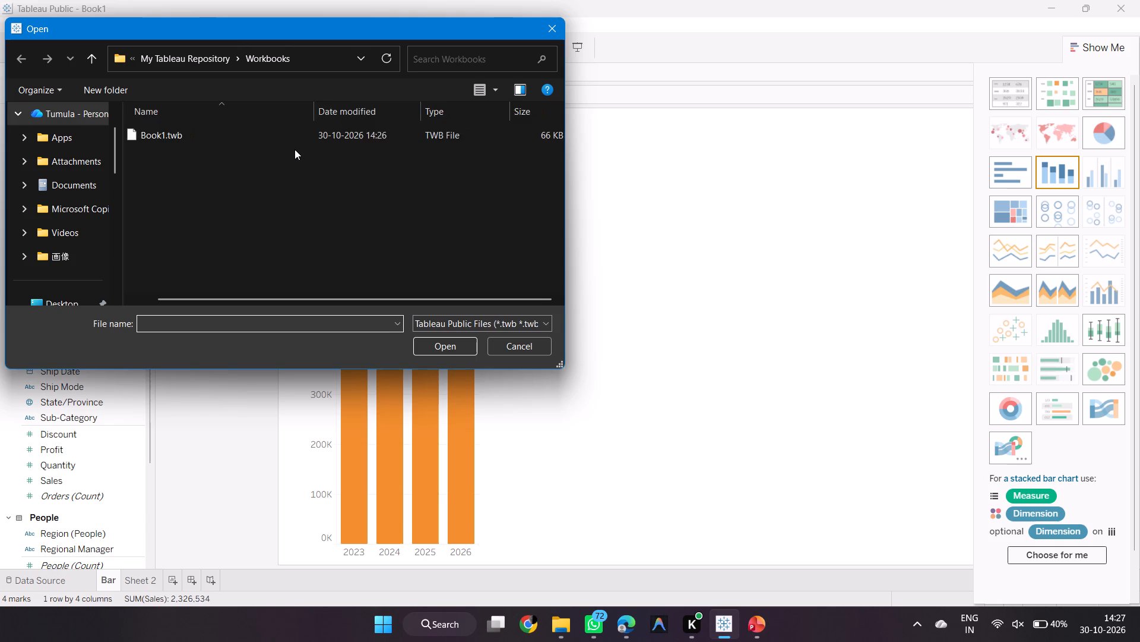
scroll(294, 149, right, 5)
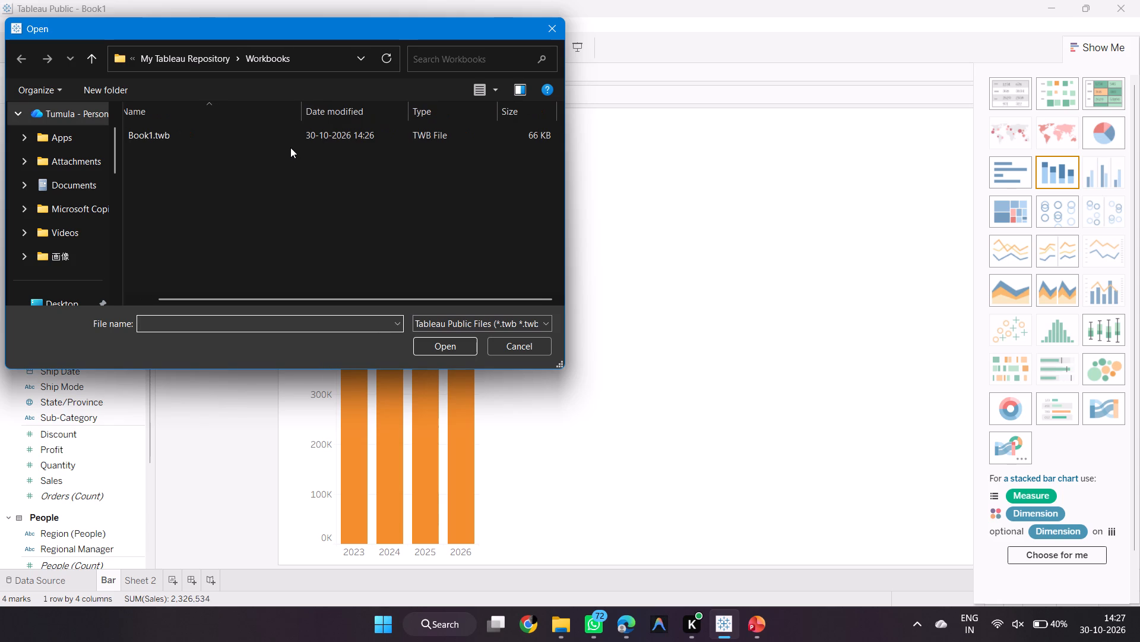
click(204, 69)
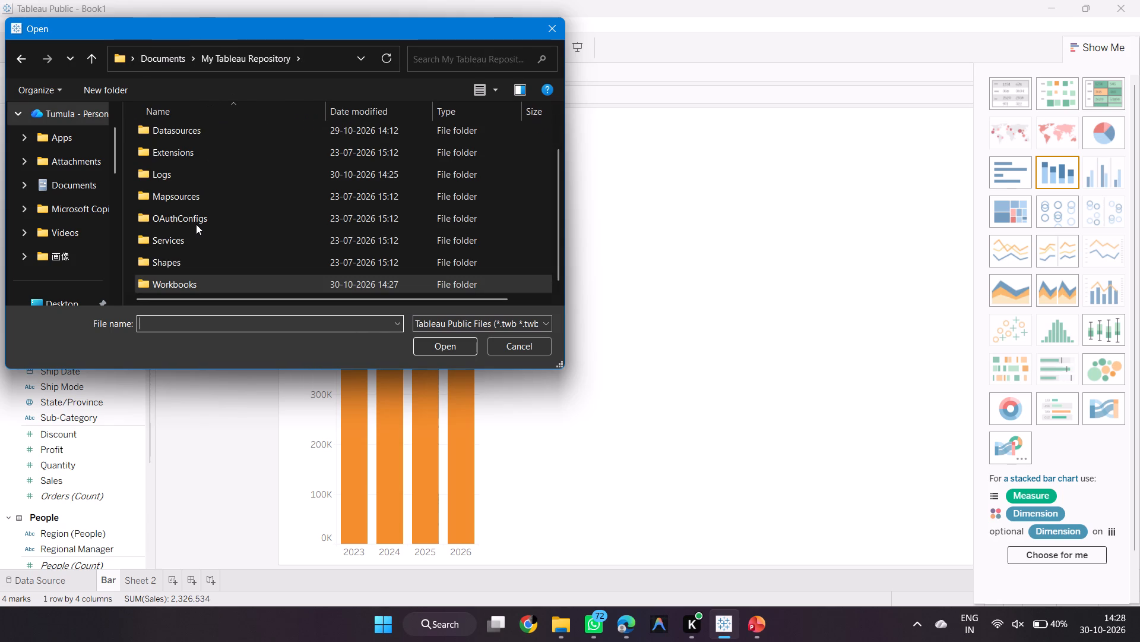
scroll(196, 224, down, 3)
scroll(196, 224, up, 2)
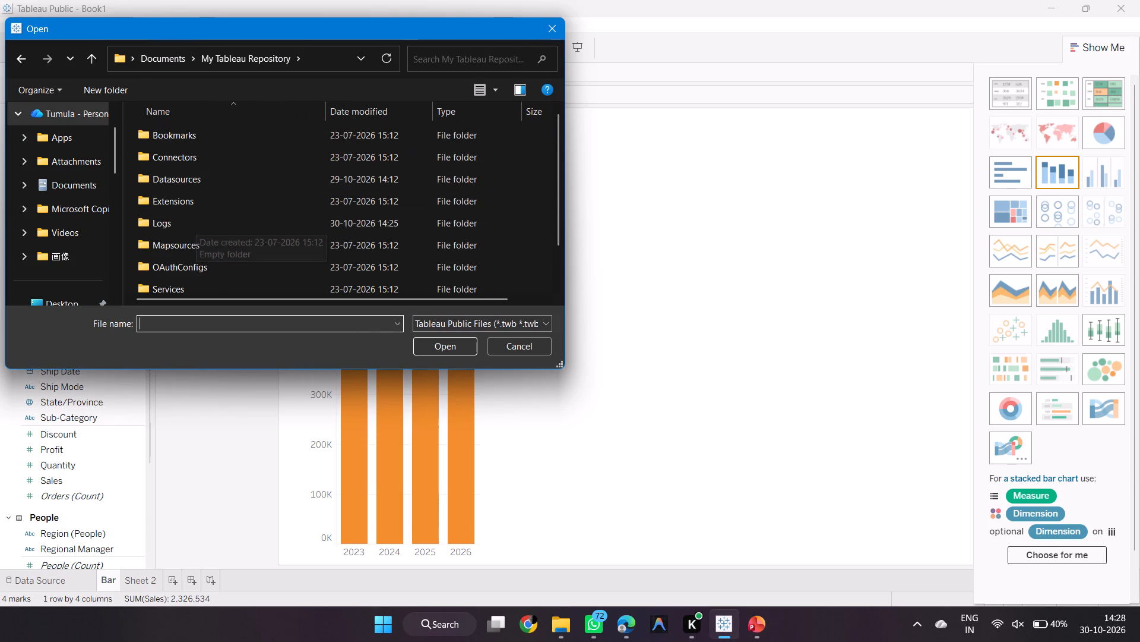
scroll(469, 181, down, 7)
scroll(469, 181, up, 6)
scroll(469, 181, down, 8)
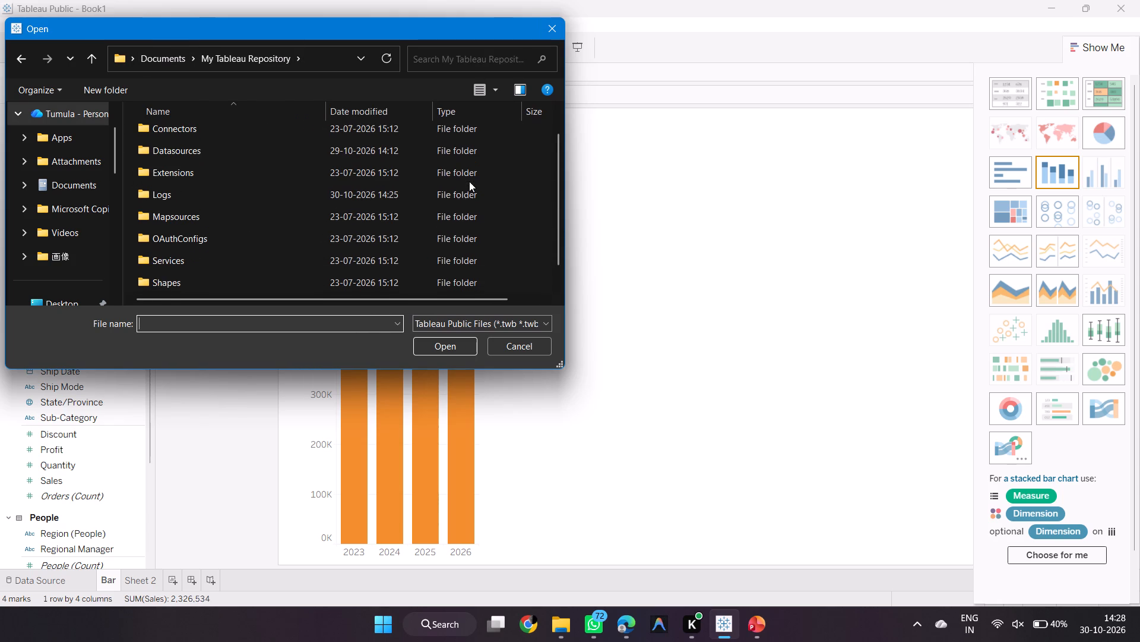
scroll(485, 226, up, 17)
scroll(485, 226, down, 3)
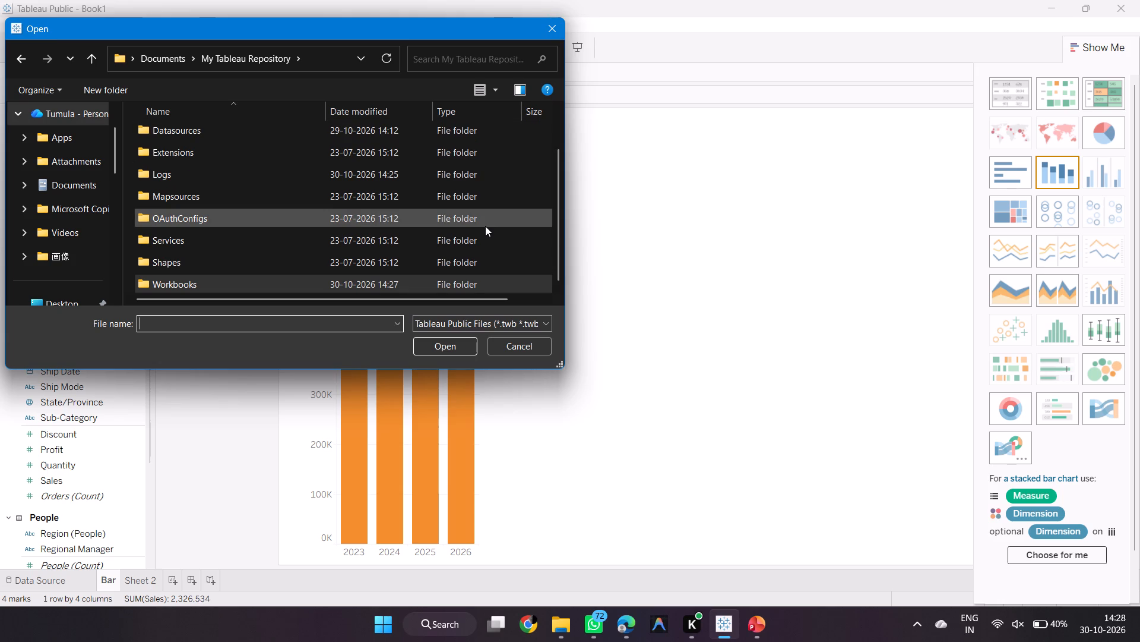
scroll(485, 226, down, 1)
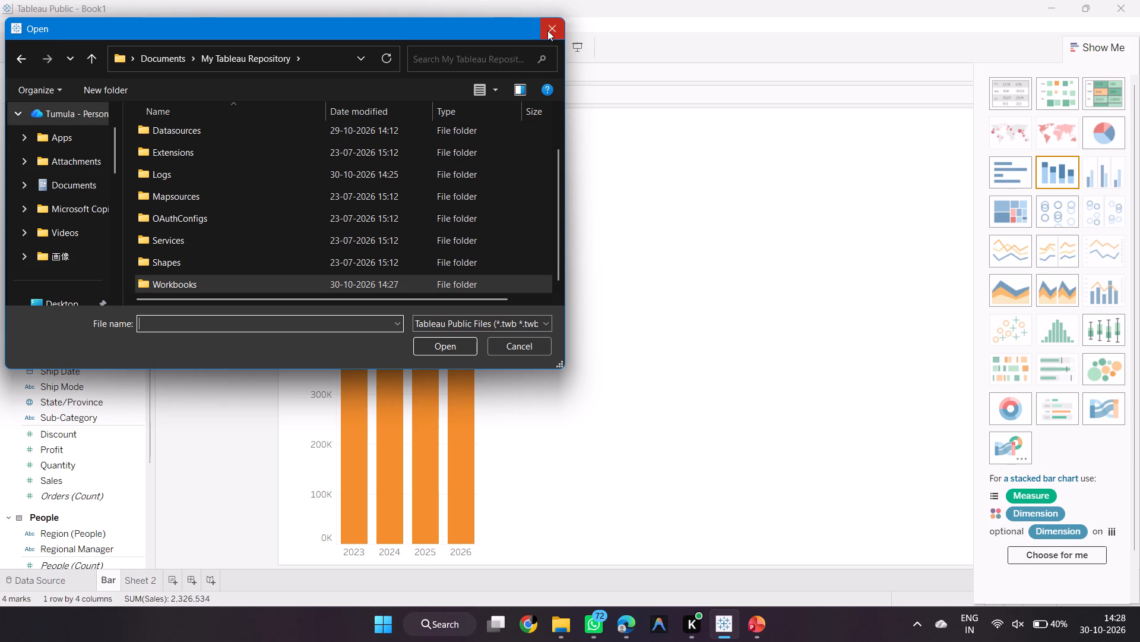
click(547, 30)
scroll(544, 310, right, 1)
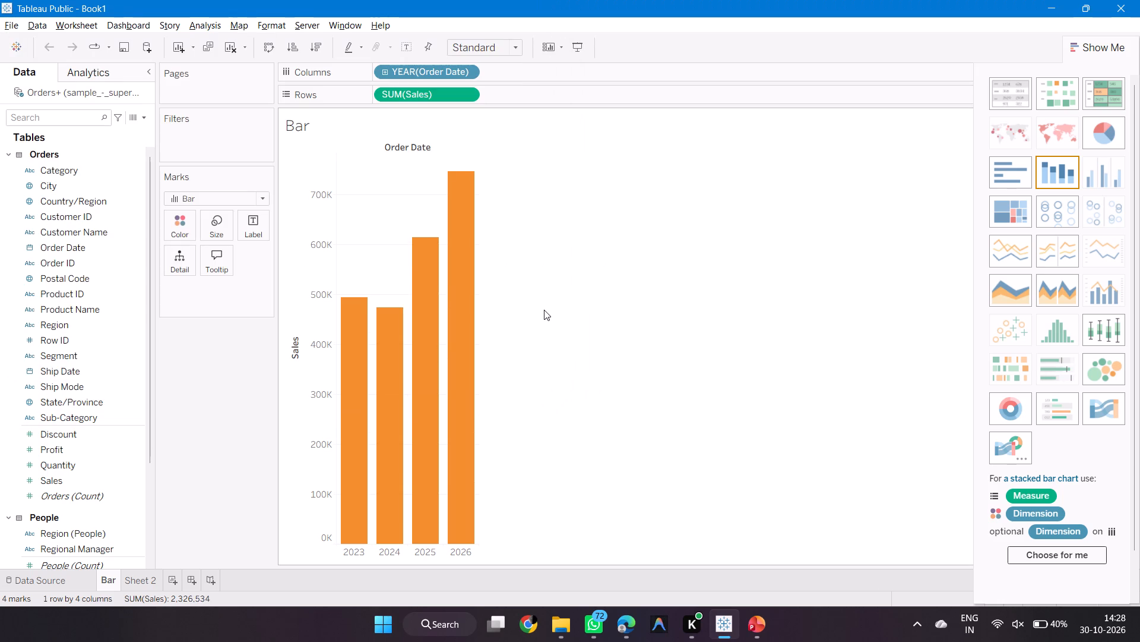
scroll(544, 310, right, 1)
scroll(544, 310, down, 3)
Switch to the PowerPoint presentation and view the Line Chart example on slide 4.
click(151, 582)
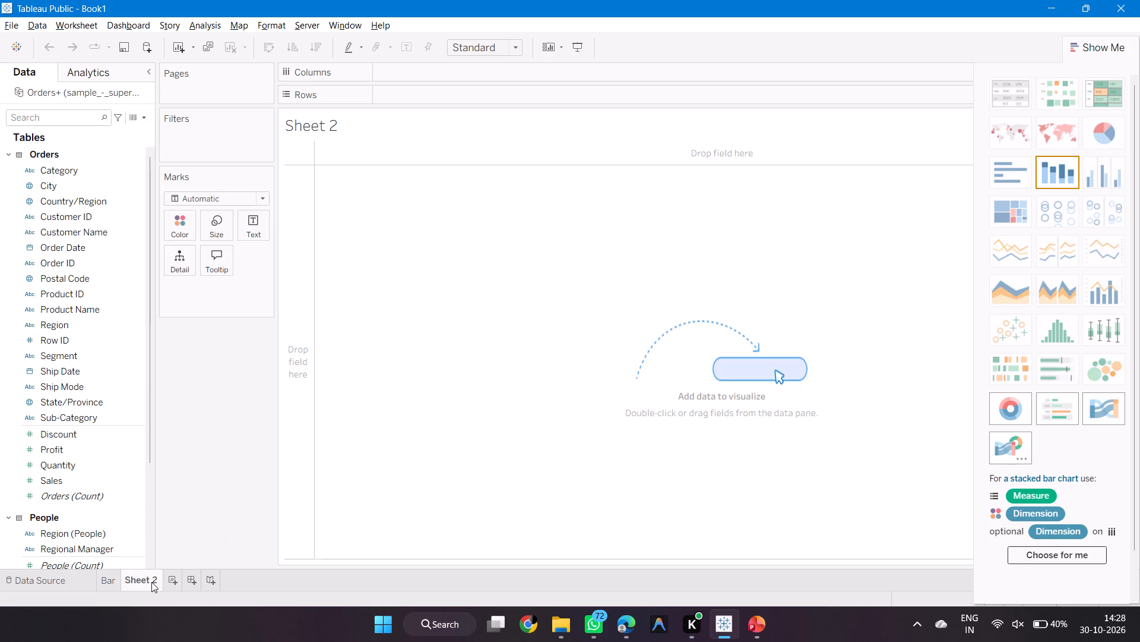
click(759, 637)
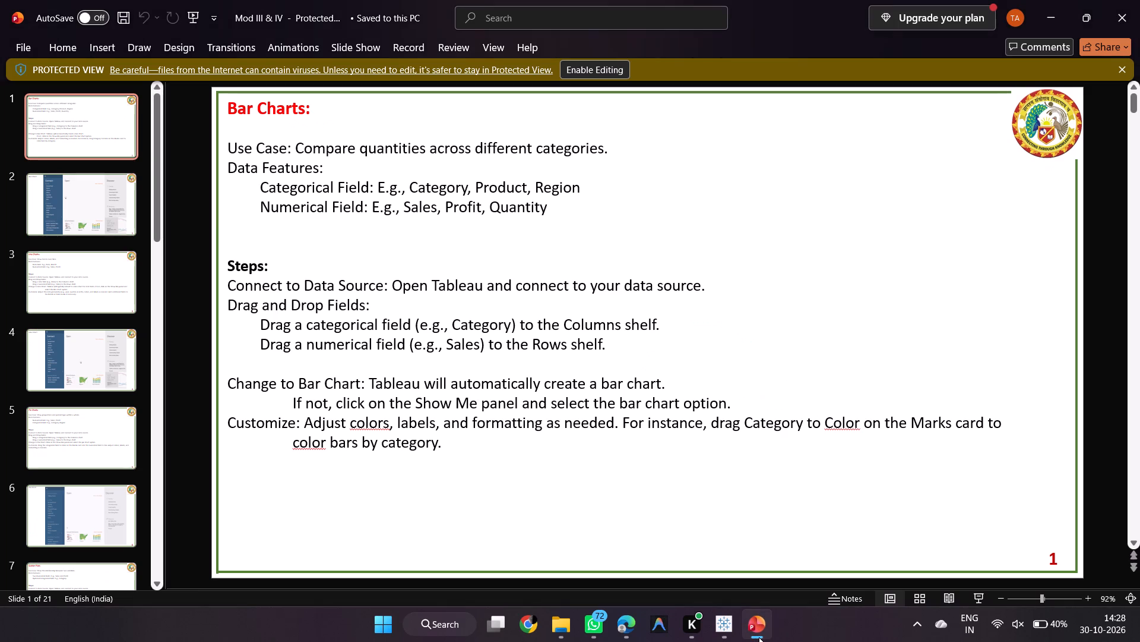
click(116, 348)
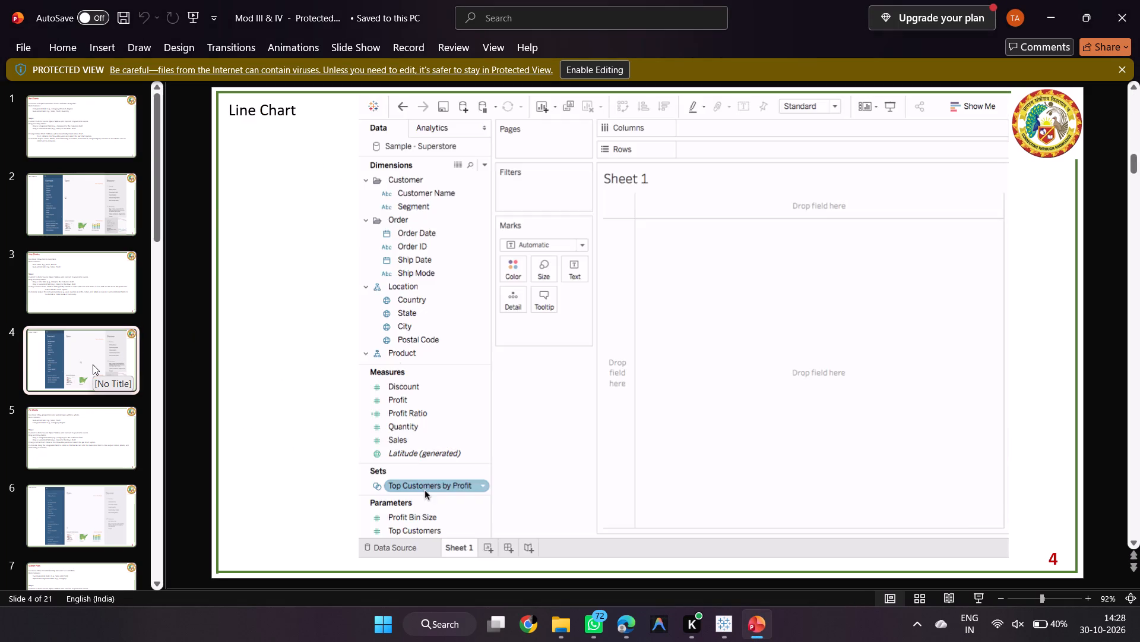
Return to Tableau's Bar worksheet, move YEAR(Order Date) from Columns to the marks detail, and place Order Date on Columns again.
key(alt+Tab)
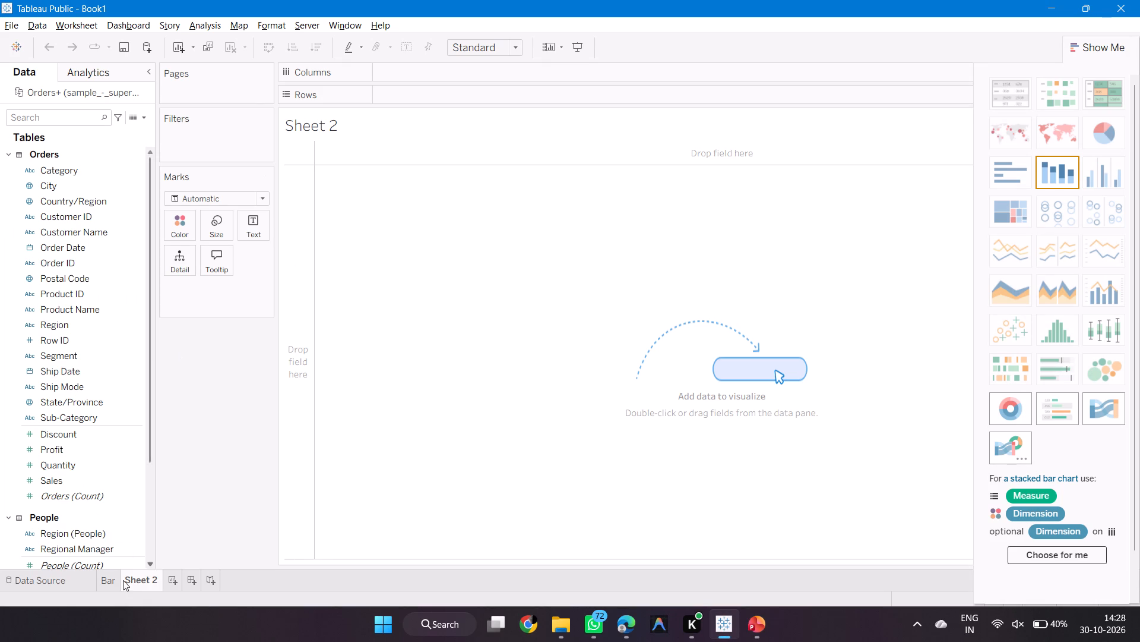
click(112, 580)
drag(432, 71, 309, 185)
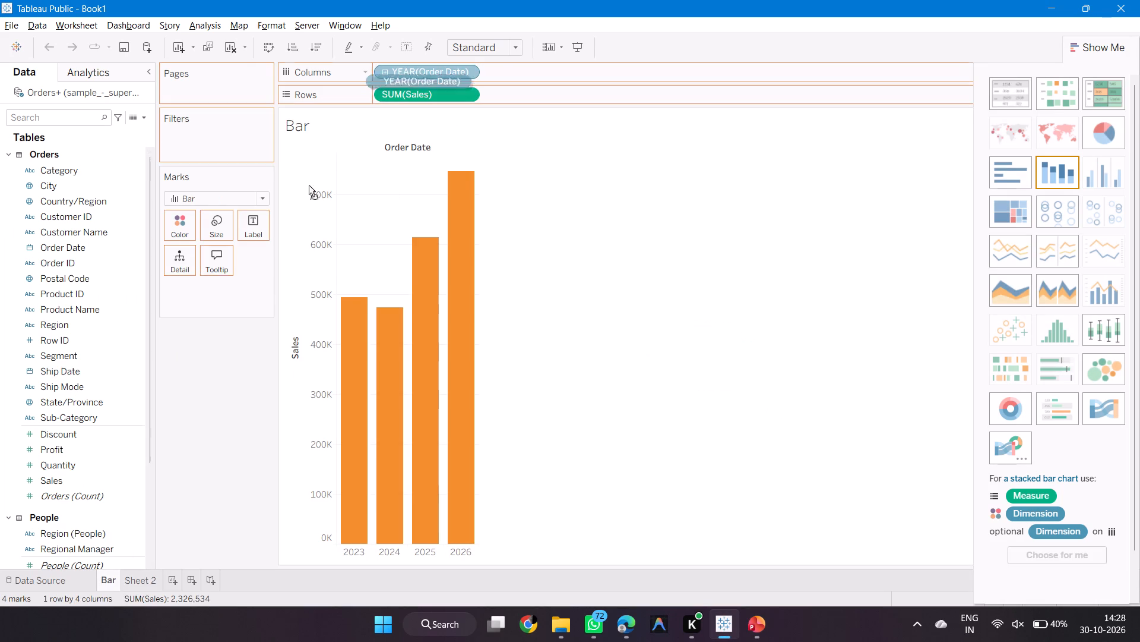
drag(309, 185, 206, 287)
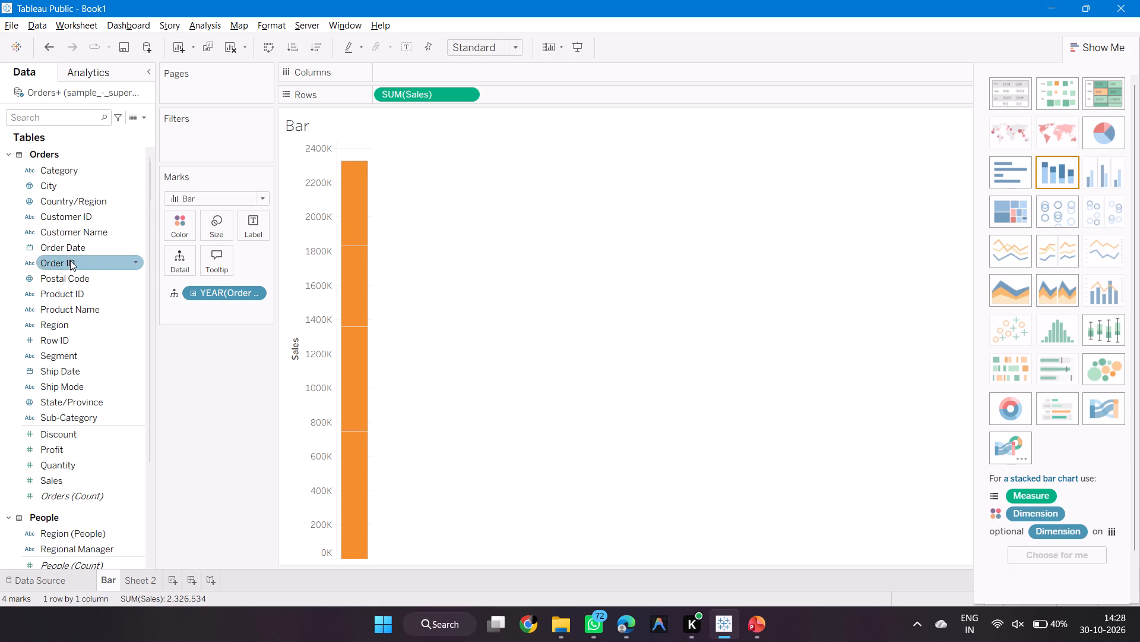
scroll(70, 283, up, 1)
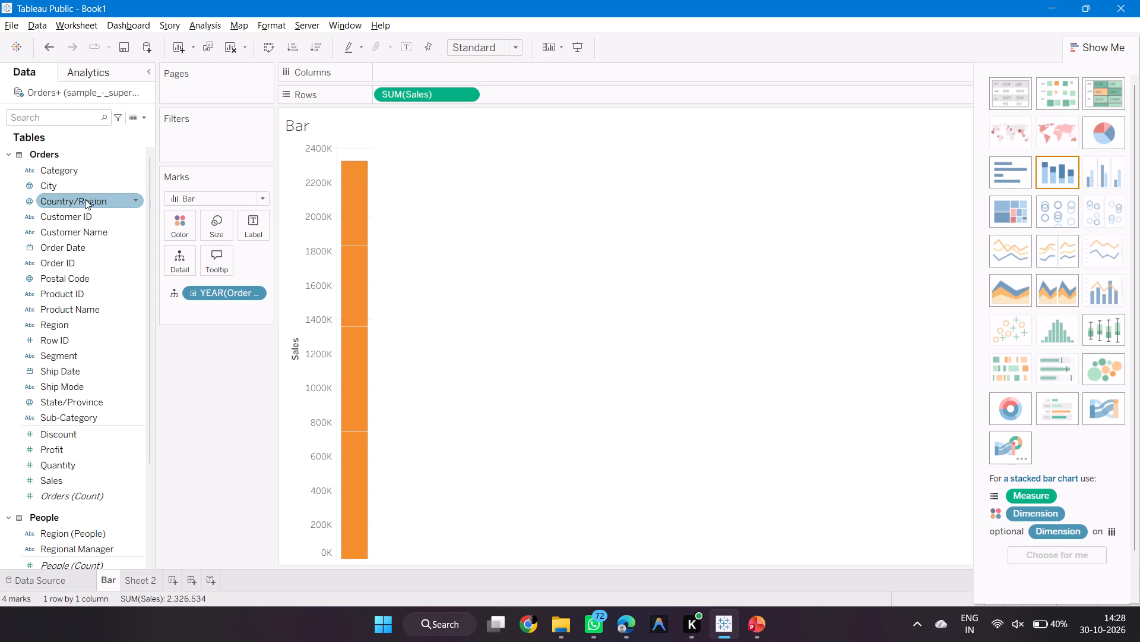
scroll(91, 290, up, 1)
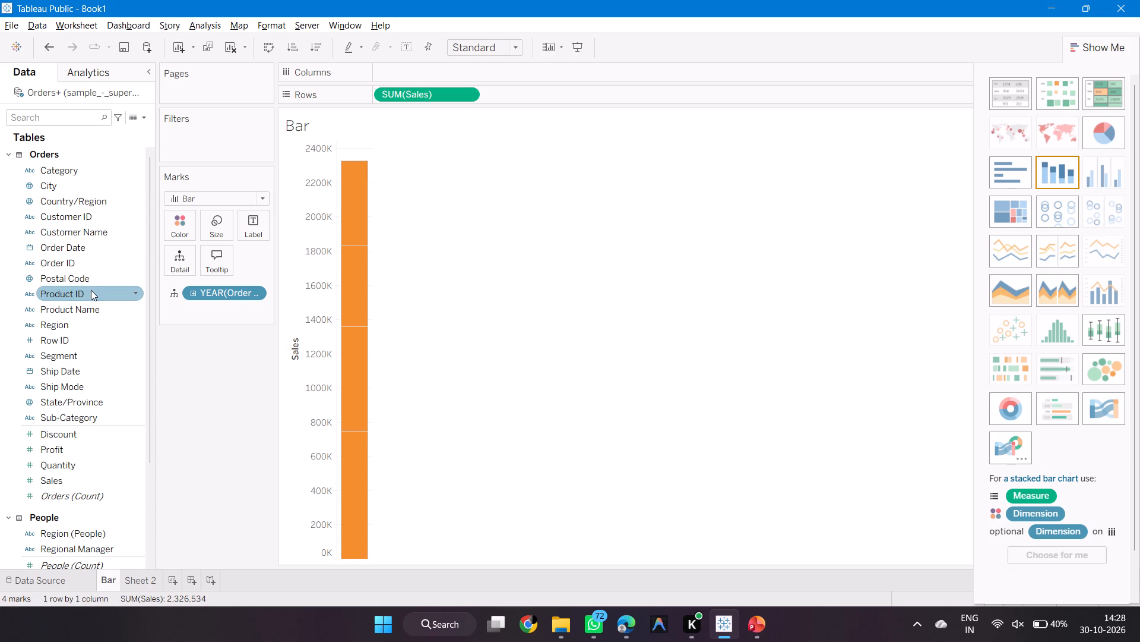
scroll(91, 290, up, 1)
drag(74, 241, 335, 101)
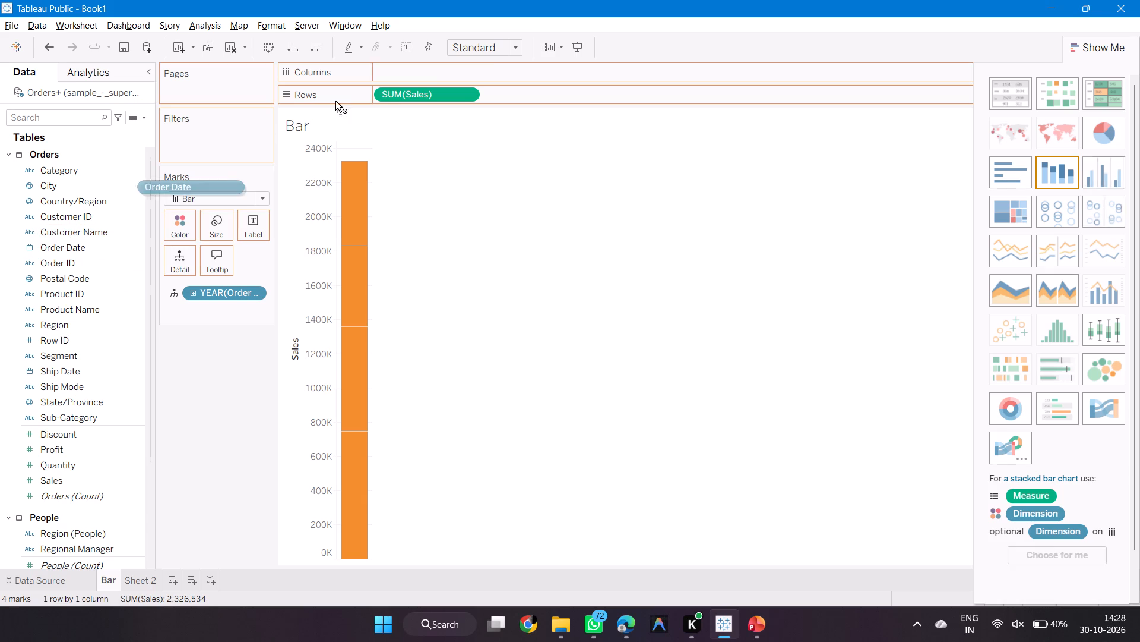
drag(335, 101, 424, 65)
Assign the YEAR(Order Date) mark to Color so each year's bar has its own color.
click(176, 288)
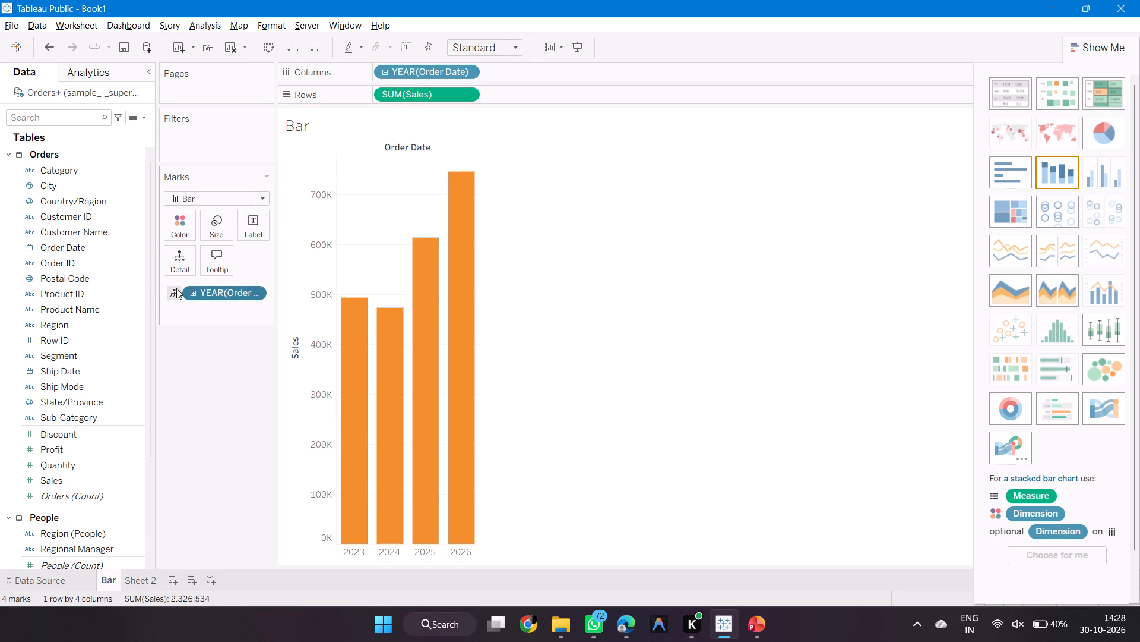
click(211, 306)
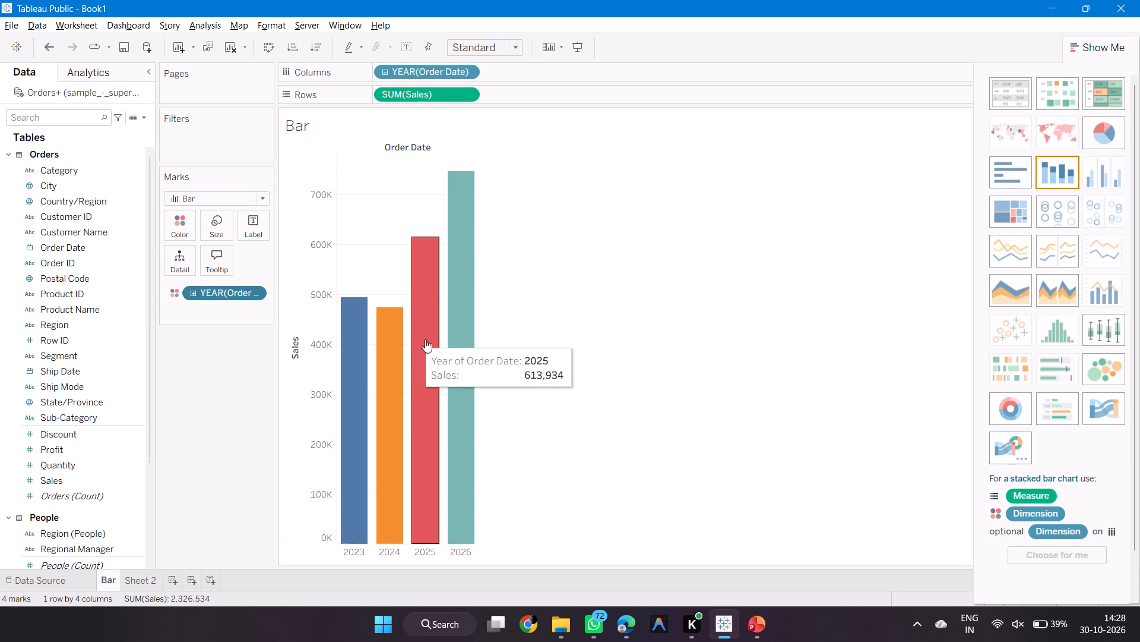
On Sheet 2, chart yearly sales as a line with Order Date on Columns and Sales on Rows.
click(130, 577)
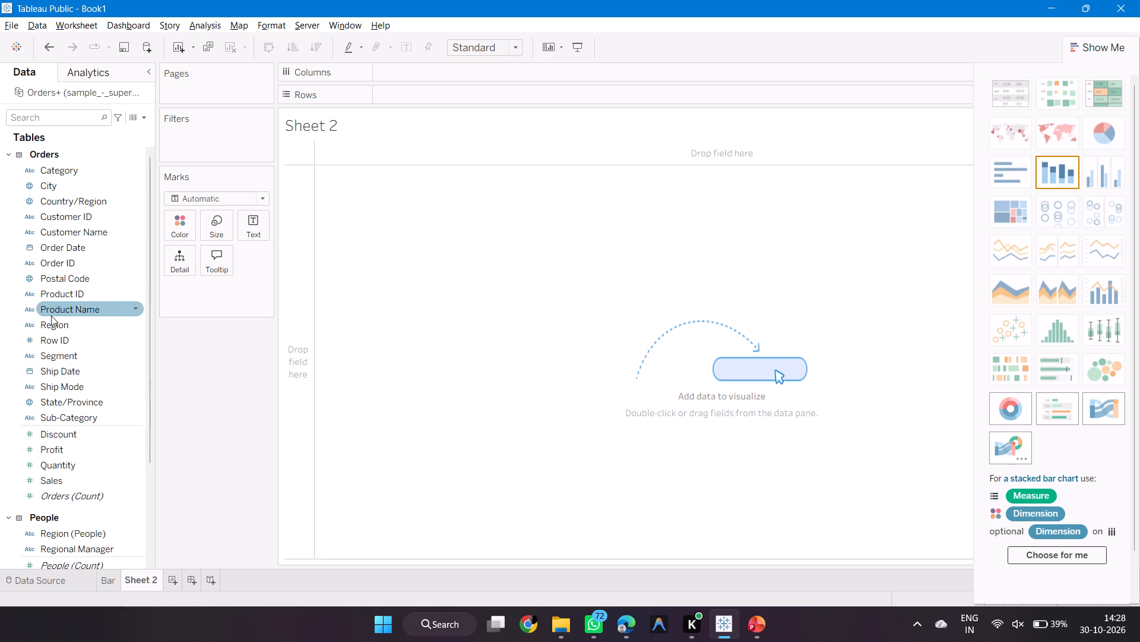
click(91, 244)
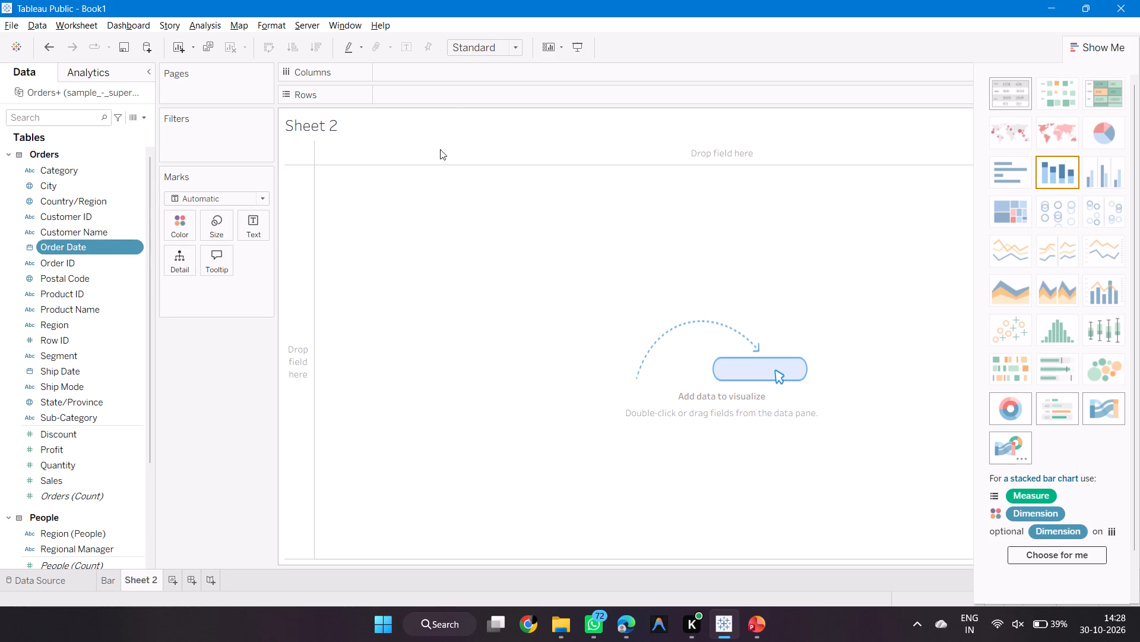
drag(60, 242, 376, 125)
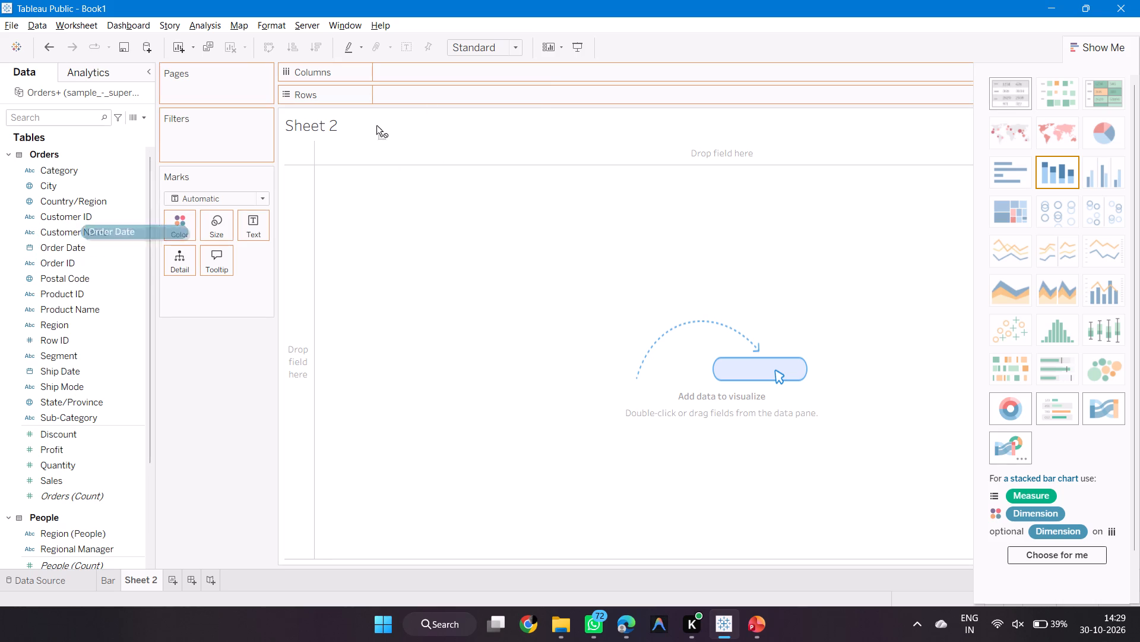
drag(376, 125, 479, 71)
scroll(116, 349, down, 2)
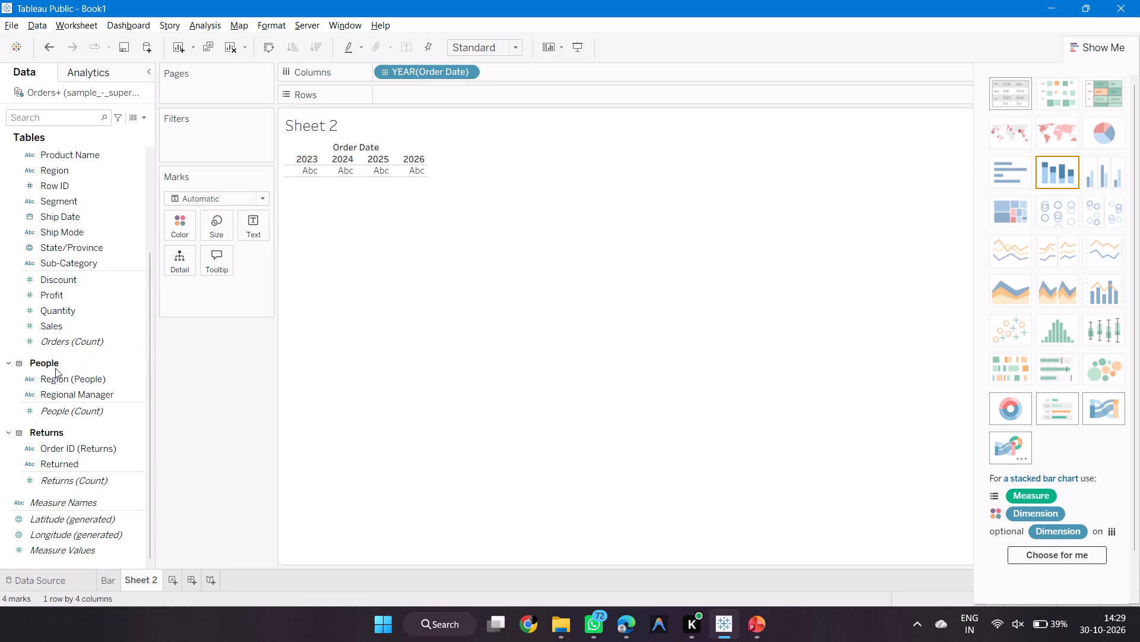
click(52, 319)
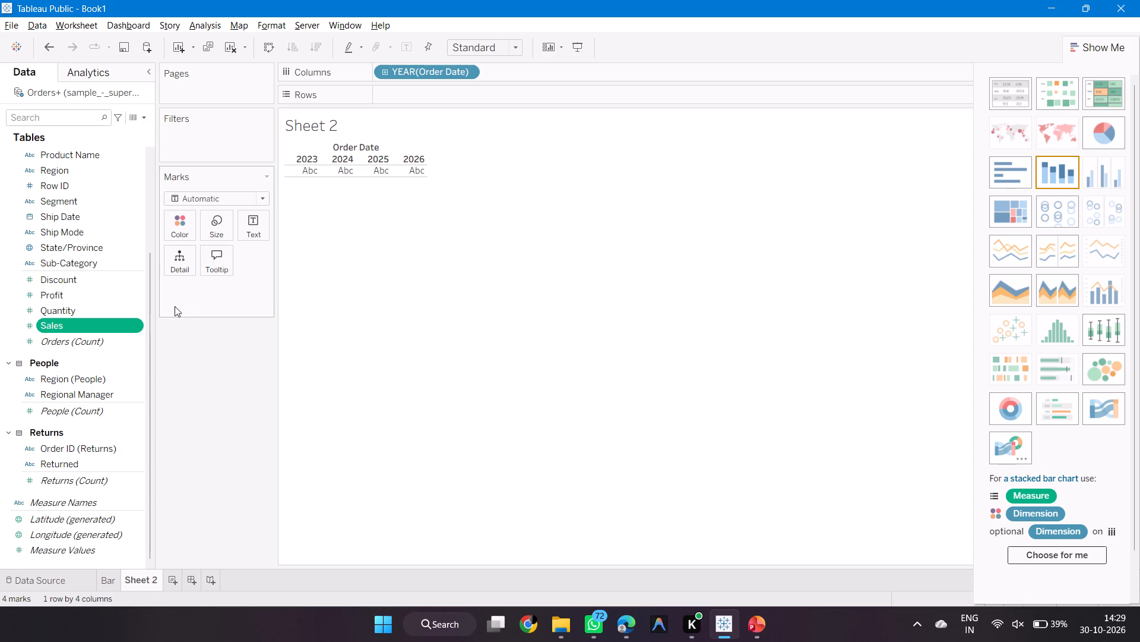
drag(113, 323, 508, 91)
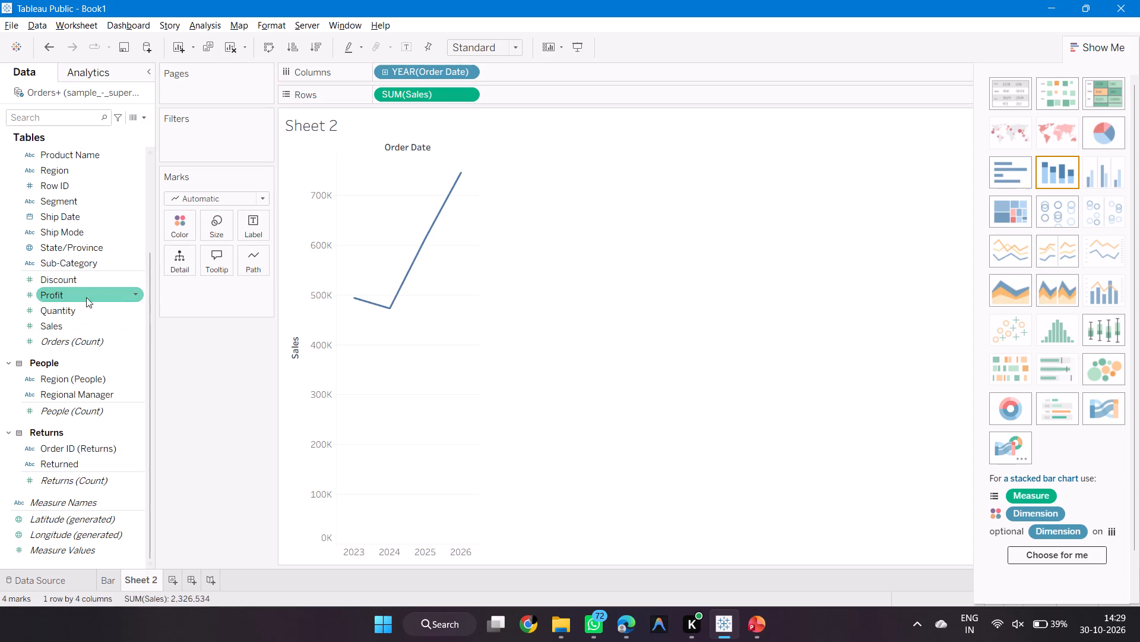
Add Profit to the chart as a second measure on Rows, after SUM(Sales).
drag(81, 299, 584, 75)
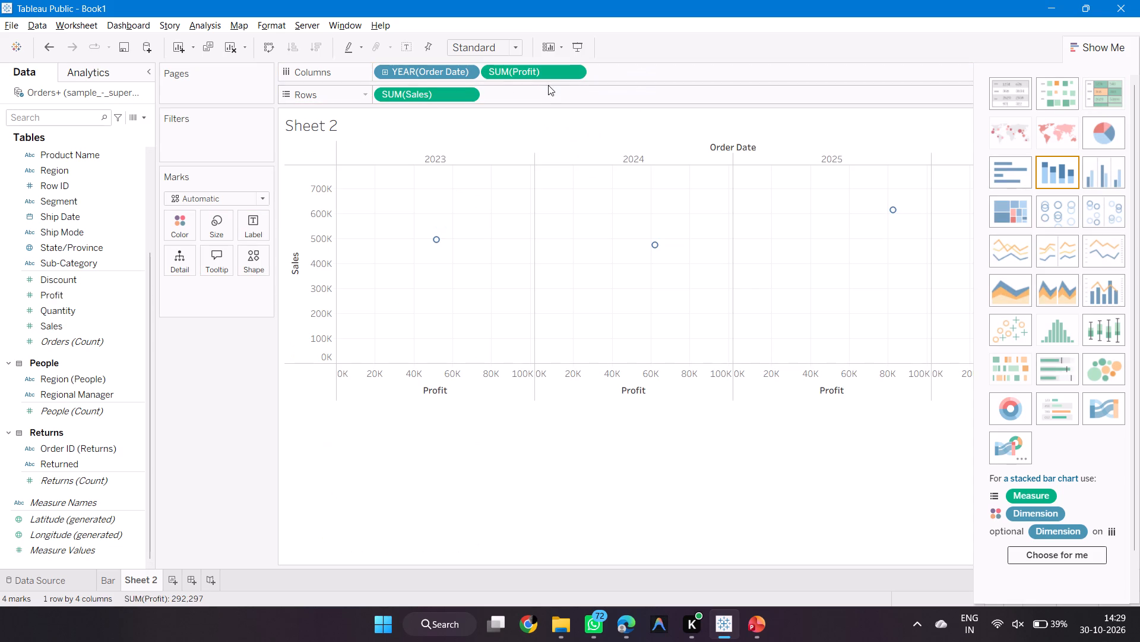
drag(540, 73, 527, 95)
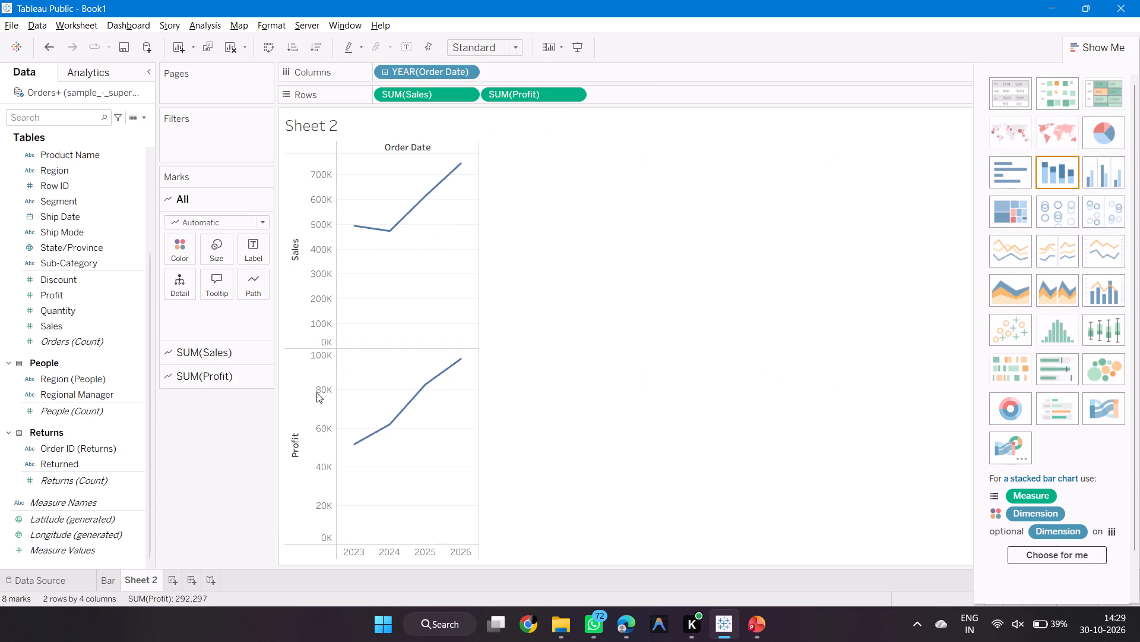
Rename the Sheet 2 worksheet as Line.
right_click(148, 587)
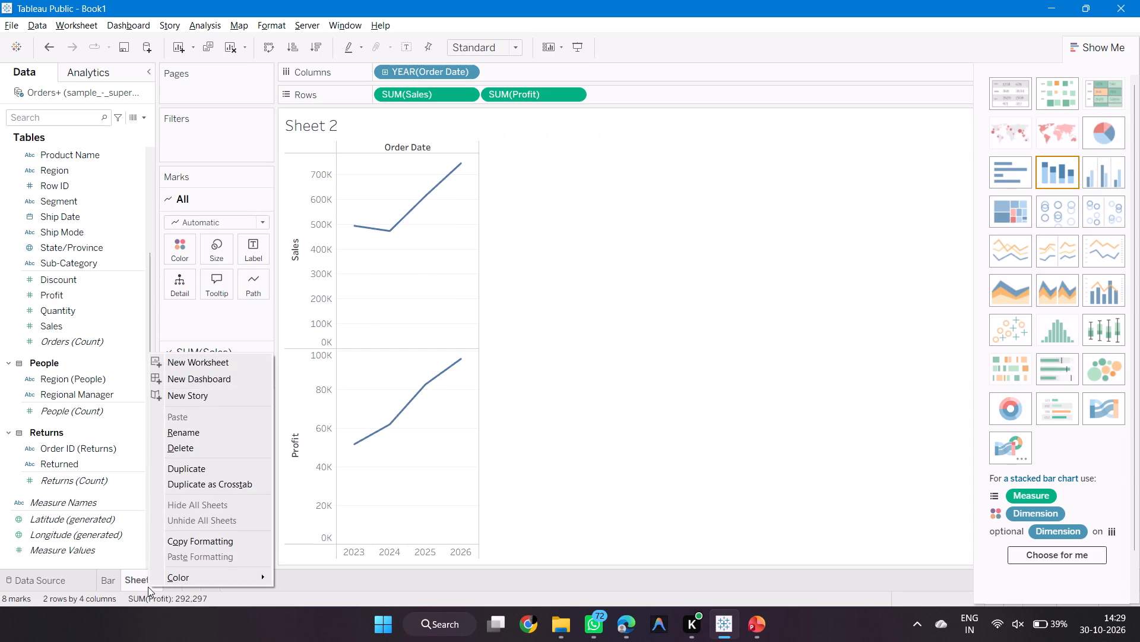
text(rLine)
key(Return)
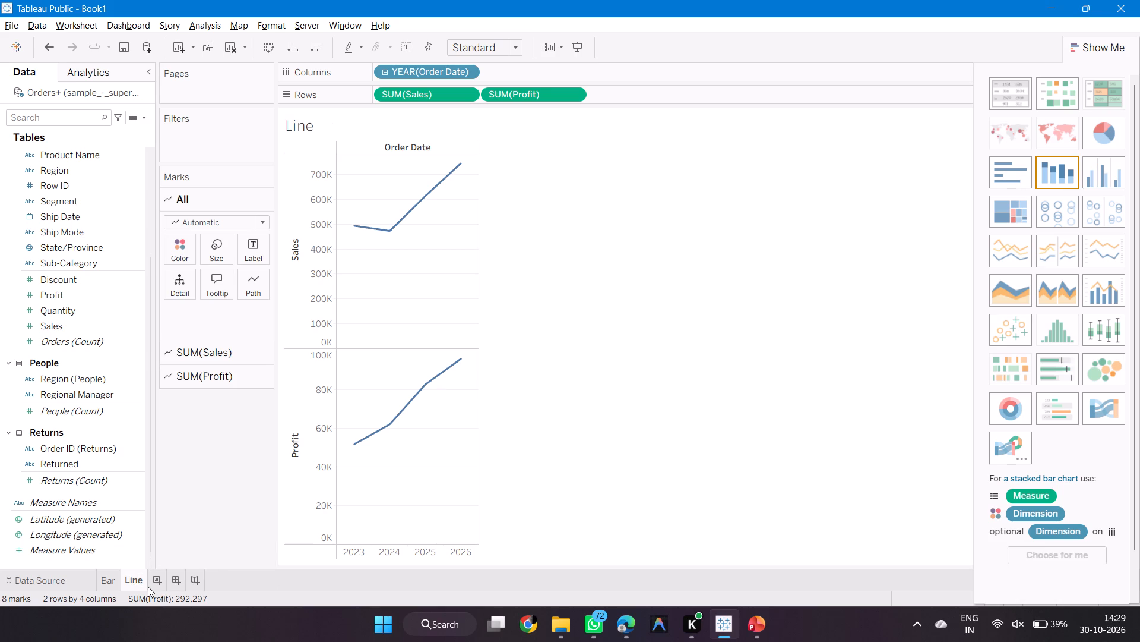
Add a new worksheet after the Line worksheet.
click(161, 583)
Switch to PowerPoint, review the Pie Chart example on slide 6, and return to Tableau.
key(alt+Tab)
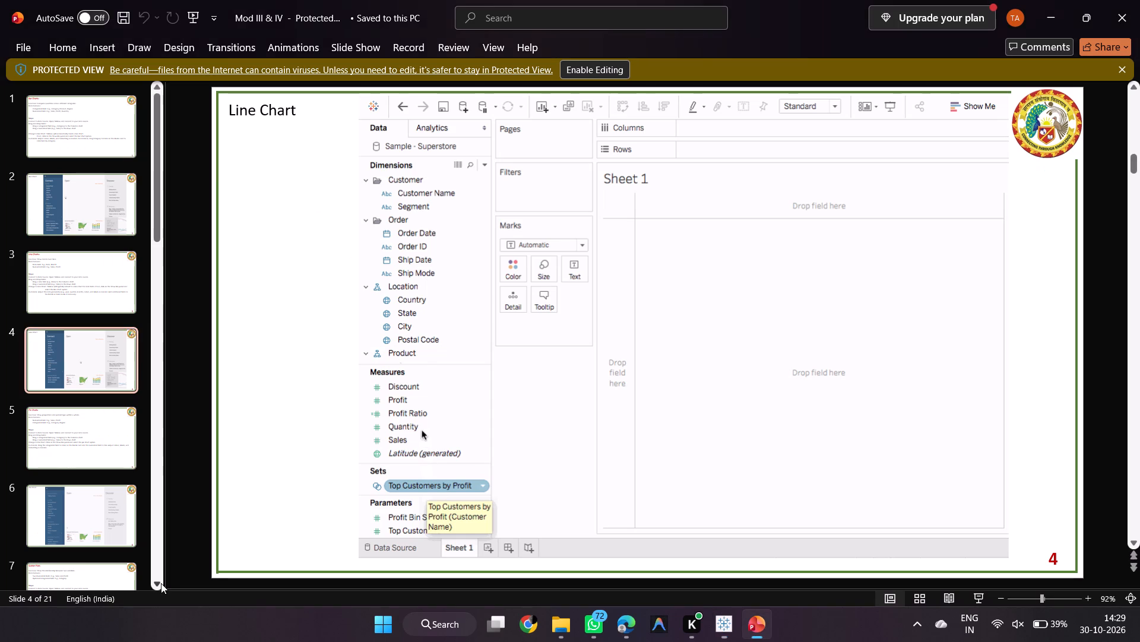
click(80, 524)
key(alt+Tab)
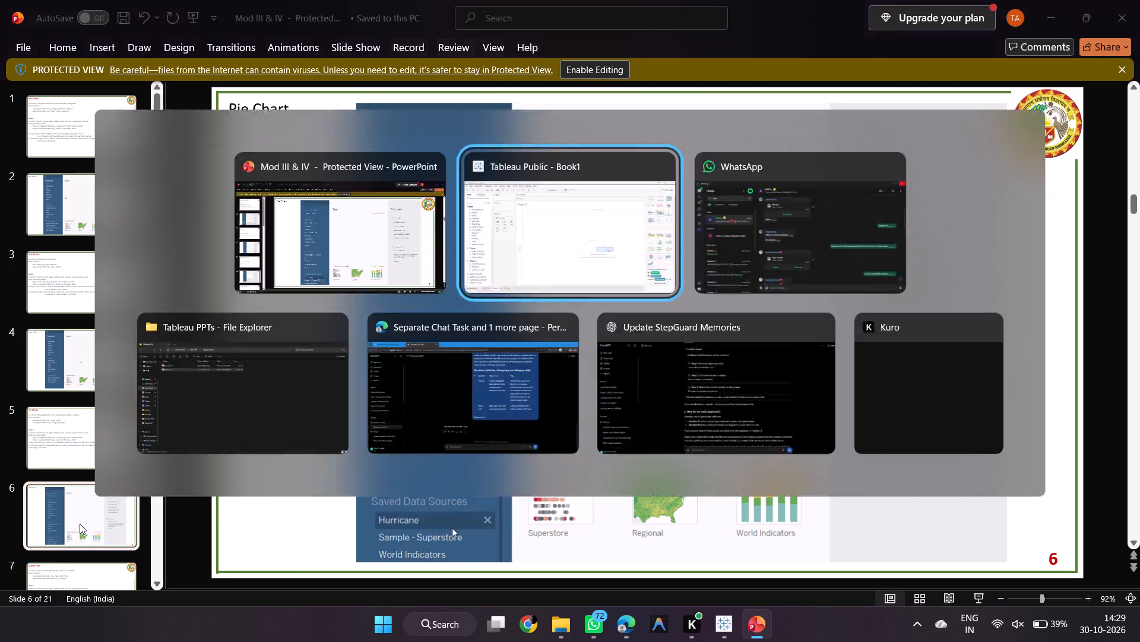
key(p)
key(alt+Tab)
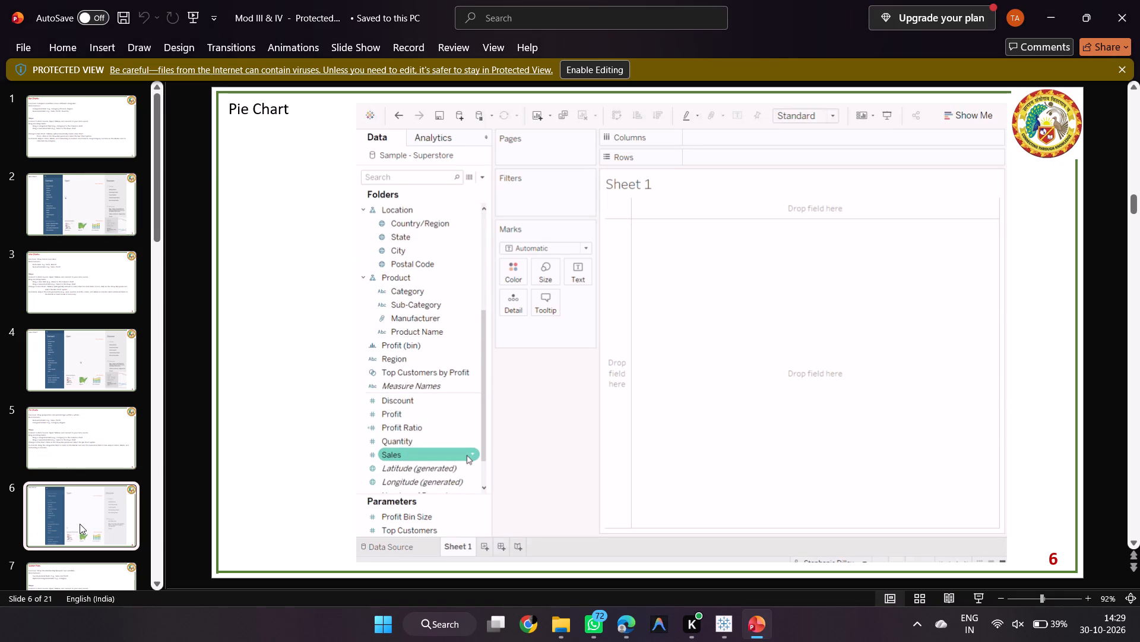
click(80, 524)
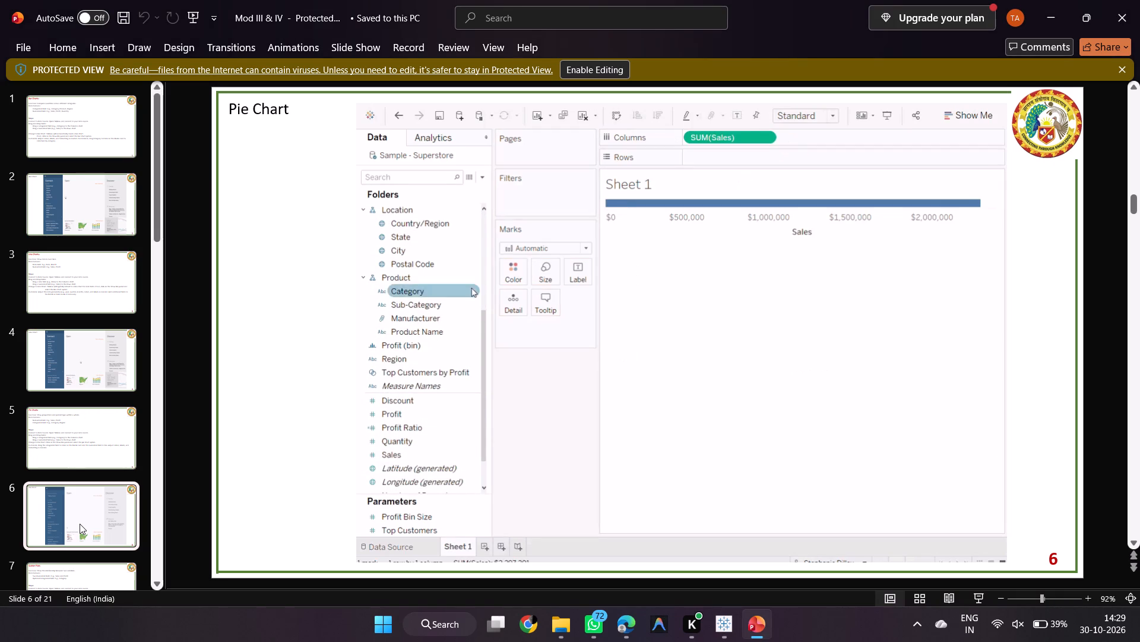
key(alt+Tab)
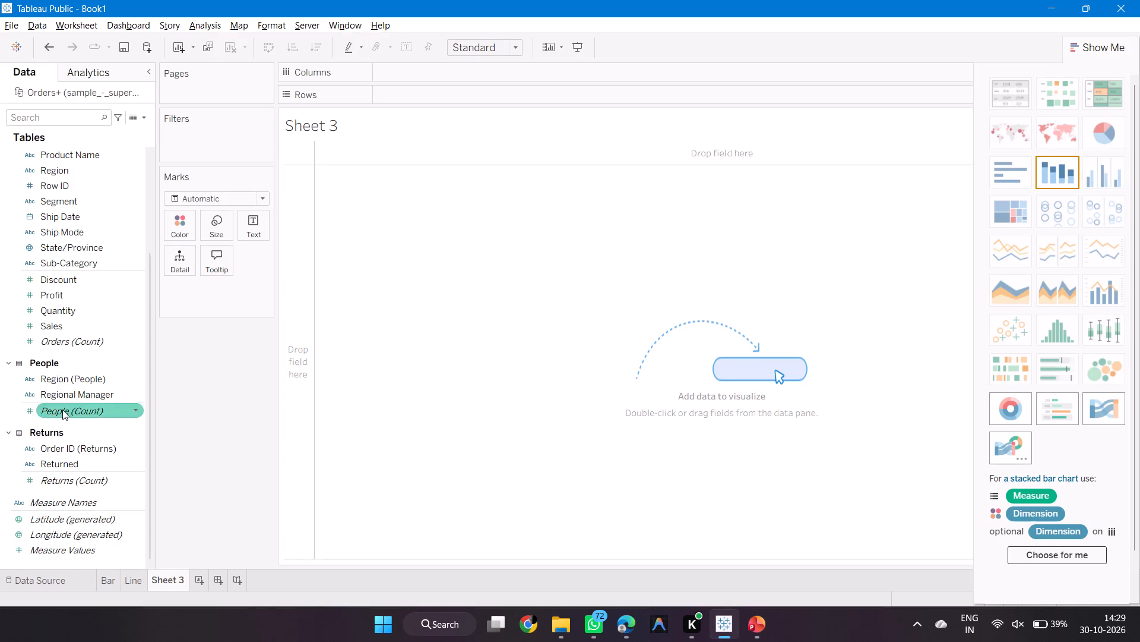
On Sheet 3, build a pie chart of Sales by Category.
scroll(36, 314, up, 2)
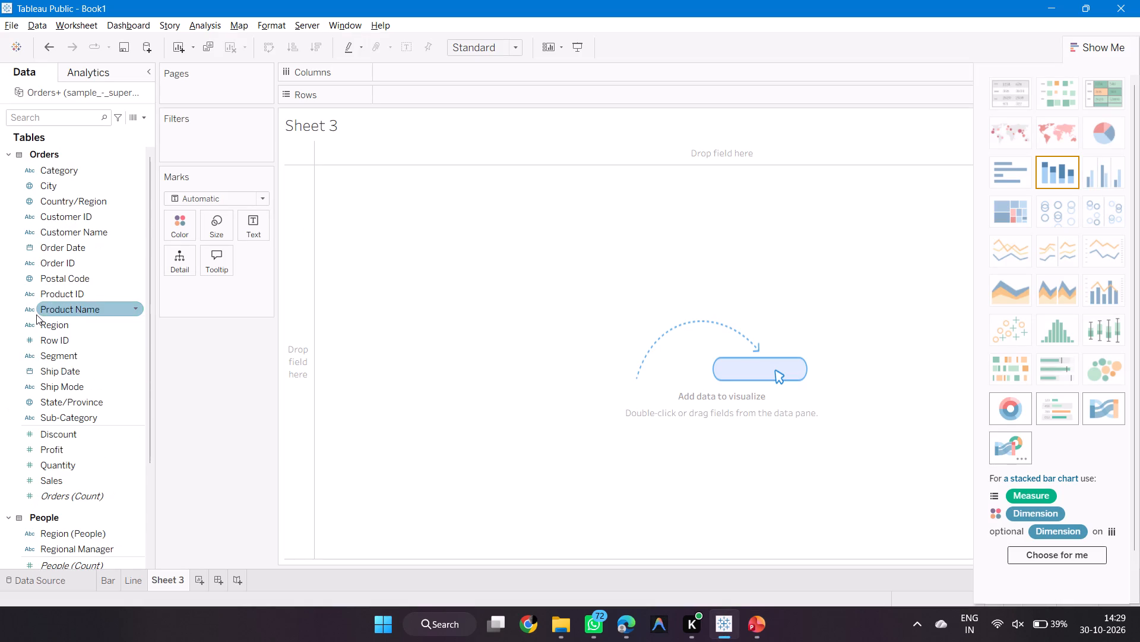
drag(61, 176, 188, 286)
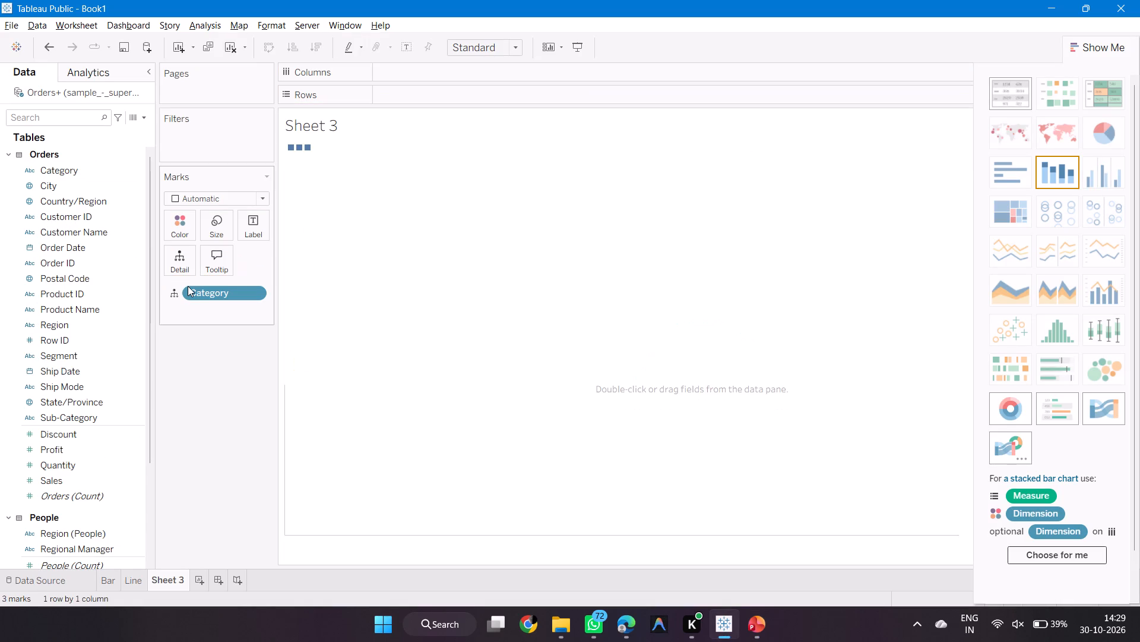
drag(53, 481, 142, 392)
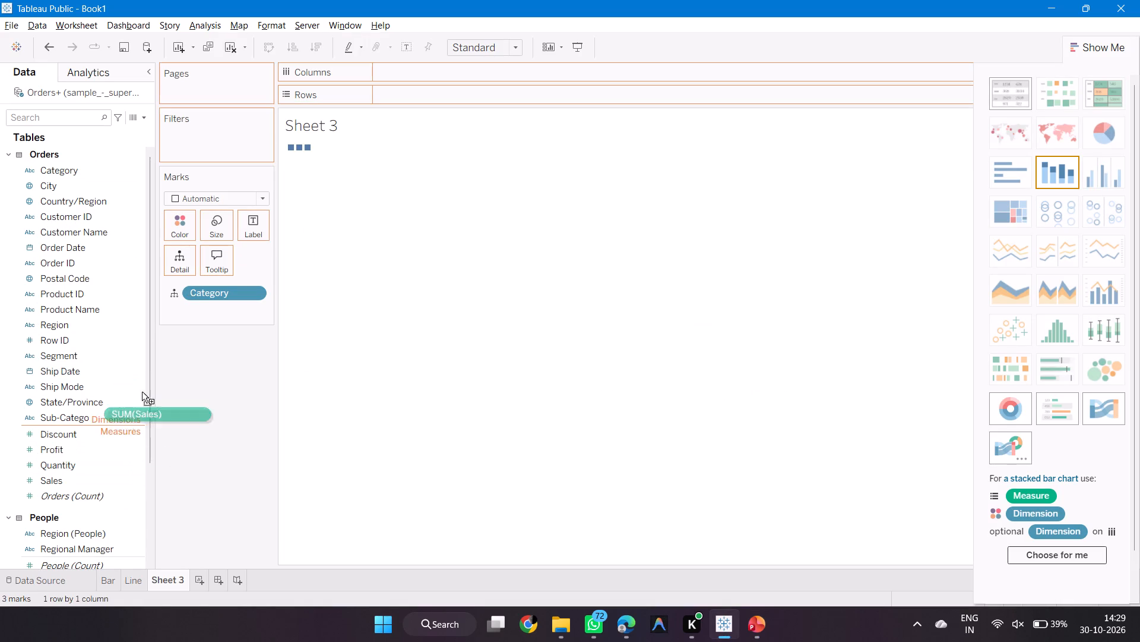
drag(142, 392, 211, 315)
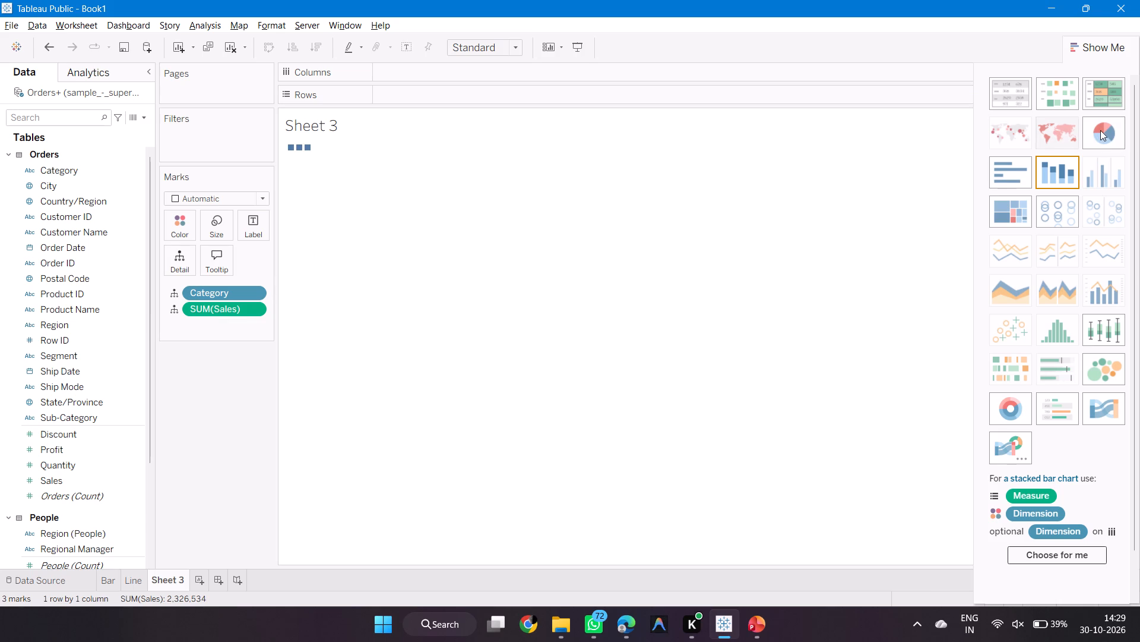
click(1100, 130)
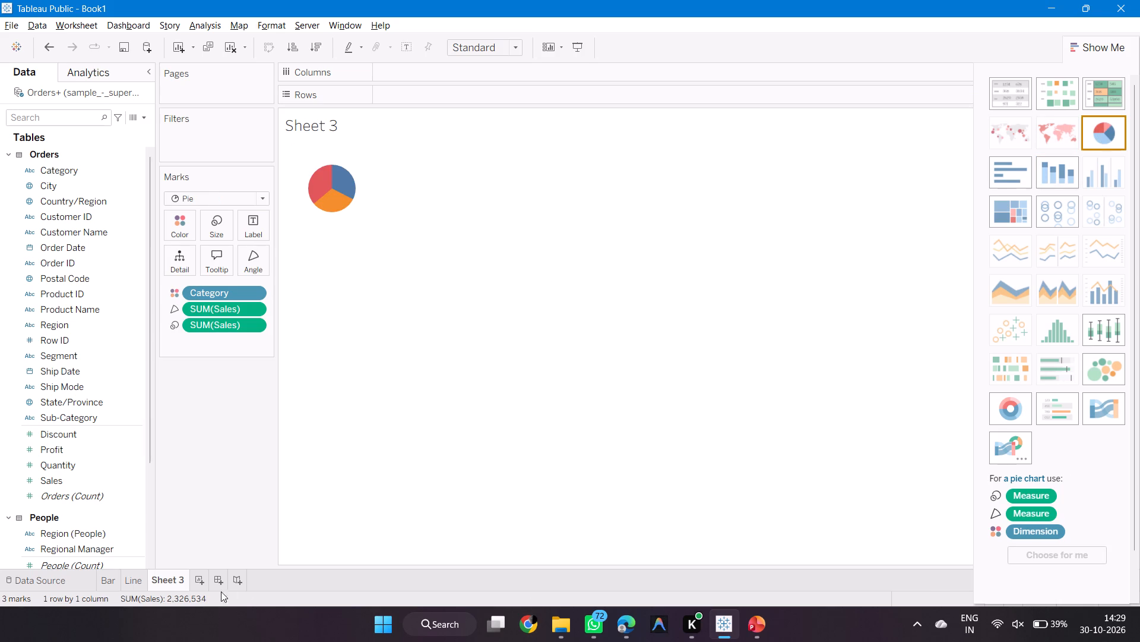
Add a new worksheet after Sheet 3 and name it Scatter.
click(200, 579)
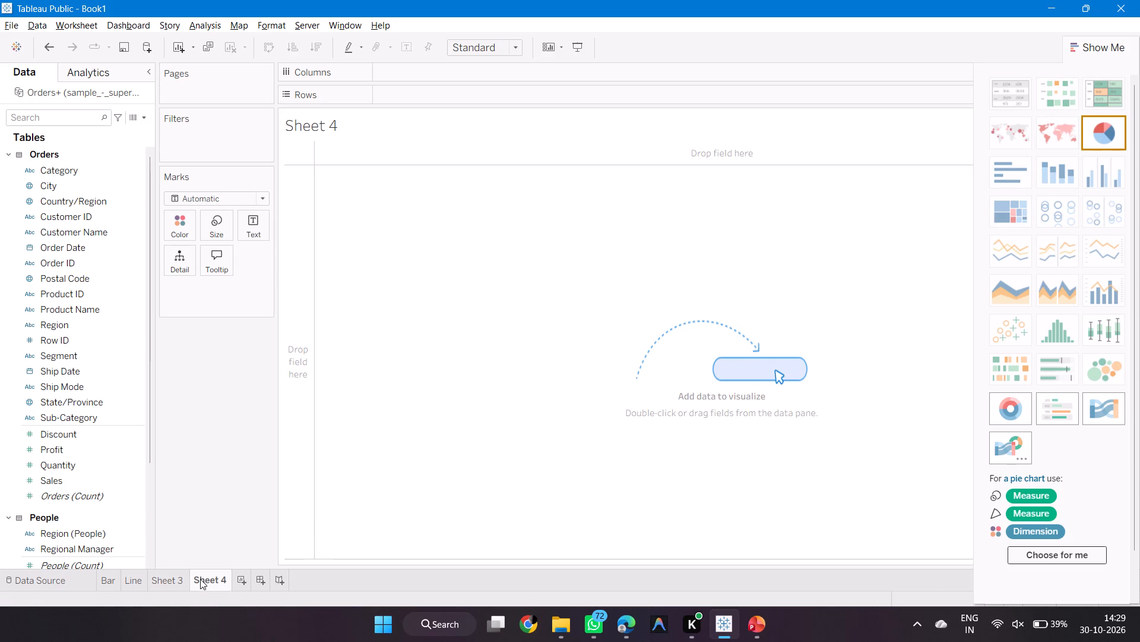
right_click(200, 579)
key(r)
text(Sct)
key(BackSpace)
text(atter)
key(Return)
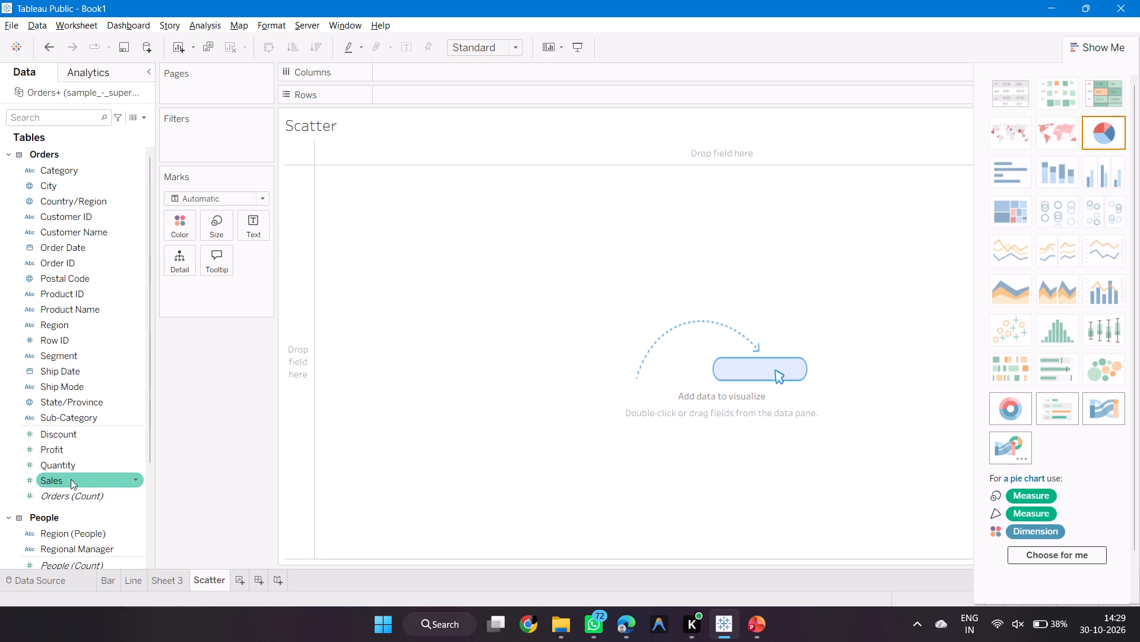
Build a scatter plot with Sales on Columns, Profit on Rows and Category distinguishing the marks.
click(71, 479)
drag(69, 477, 83, 464)
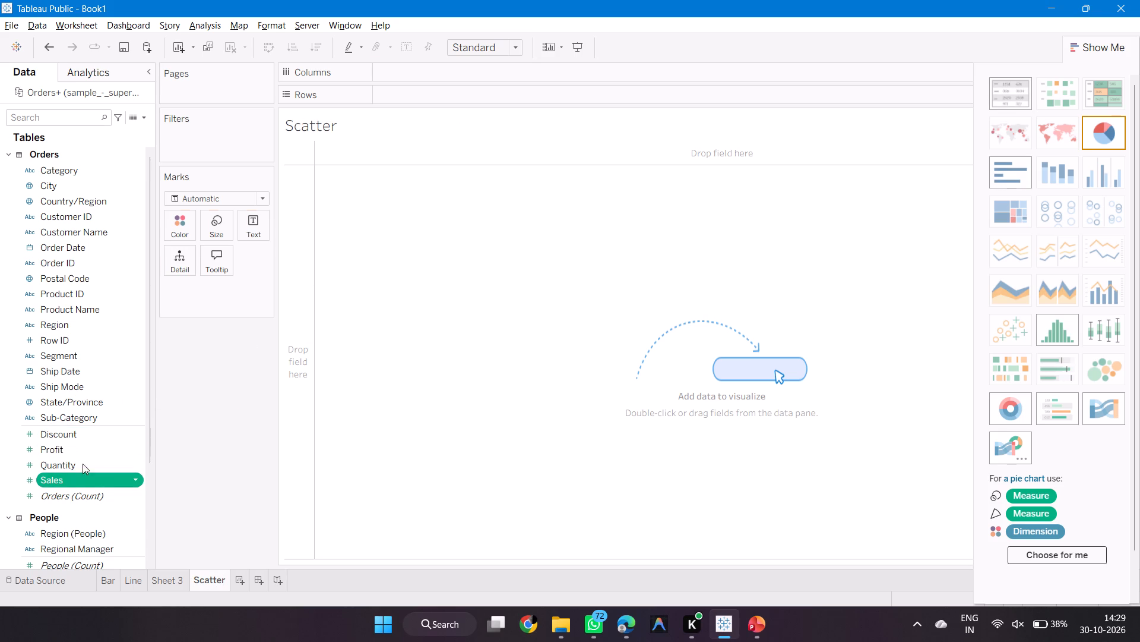
drag(83, 464, 468, 76)
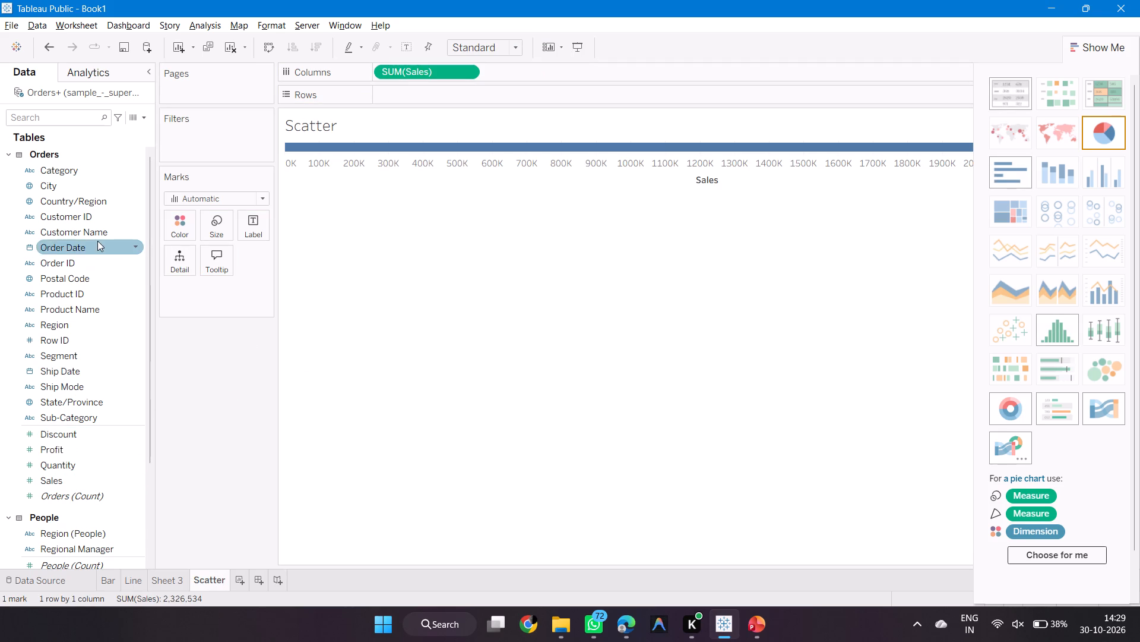
drag(72, 446, 451, 98)
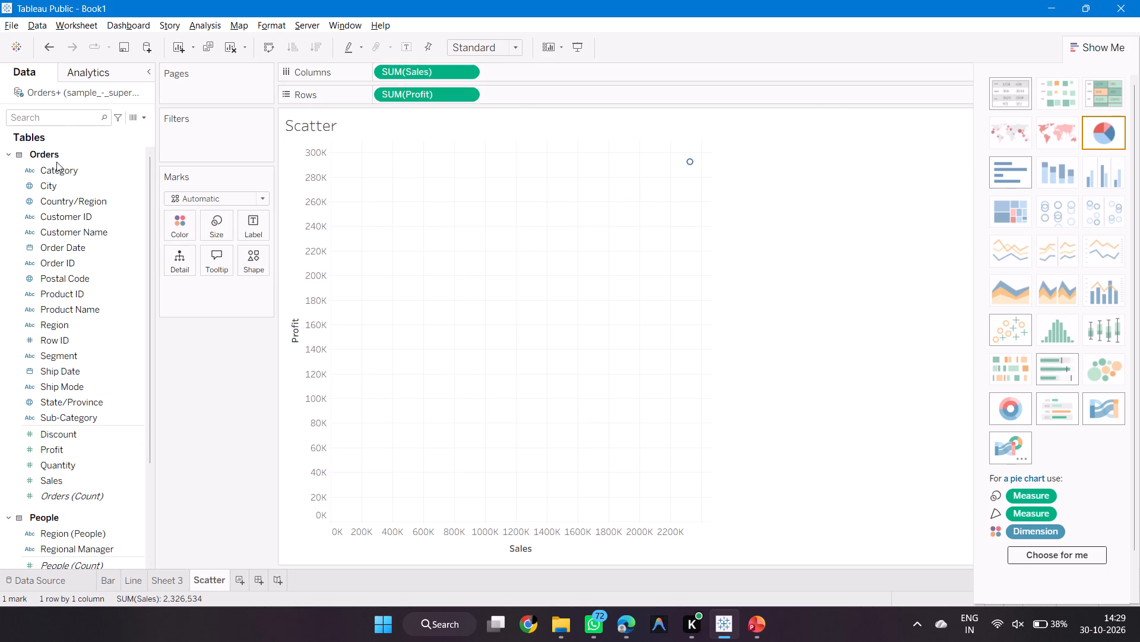
drag(56, 173, 194, 290)
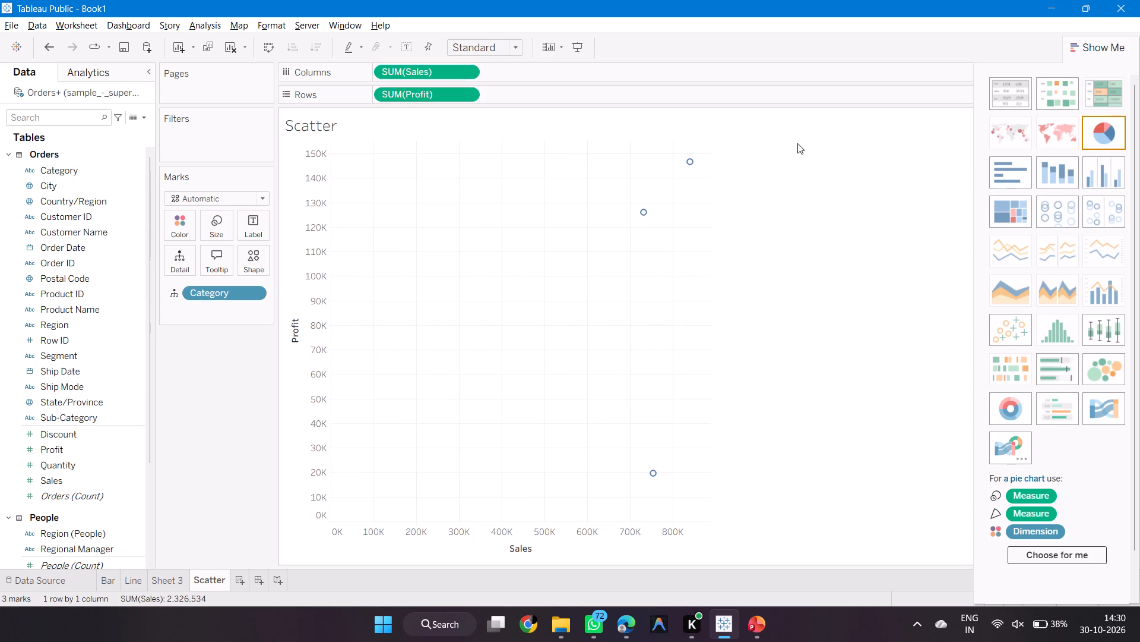
click(1000, 331)
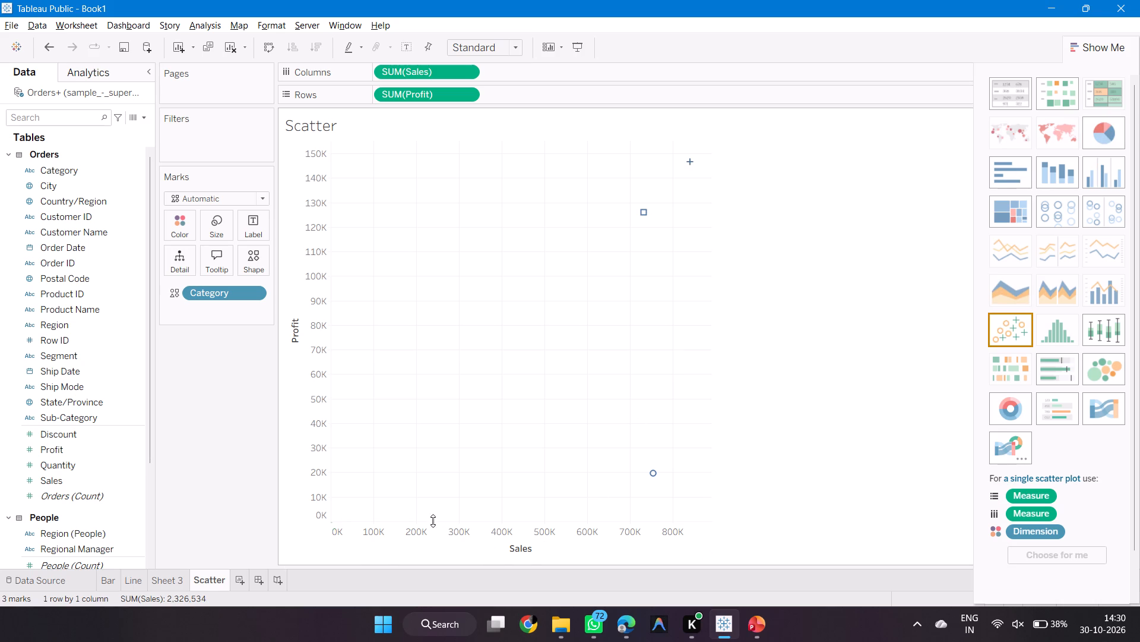
Add a new worksheet after Scatter and name it Maps.
click(234, 581)
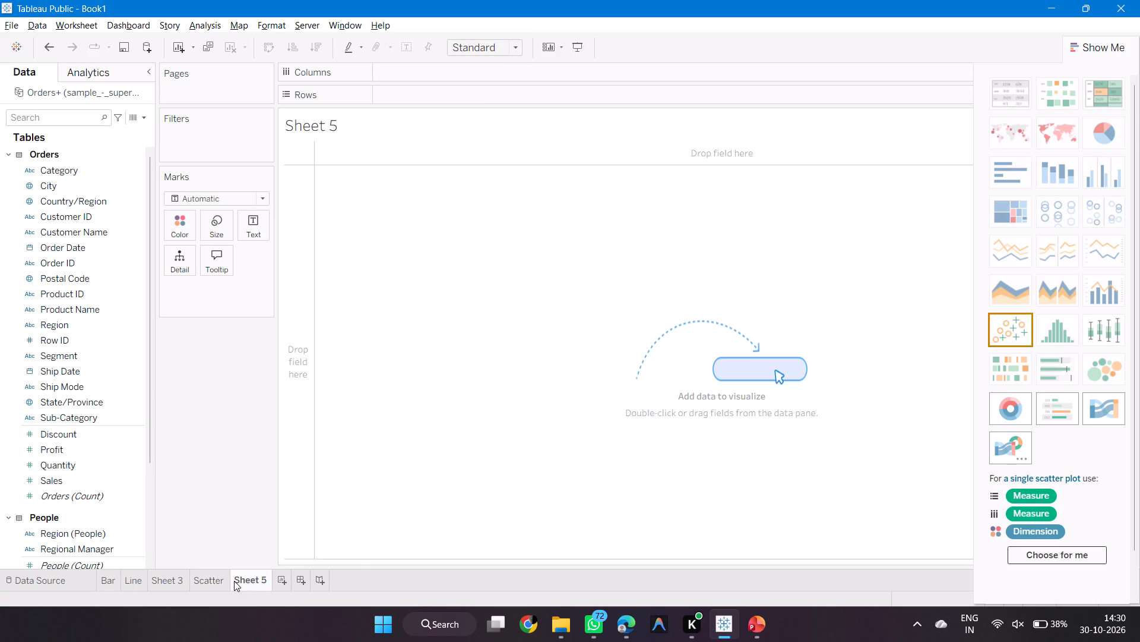
right_click(234, 581)
key(r)
text(Maps)
key(Return)
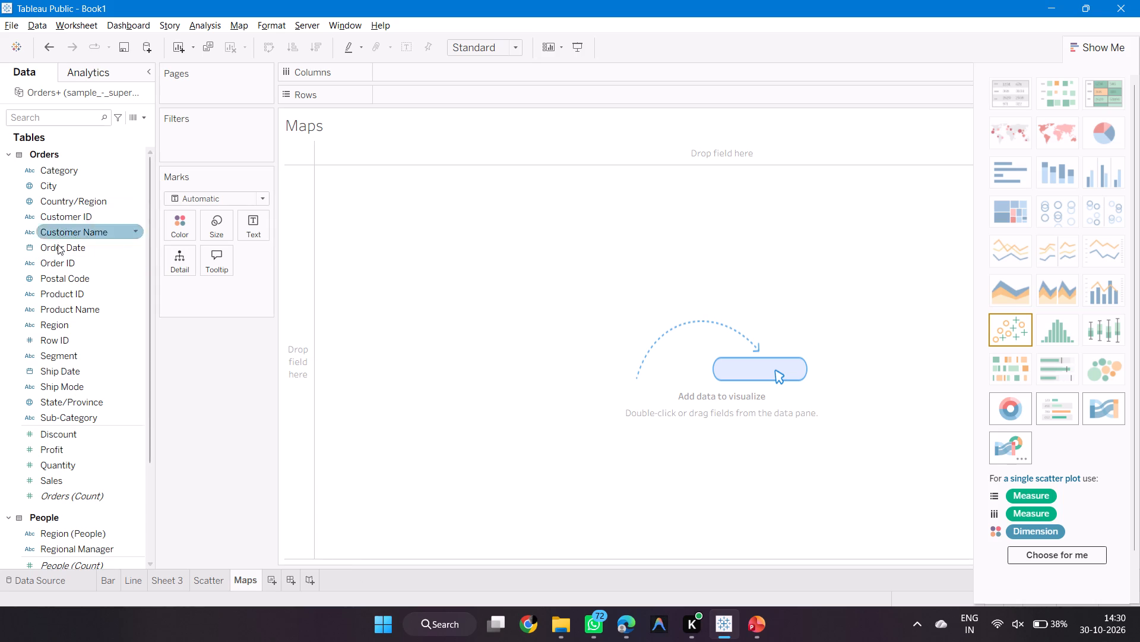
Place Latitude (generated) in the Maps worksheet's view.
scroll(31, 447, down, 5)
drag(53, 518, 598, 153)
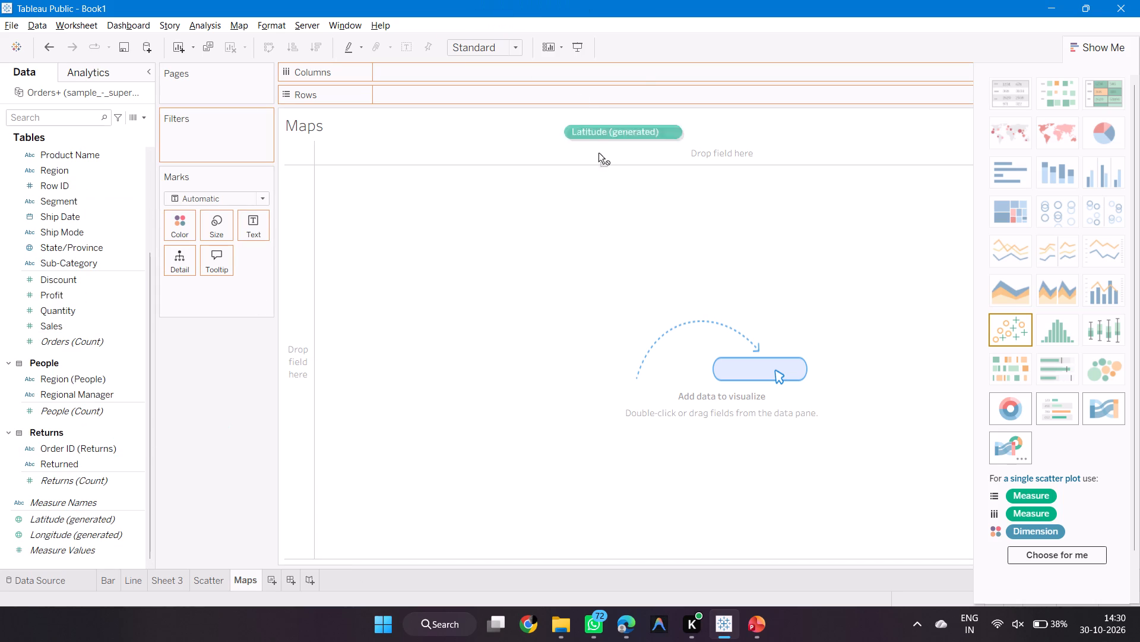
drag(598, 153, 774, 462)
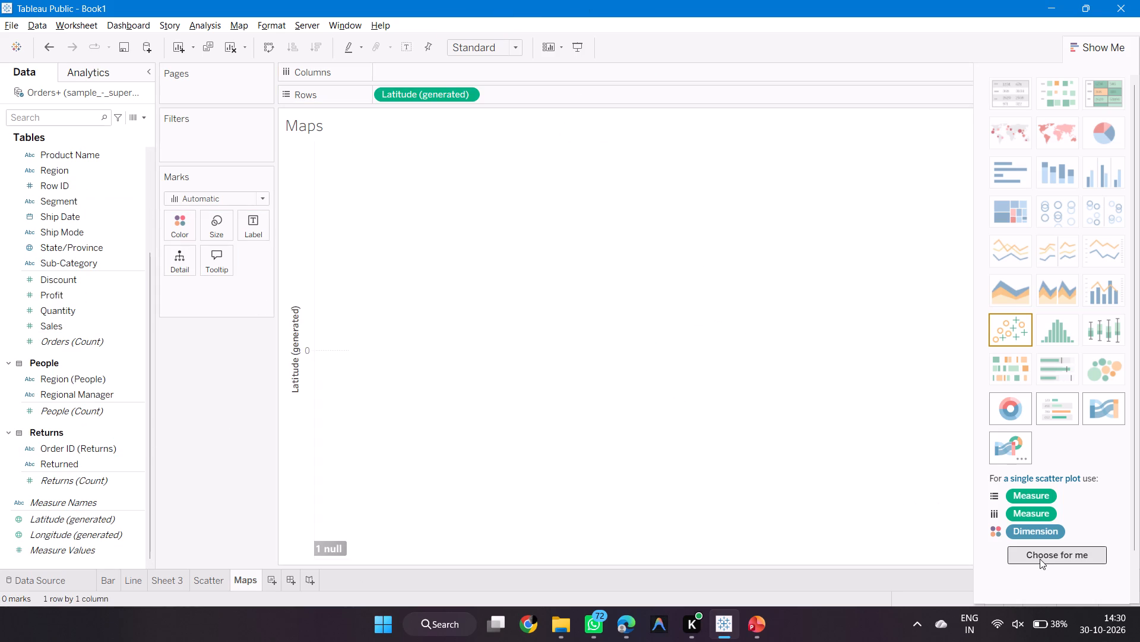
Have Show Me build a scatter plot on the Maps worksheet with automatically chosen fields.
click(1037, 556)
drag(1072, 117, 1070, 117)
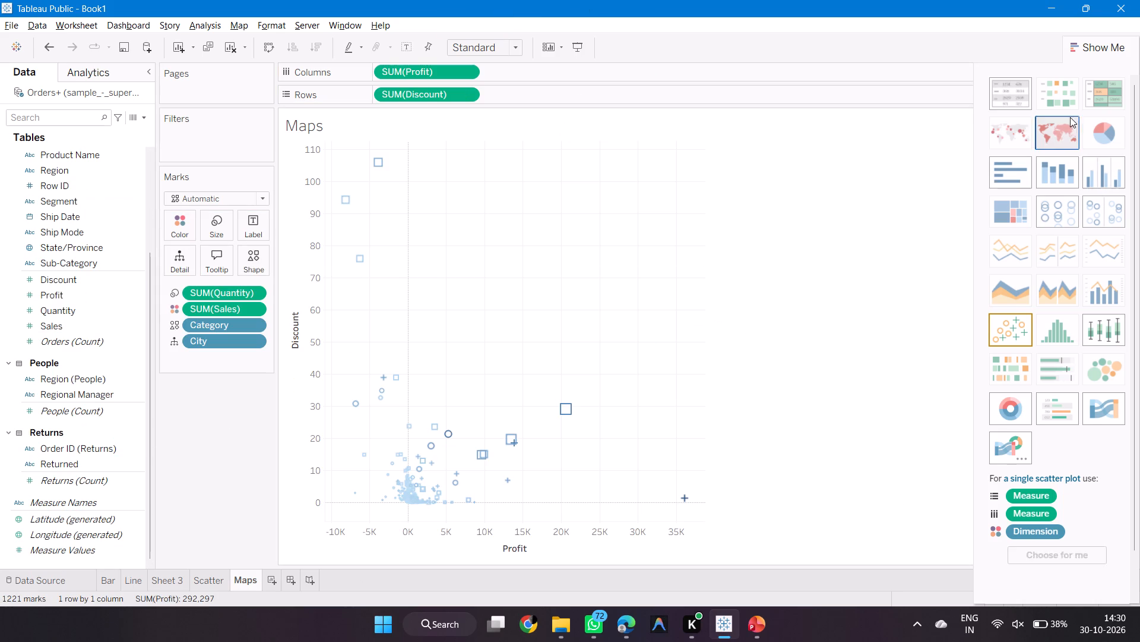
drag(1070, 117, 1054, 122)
Have Show Me build a symbol map on the Maps worksheet with automatically chosen fields.
click(1006, 133)
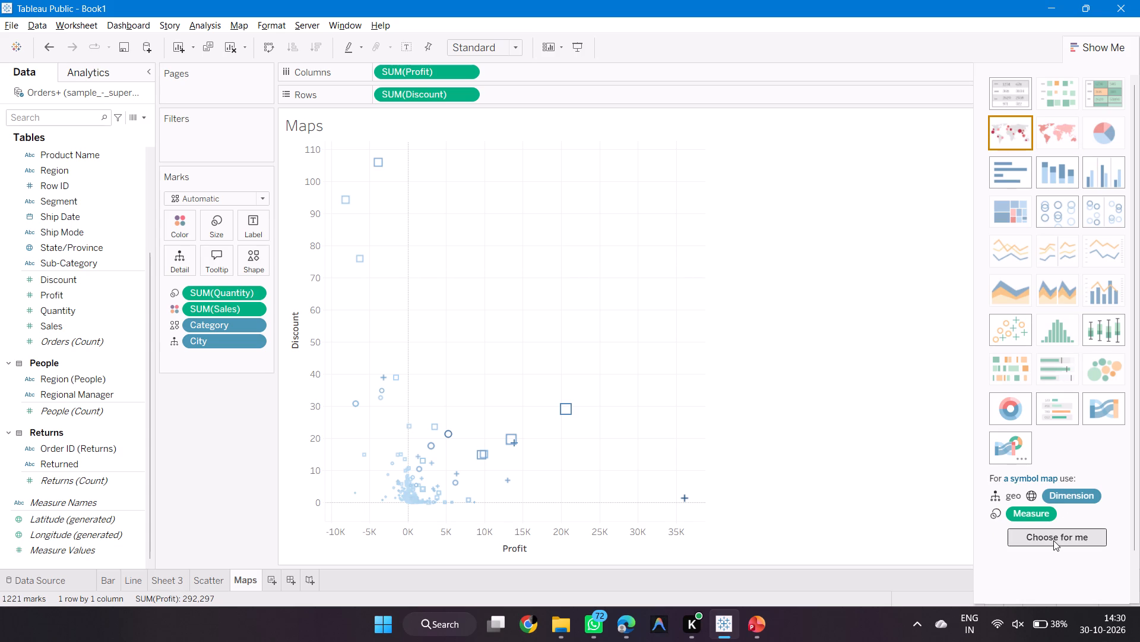
click(1053, 540)
click(1053, 540)
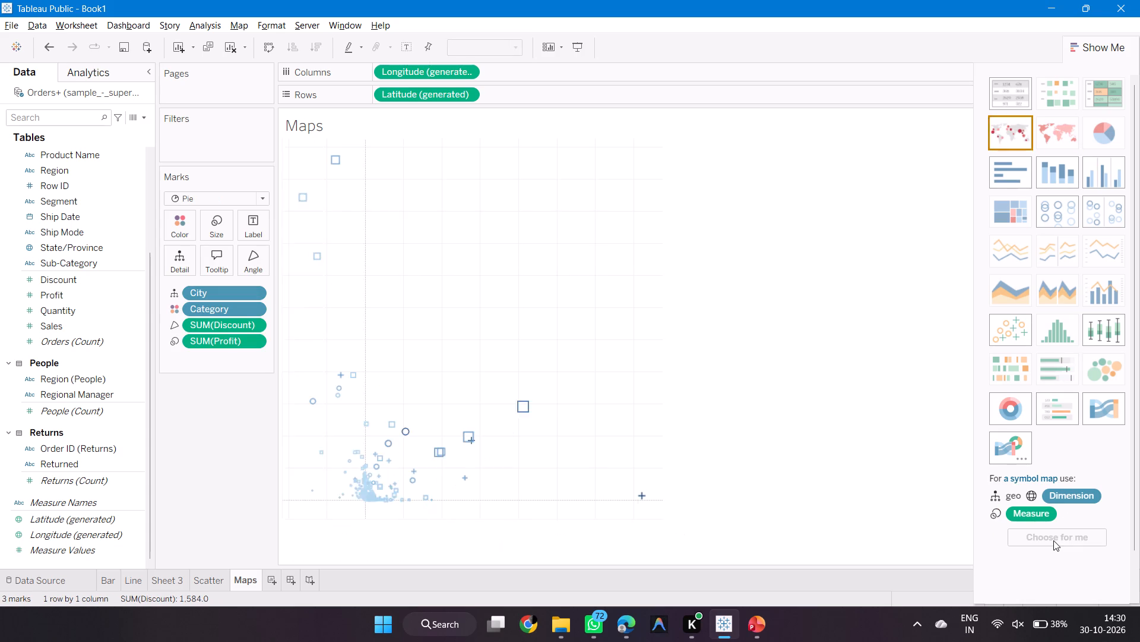
Remove City, Category, SUM(Discount) and SUM(Profit) from the symbol map's Marks card.
ctrl+scroll(702, 467, down, 4)
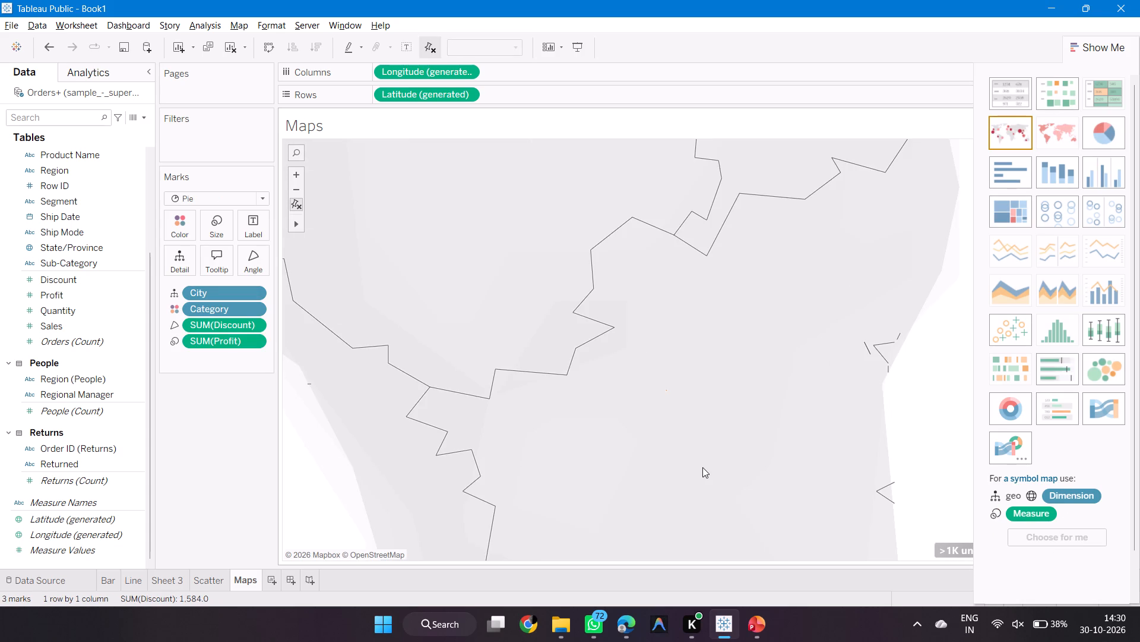
ctrl+scroll(702, 467, down, 5)
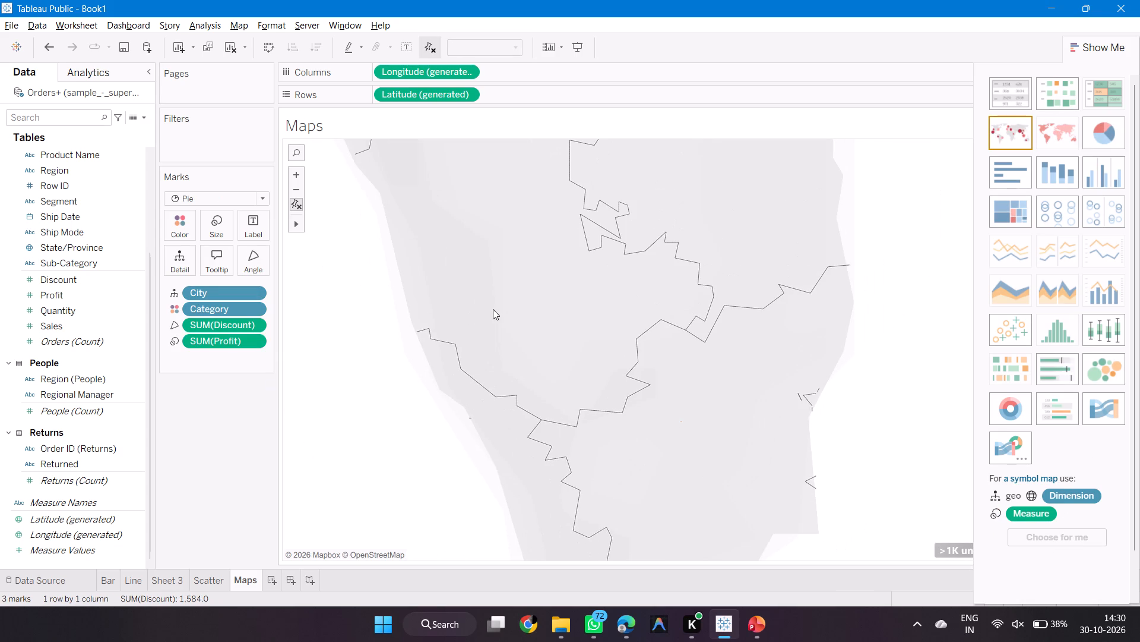
ctrl+scroll(493, 309, down, 11)
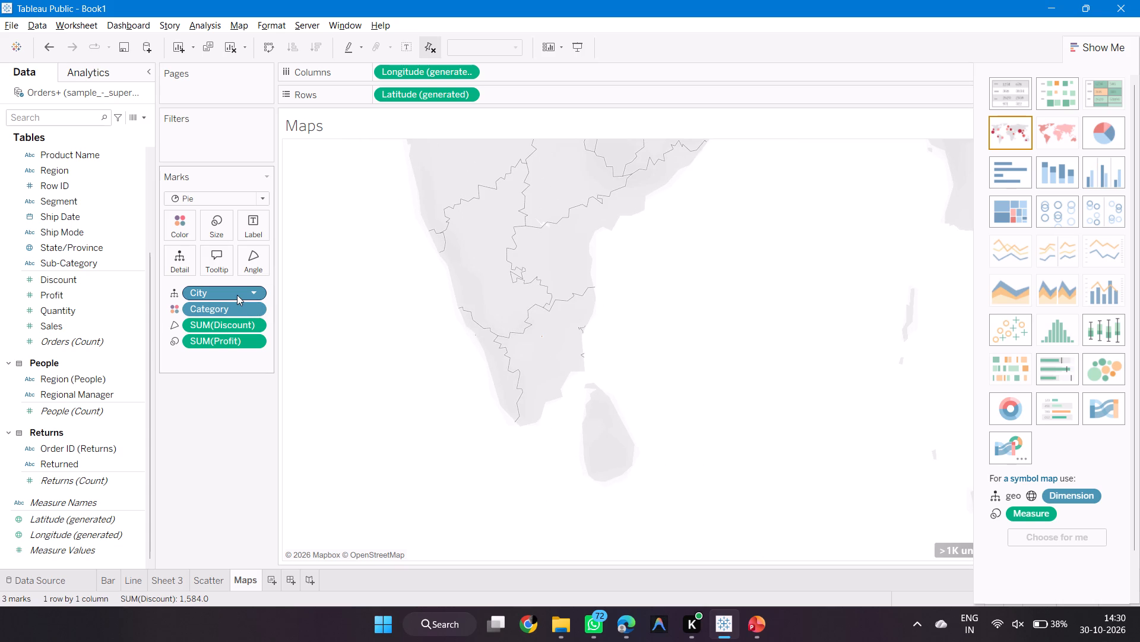
click(237, 295)
key(Delete)
key(Delete)
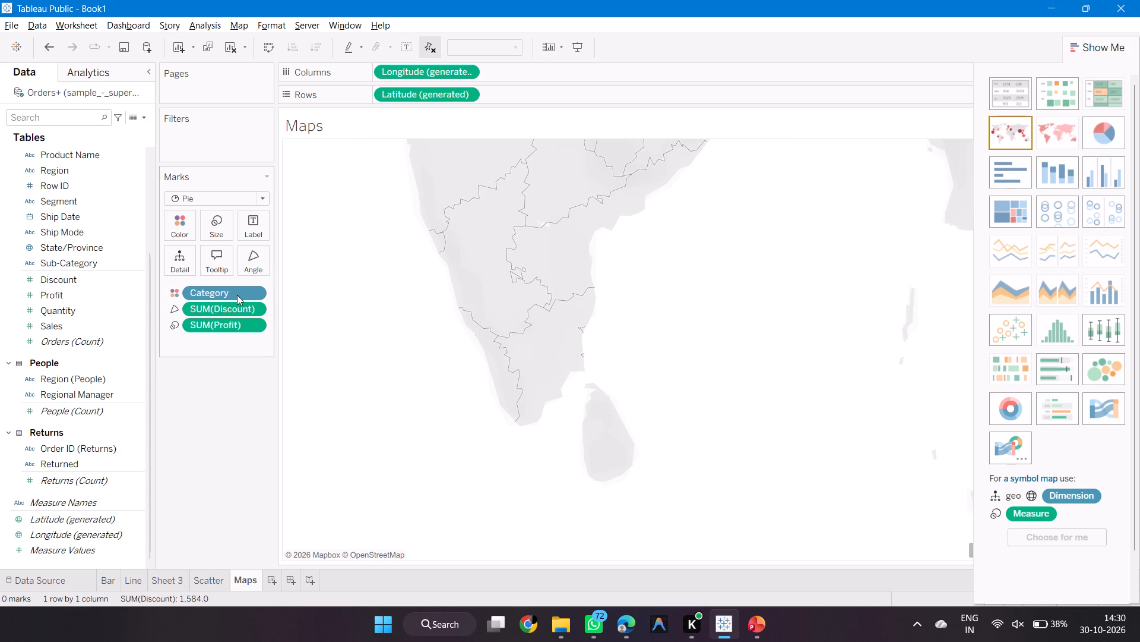
click(237, 295)
key(Delete)
click(237, 295)
key(Delete)
click(237, 295)
key(Delete)
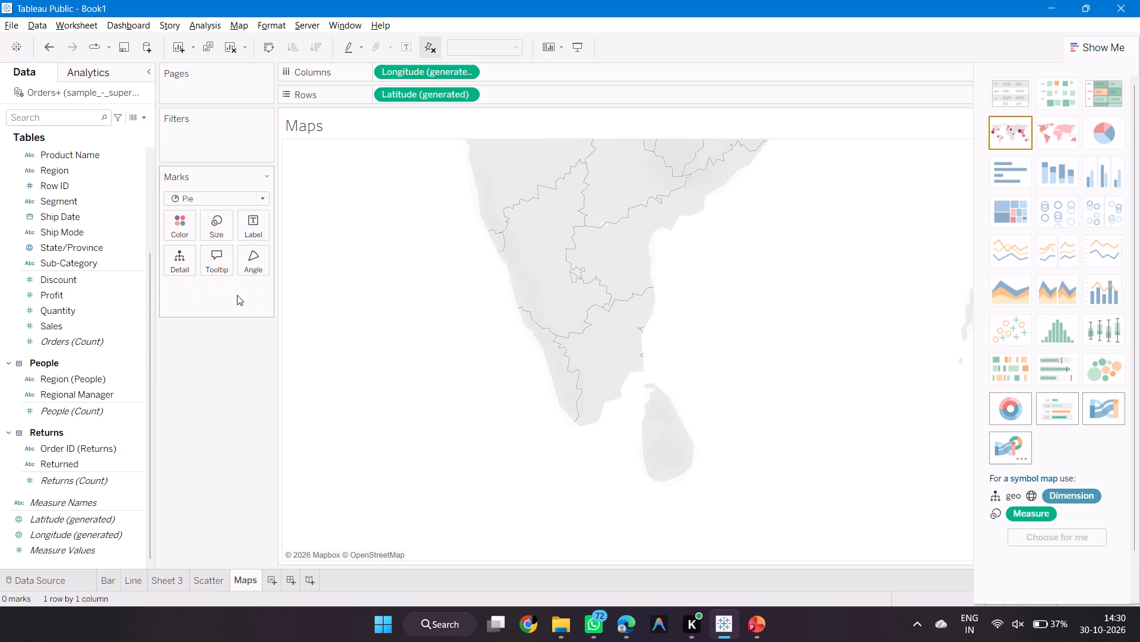
Remove Latitude (generated) from Rows on the Maps worksheet.
click(533, 82)
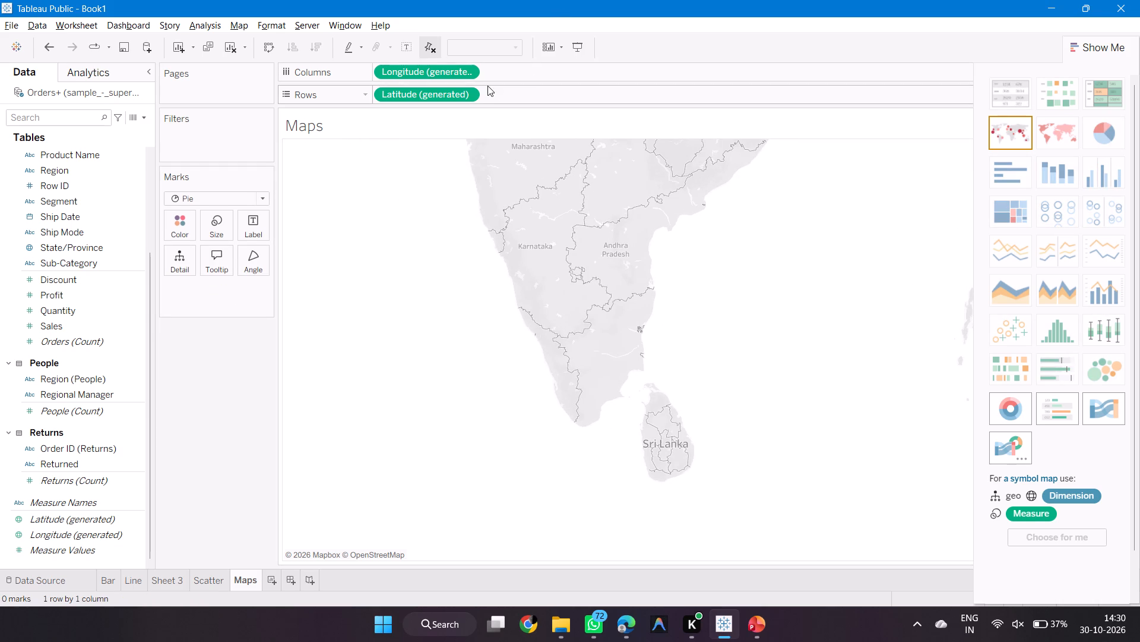
click(455, 94)
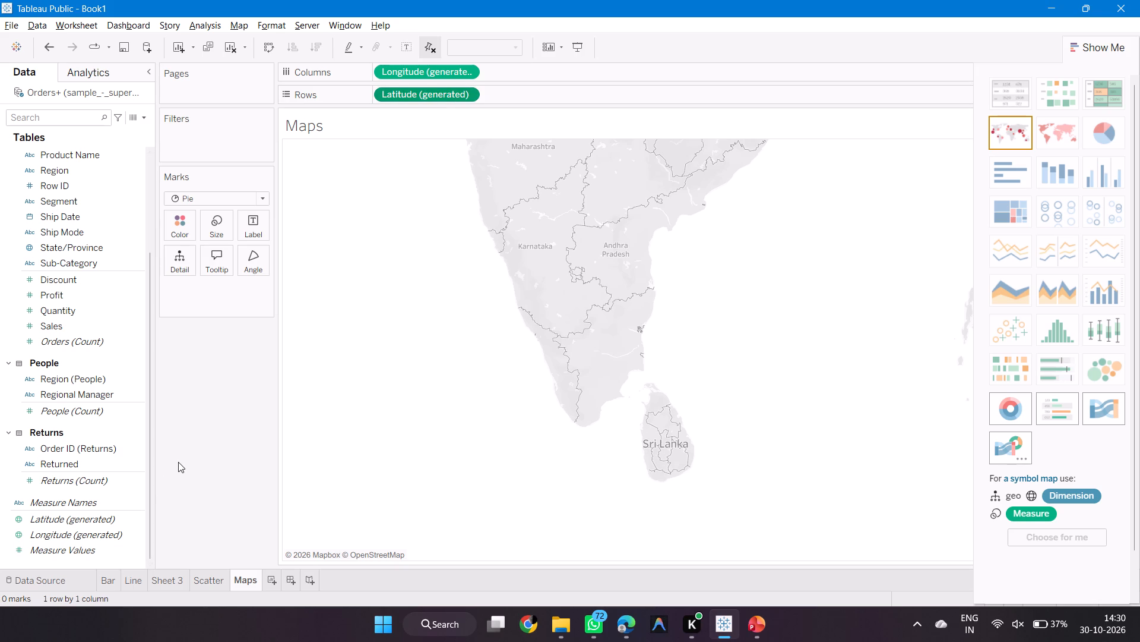
drag(395, 99, 242, 253)
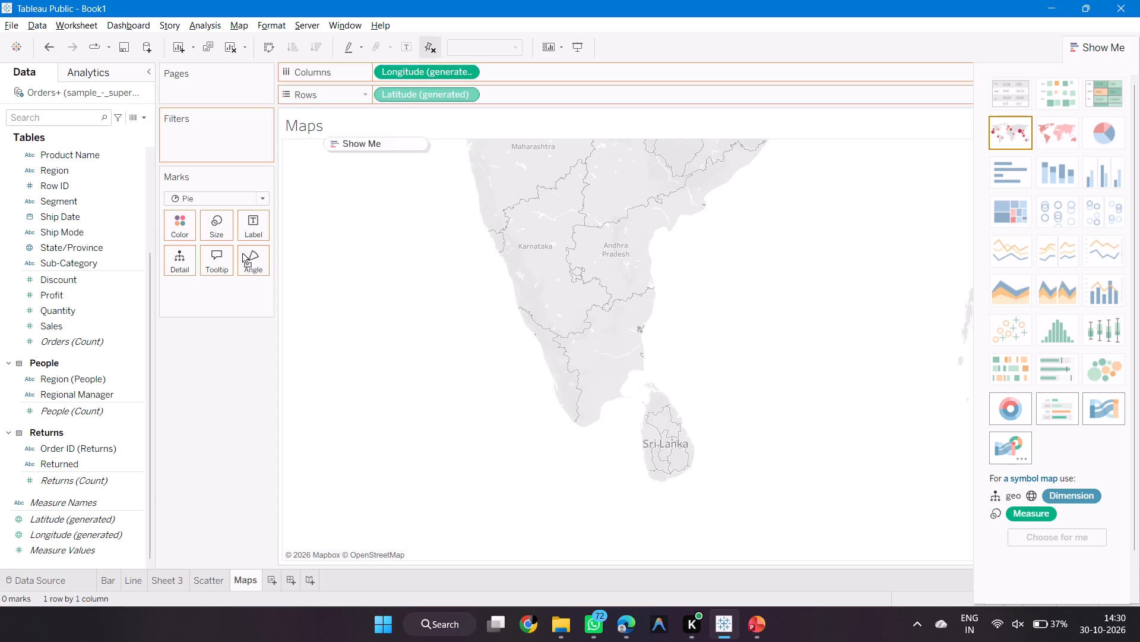
drag(242, 253, 40, 458)
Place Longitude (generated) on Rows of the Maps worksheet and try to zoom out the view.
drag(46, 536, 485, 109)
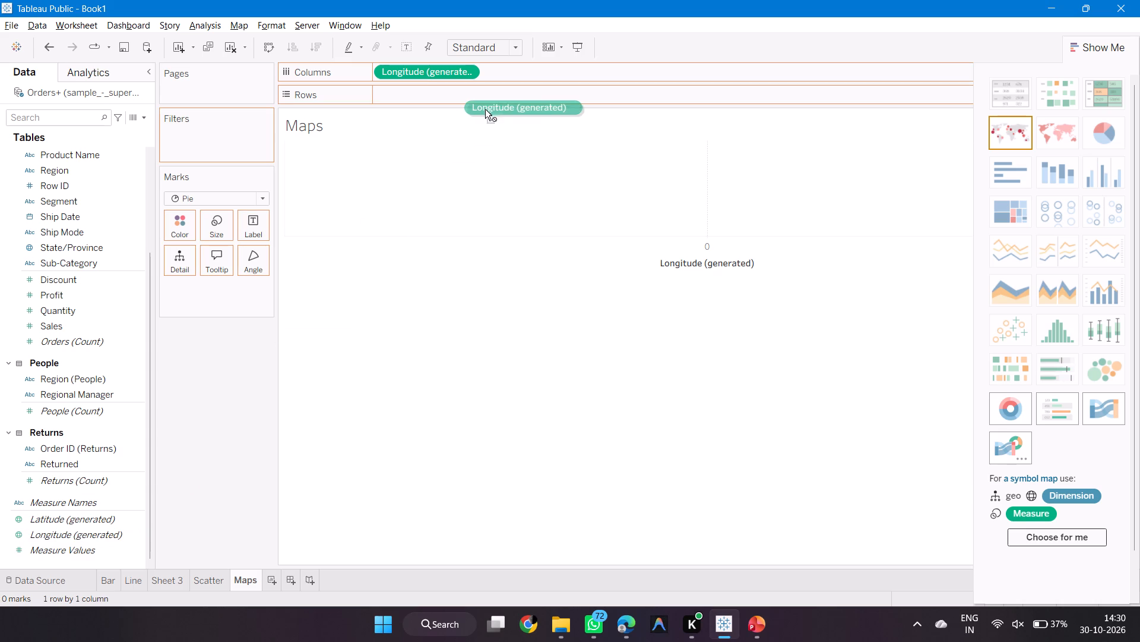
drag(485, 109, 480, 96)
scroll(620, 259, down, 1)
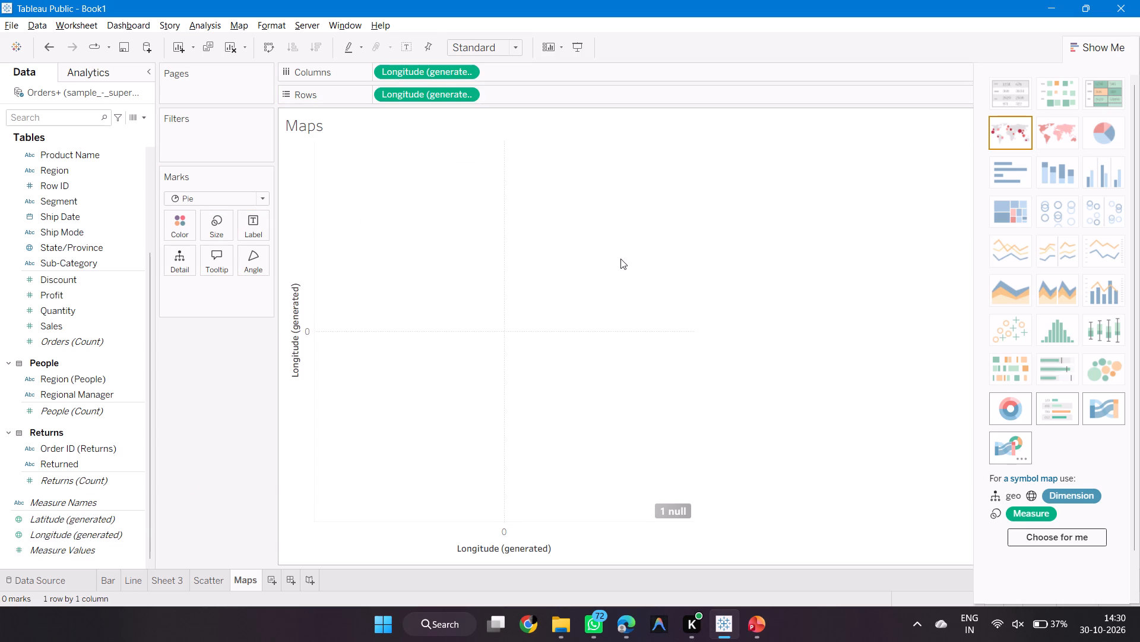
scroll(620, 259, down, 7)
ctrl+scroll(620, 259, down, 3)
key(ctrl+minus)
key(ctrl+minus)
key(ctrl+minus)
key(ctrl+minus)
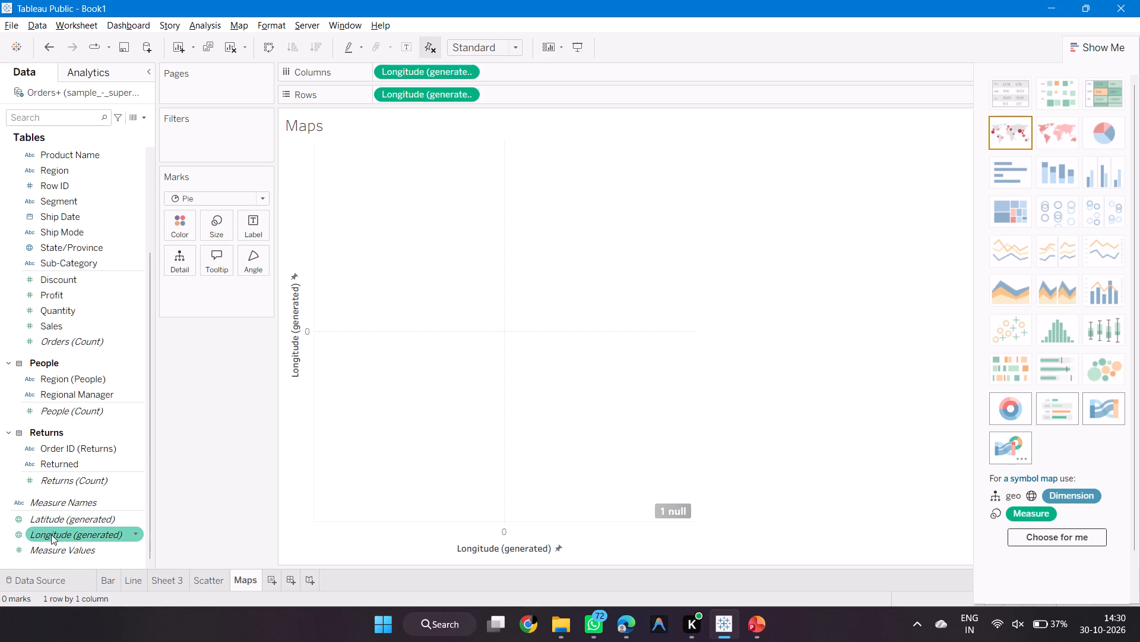
Replace the field on Rows with Latitude (generated) on the Maps worksheet.
drag(60, 518, 432, 98)
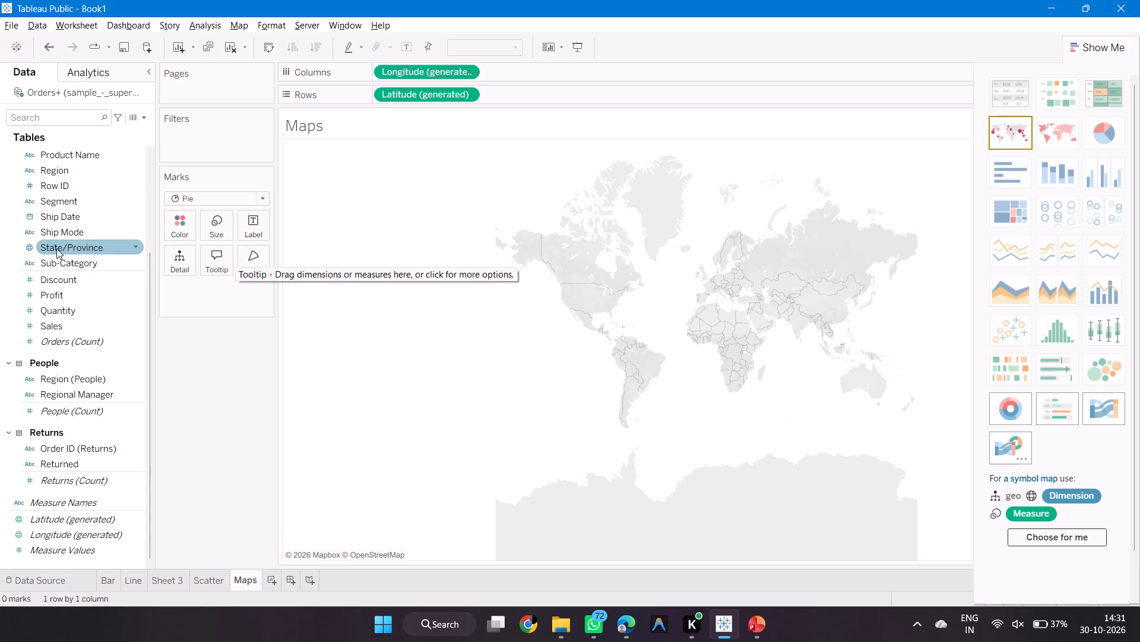
Add Country/Region and State/Province as detail to the map's Marks card.
scroll(74, 228, up, 2)
drag(74, 207, 200, 299)
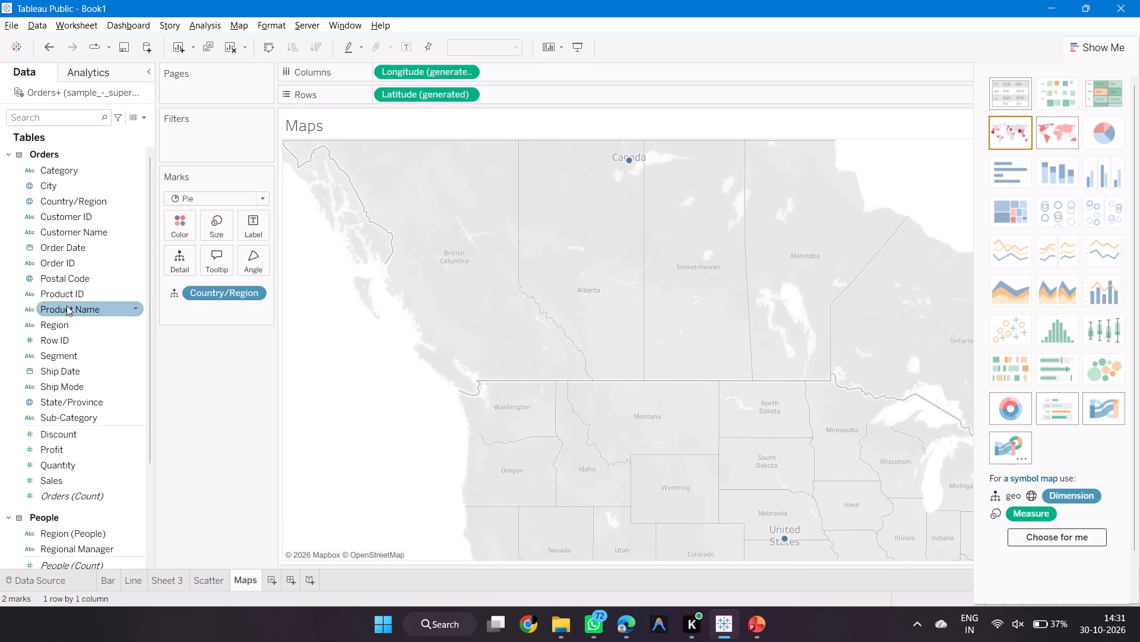
click(60, 394)
drag(60, 394, 188, 307)
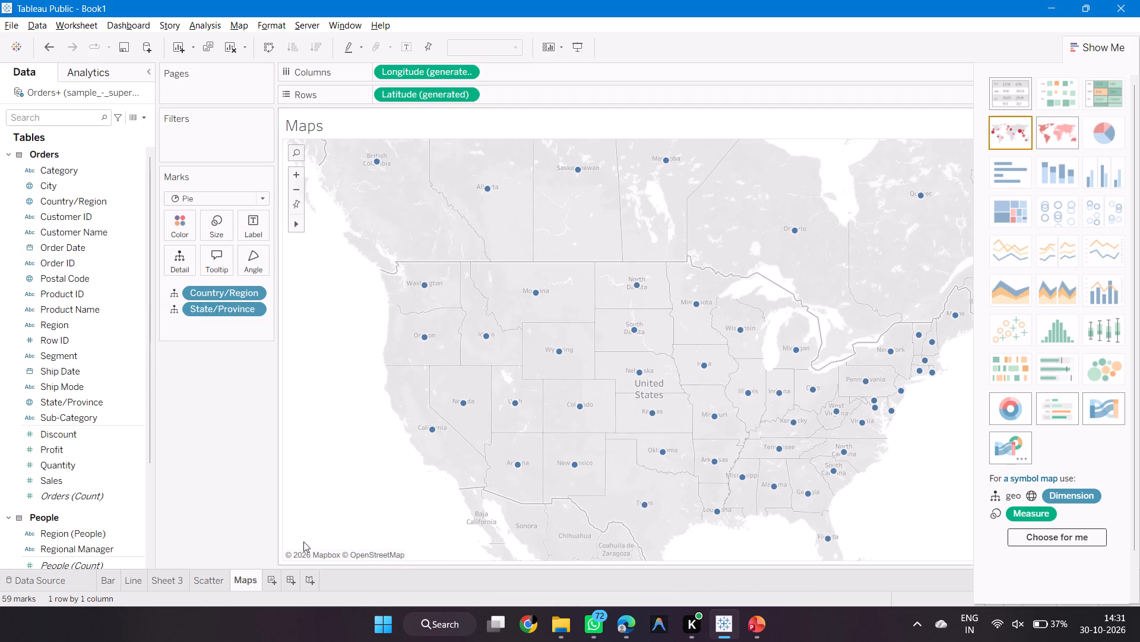
Create a new worksheet after Maps and name it Heat maps.
click(277, 580)
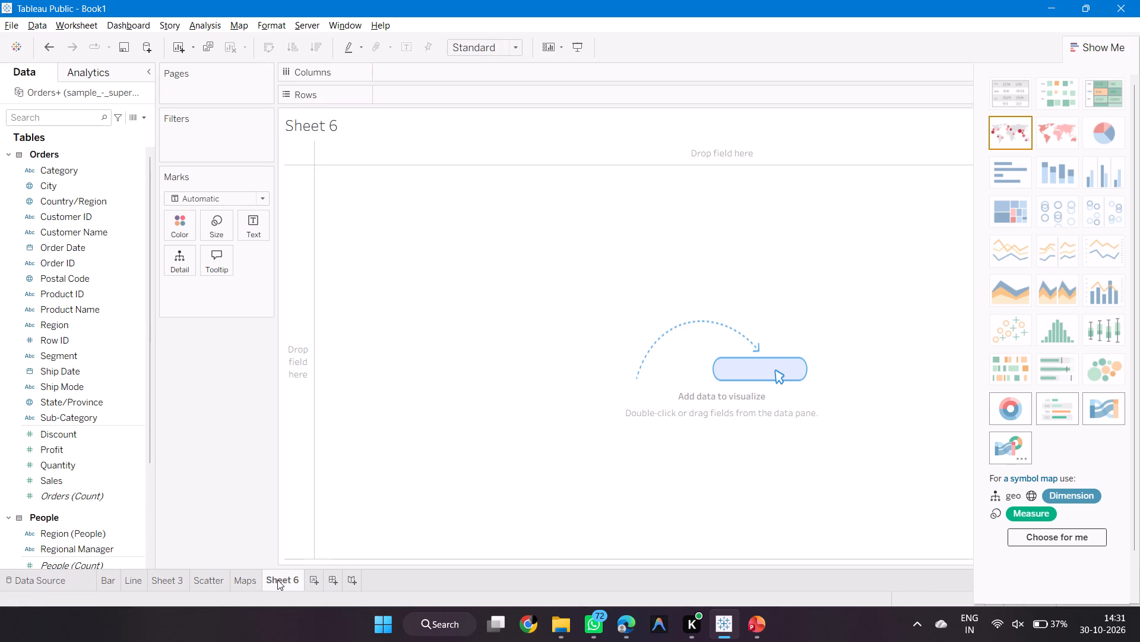
key(r)
key(r)
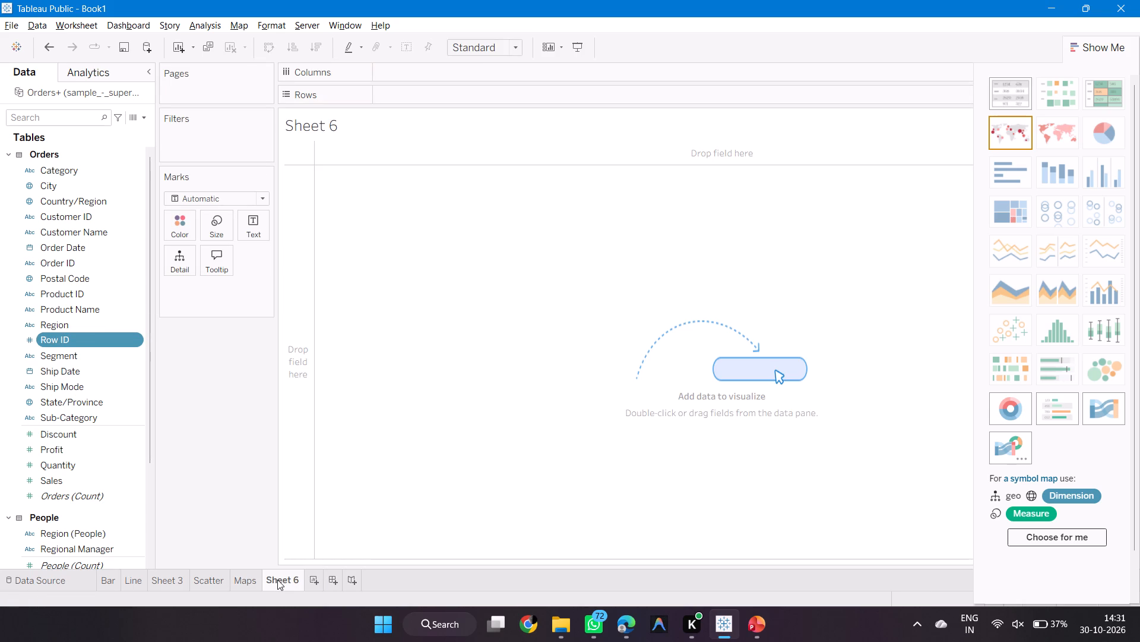
right_click(277, 580)
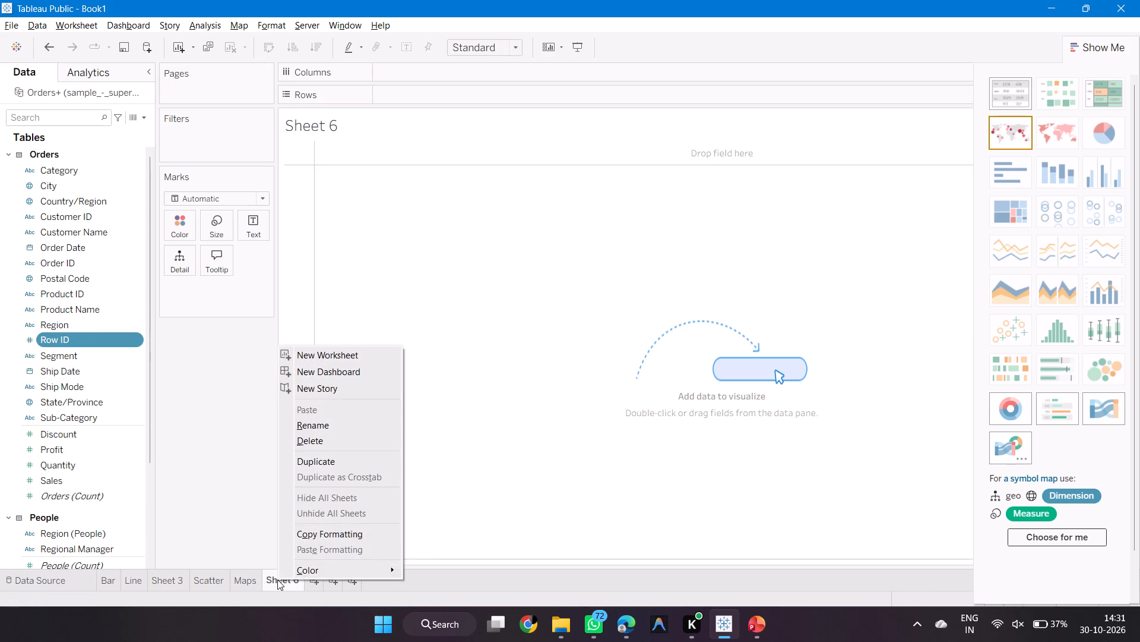
key(r)
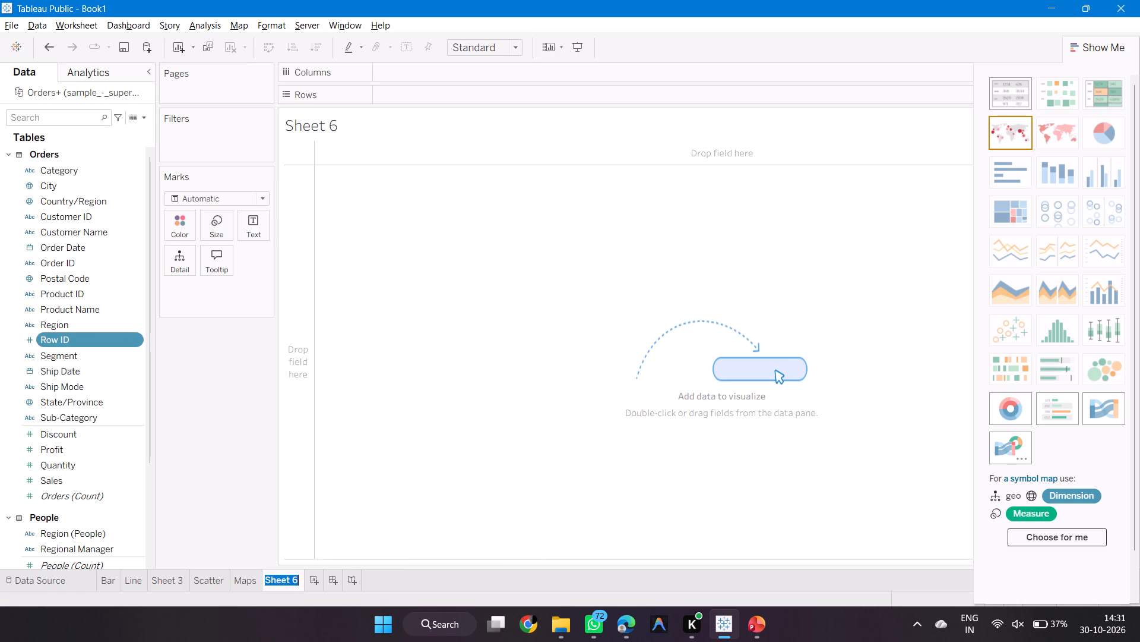
text(Hea)
key(space)
key(BackSpace)
key(r)
key(BackSpace)
text(t map)
key(s)
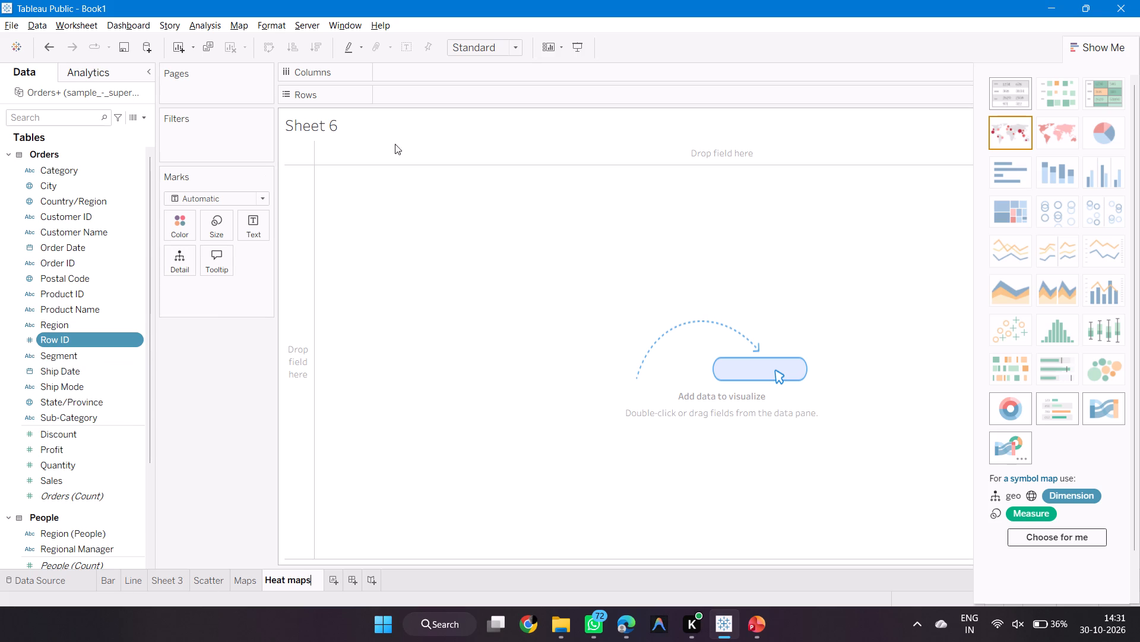
Lay out the Heat maps worksheet with Segment on Columns and Region and Sub-Category on Rows.
drag(95, 353, 435, 99)
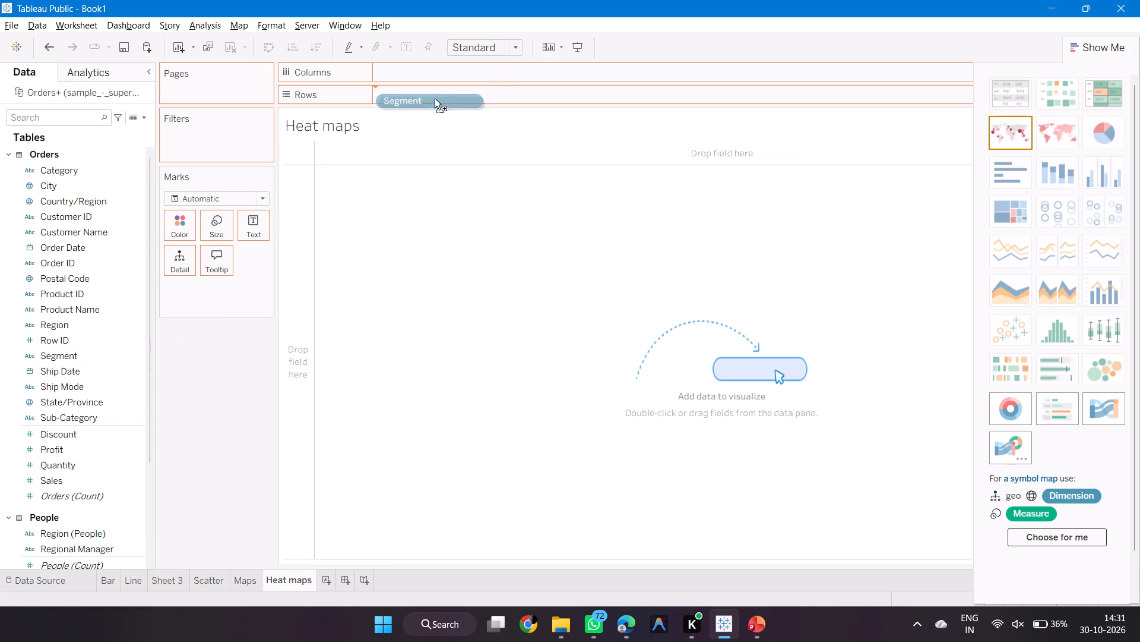
drag(435, 99, 454, 74)
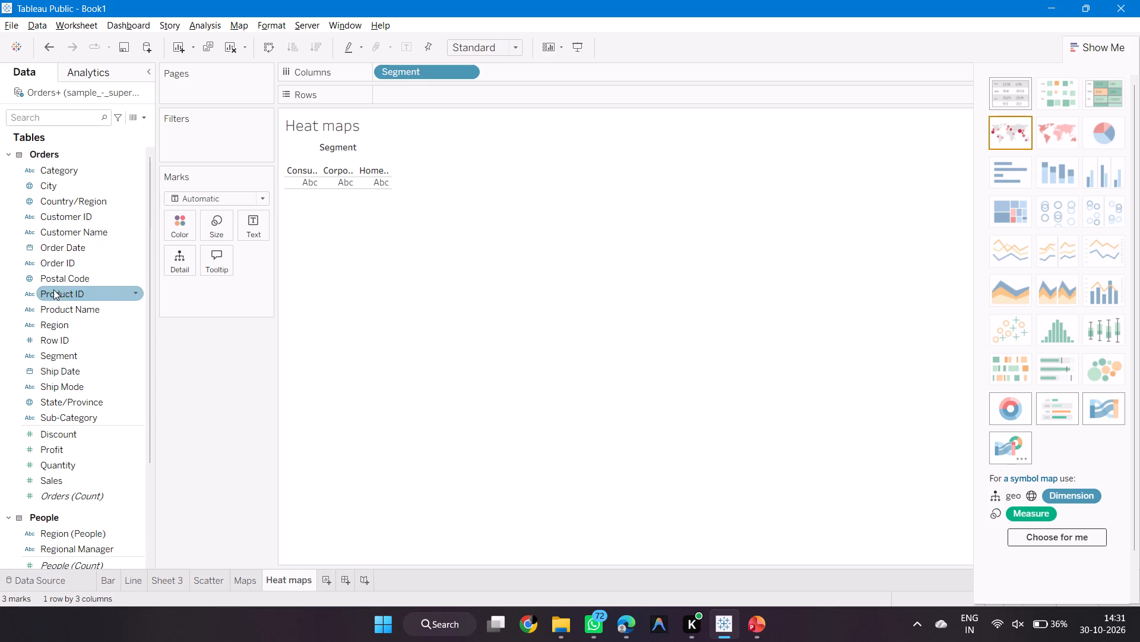
double_click(55, 323)
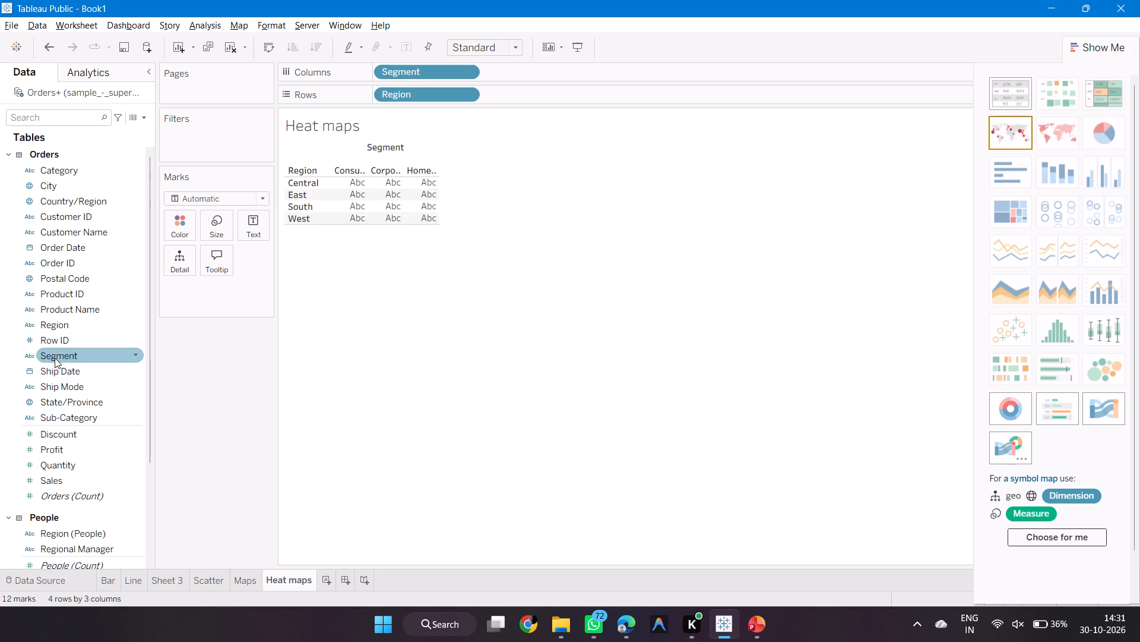
scroll(55, 358, up, 2)
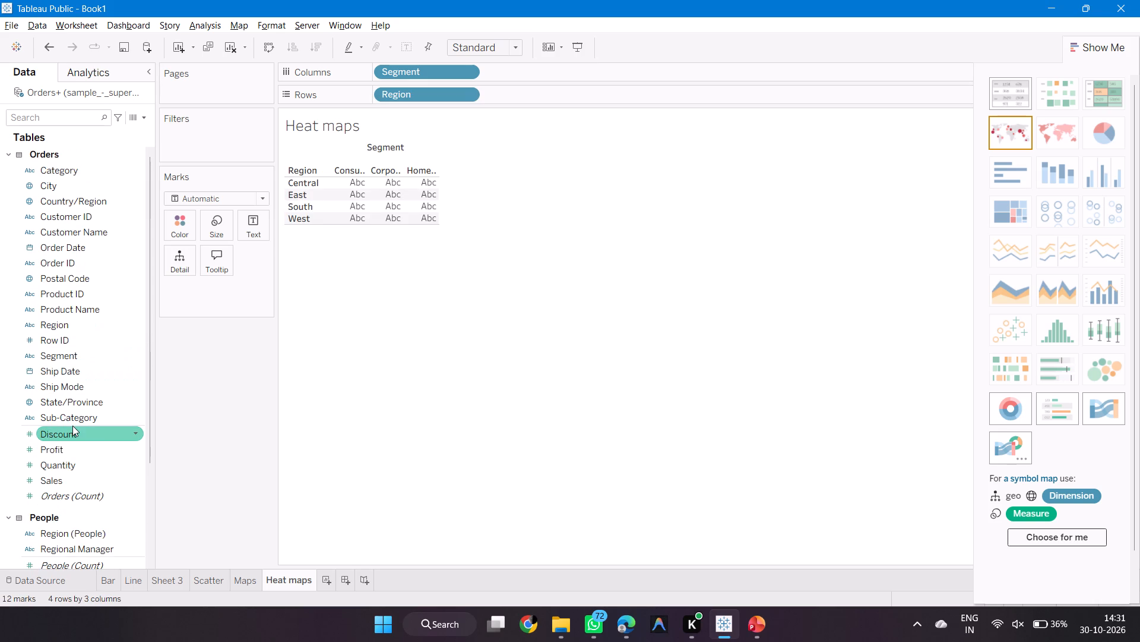
double_click(81, 421)
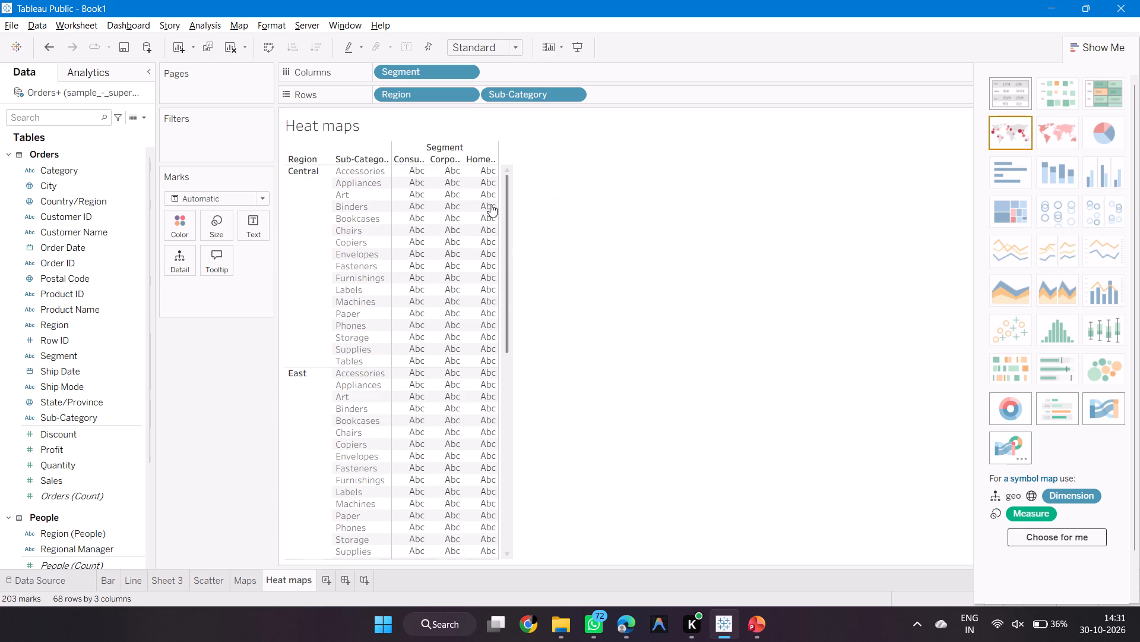
Add Profit to the Heat maps worksheet's Marks card and use it to colour the cells.
click(1068, 89)
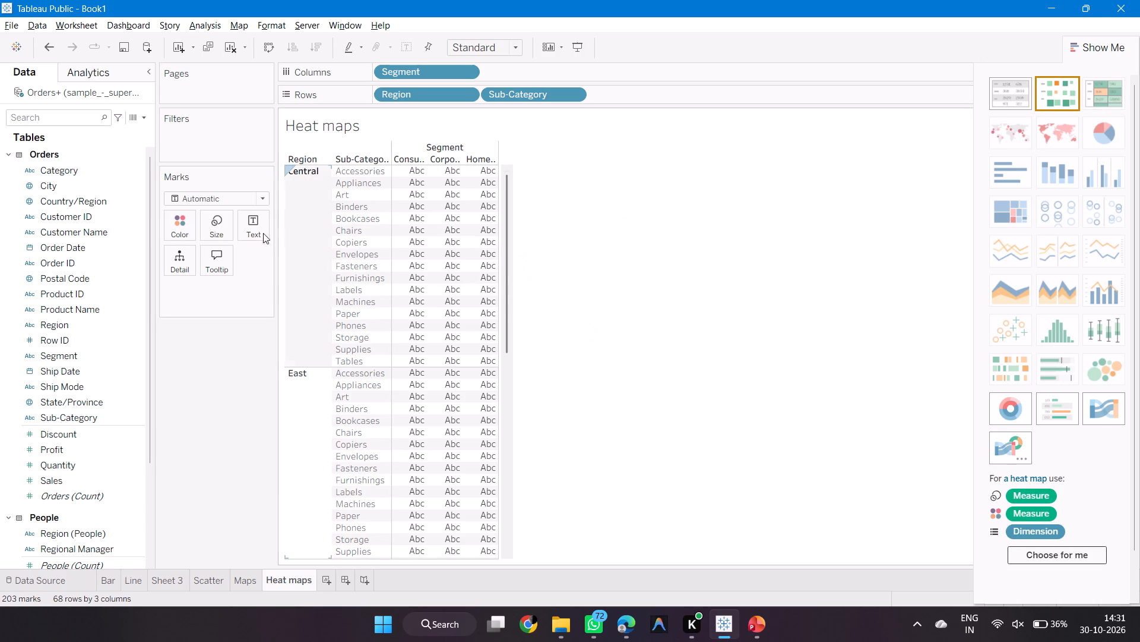
scroll(91, 373, down, 4)
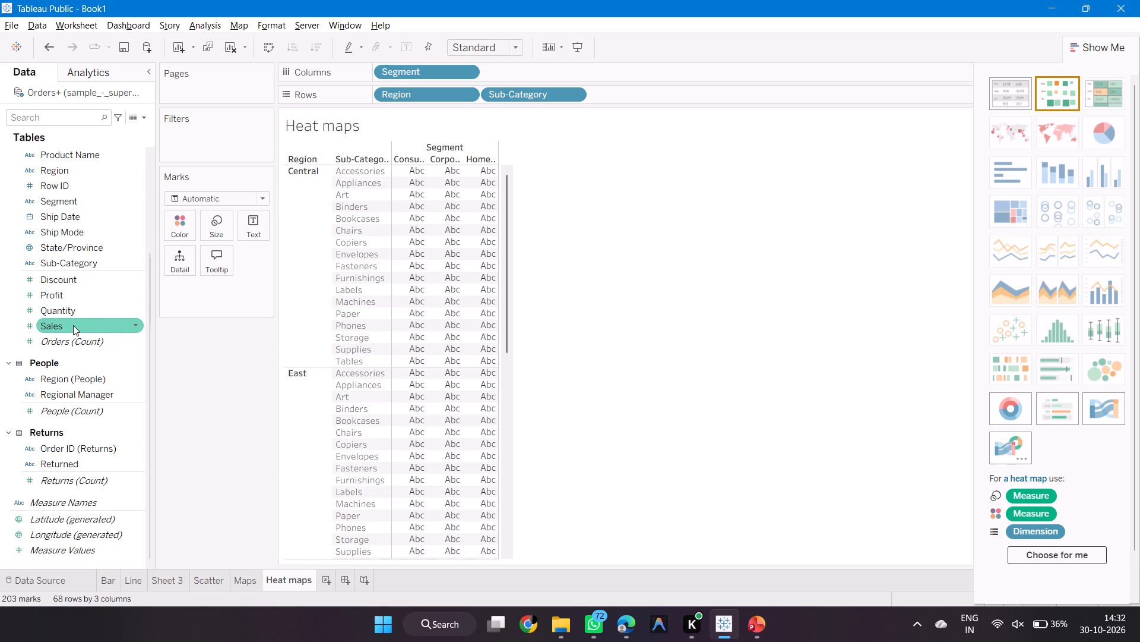
drag(75, 299, 219, 304)
scroll(205, 304, right, 1)
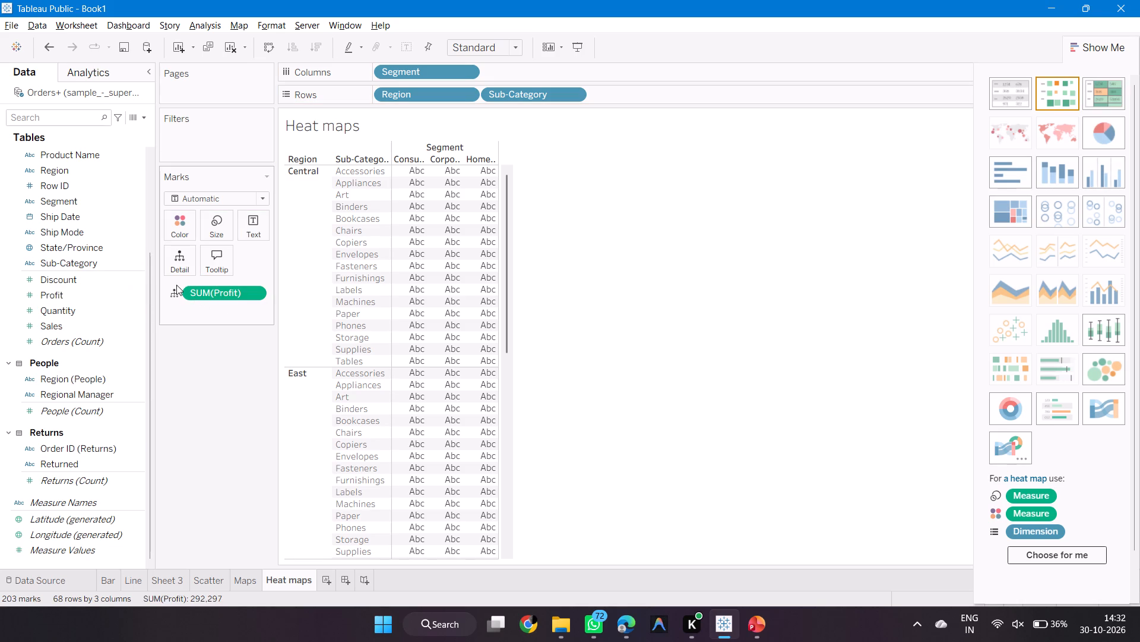
click(176, 288)
click(182, 306)
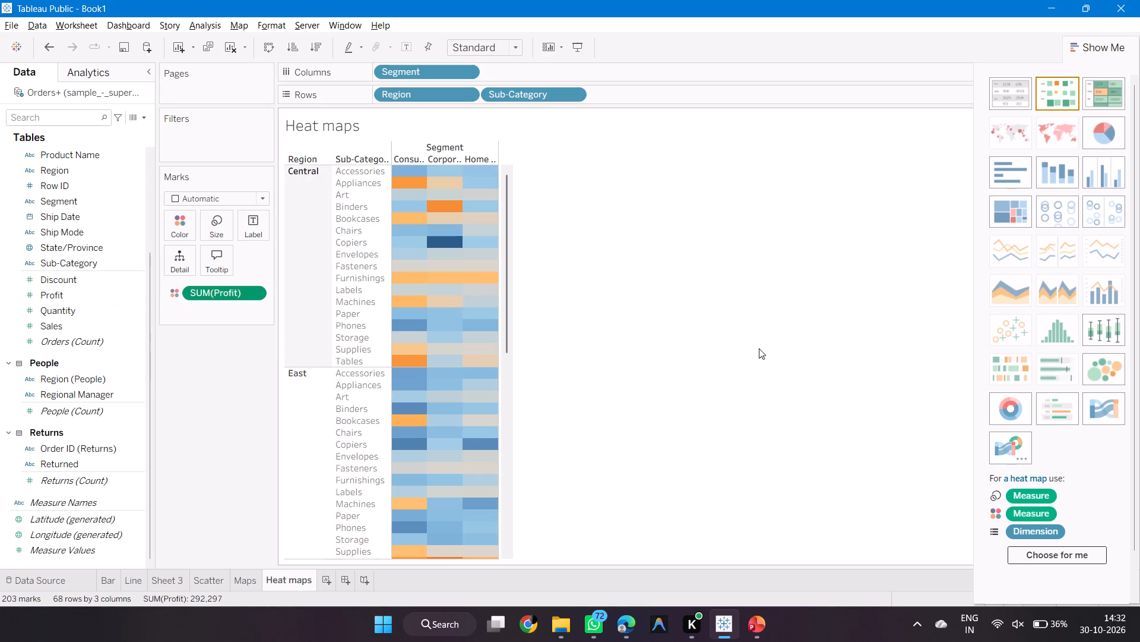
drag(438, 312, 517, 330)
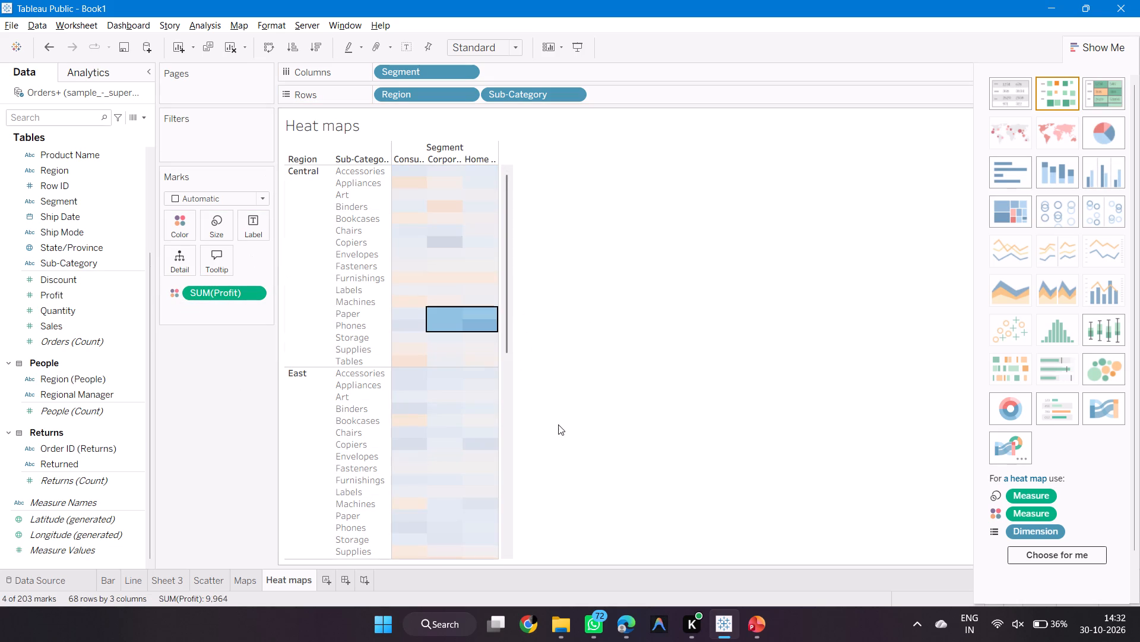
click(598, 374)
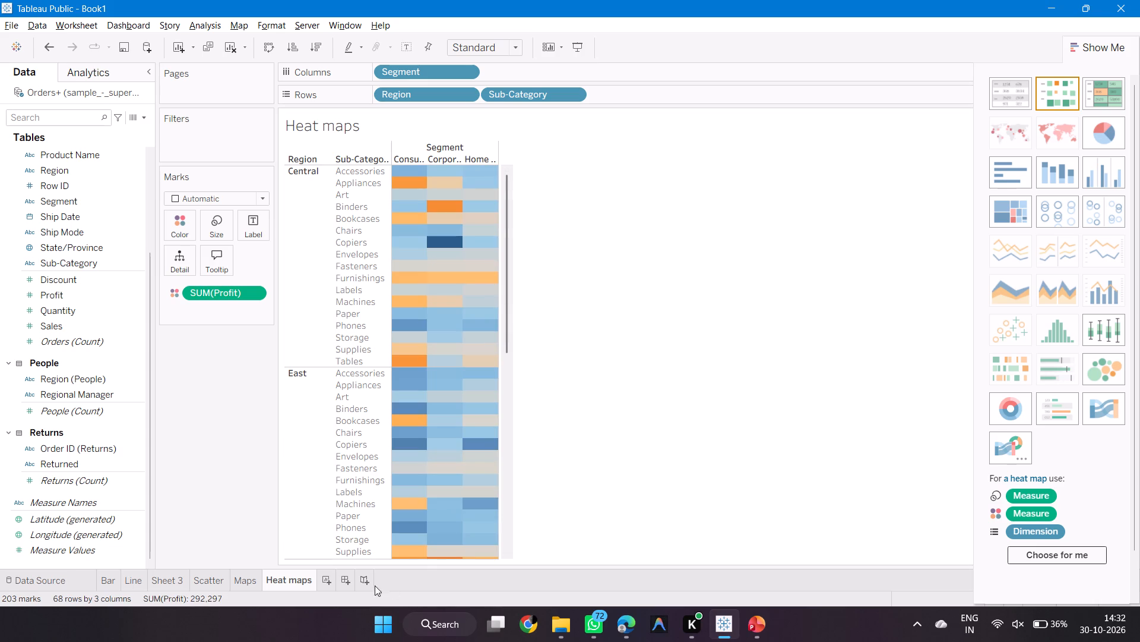
Create a new worksheet after Heat maps and name it Tree.
click(328, 575)
right_click(328, 575)
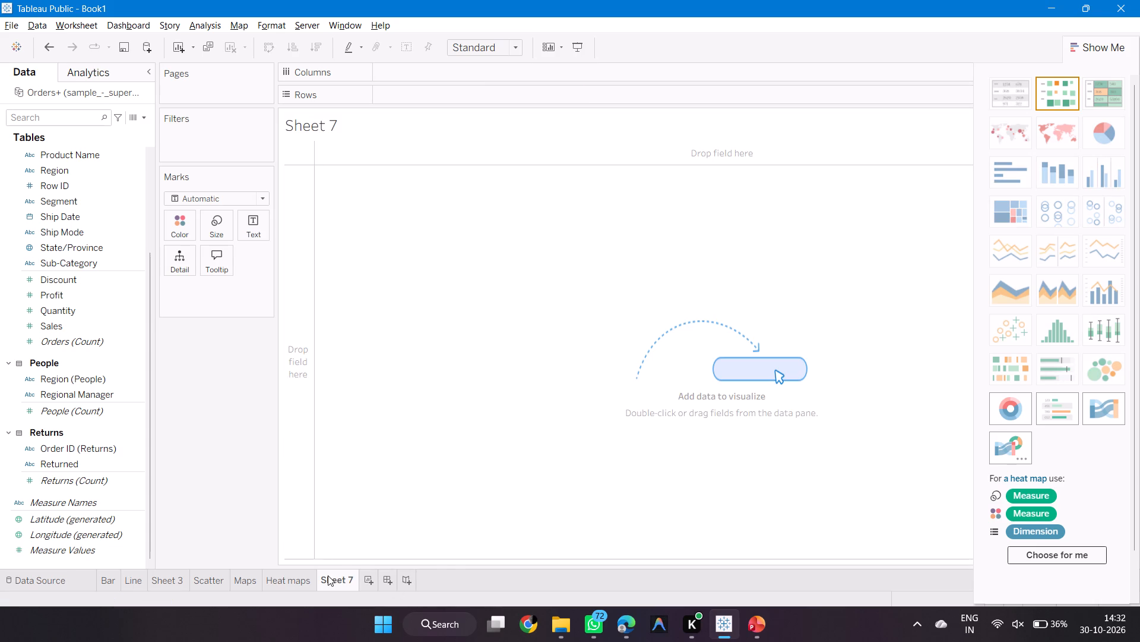
text(rTree)
key(Return)
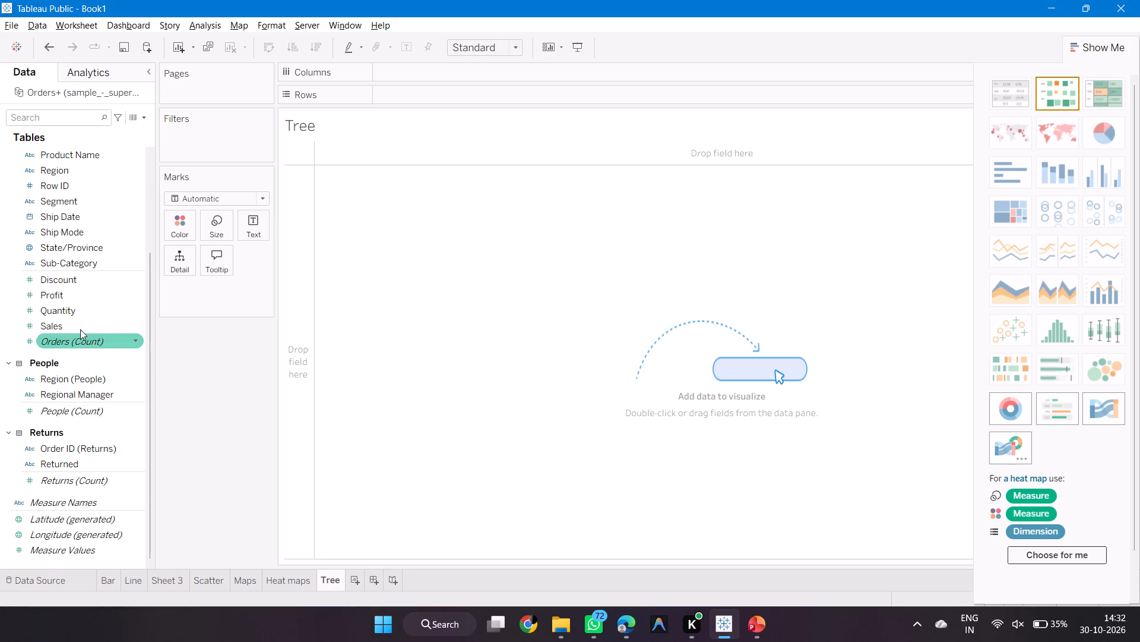
Add Sales twice and Sub-Category once as detail to the Tree worksheet's Marks card.
drag(80, 325, 210, 276)
drag(90, 323, 181, 299)
drag(100, 323, 214, 310)
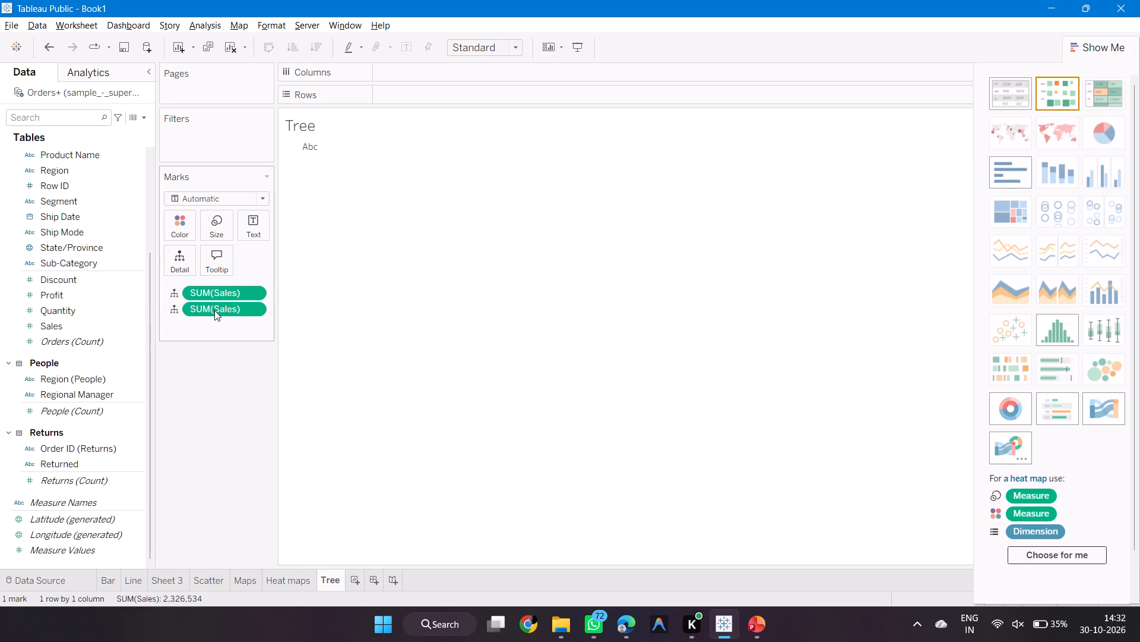
click(1106, 78)
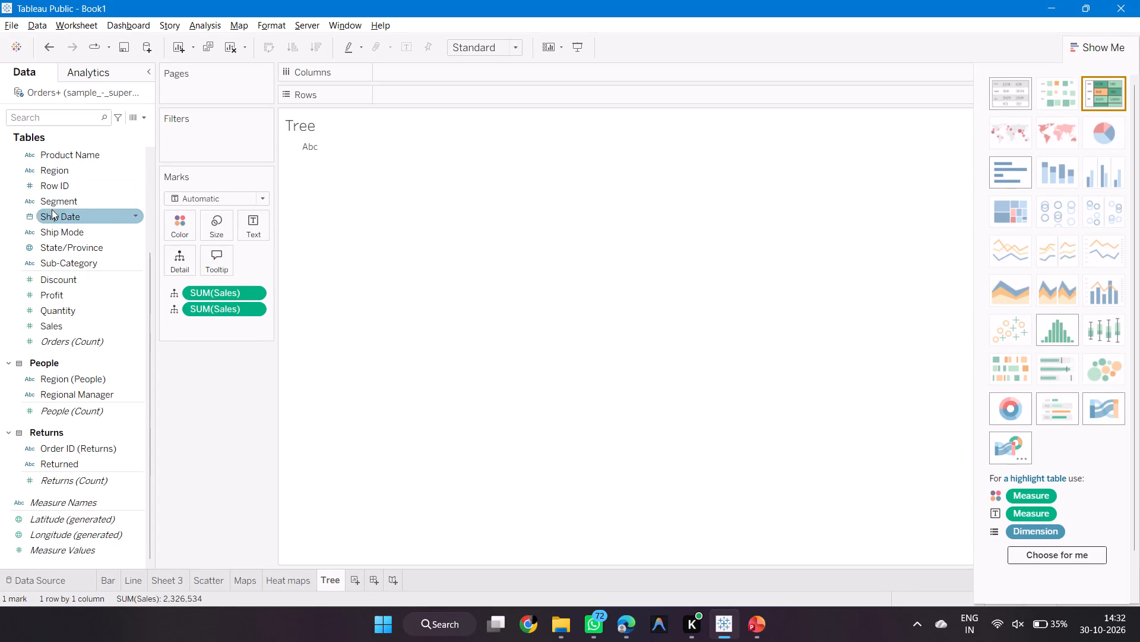
drag(77, 266, 207, 323)
Assign the first SUM(Sales) to colour and the second SUM(Sales) to size to form the treemap.
click(176, 288)
click(176, 309)
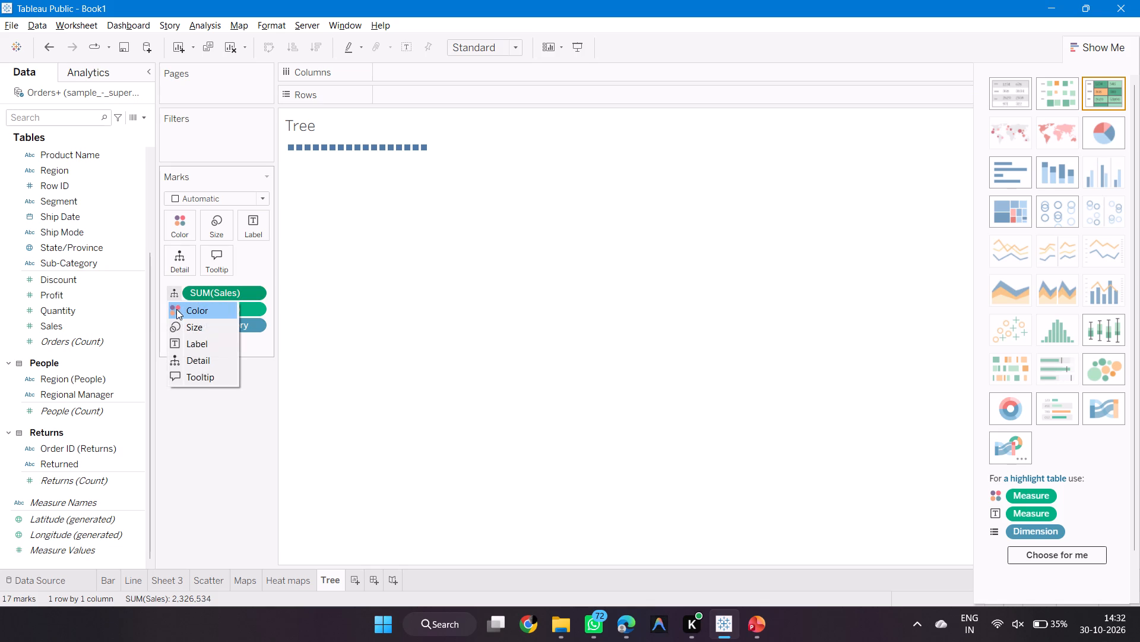
double_click(176, 309)
click(176, 309)
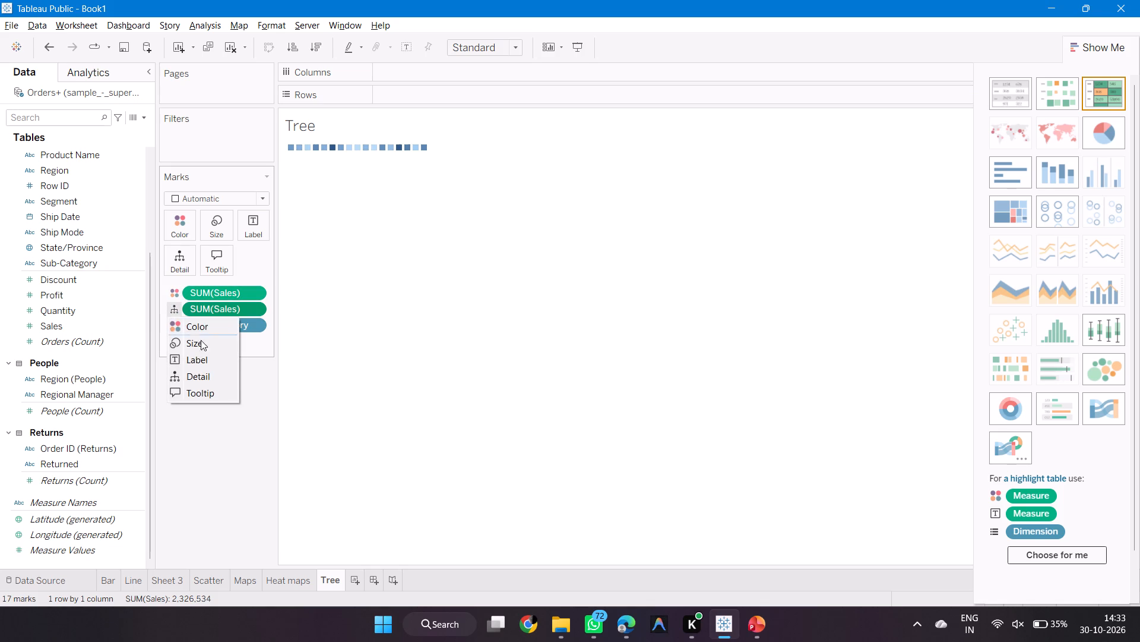
click(202, 343)
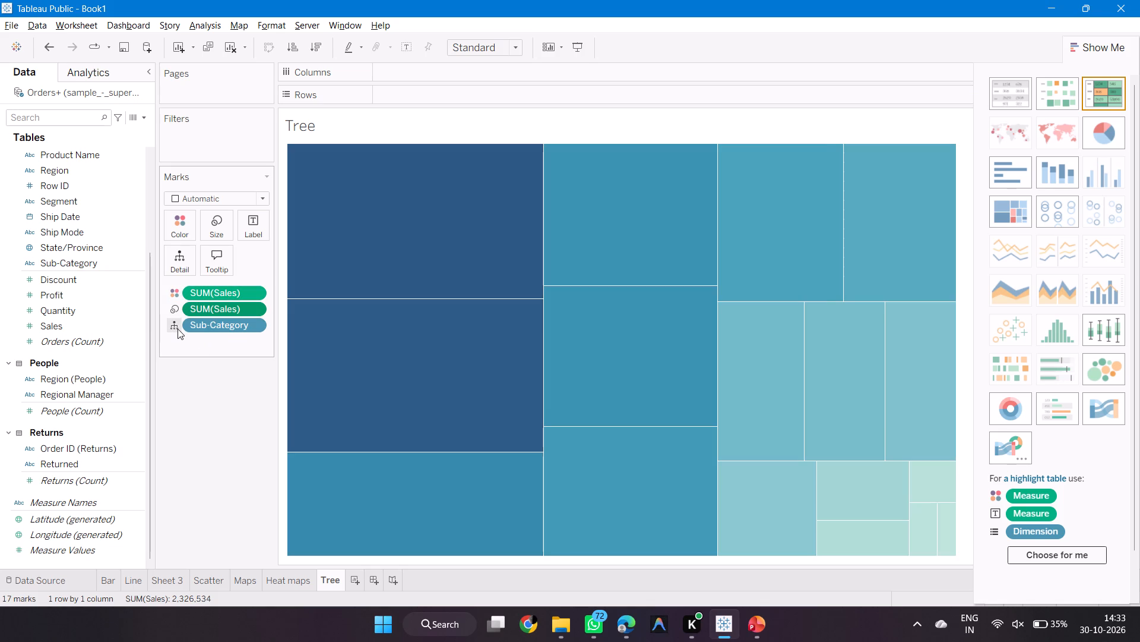
Label the treemap's rectangles with Sub-Category.
click(178, 329)
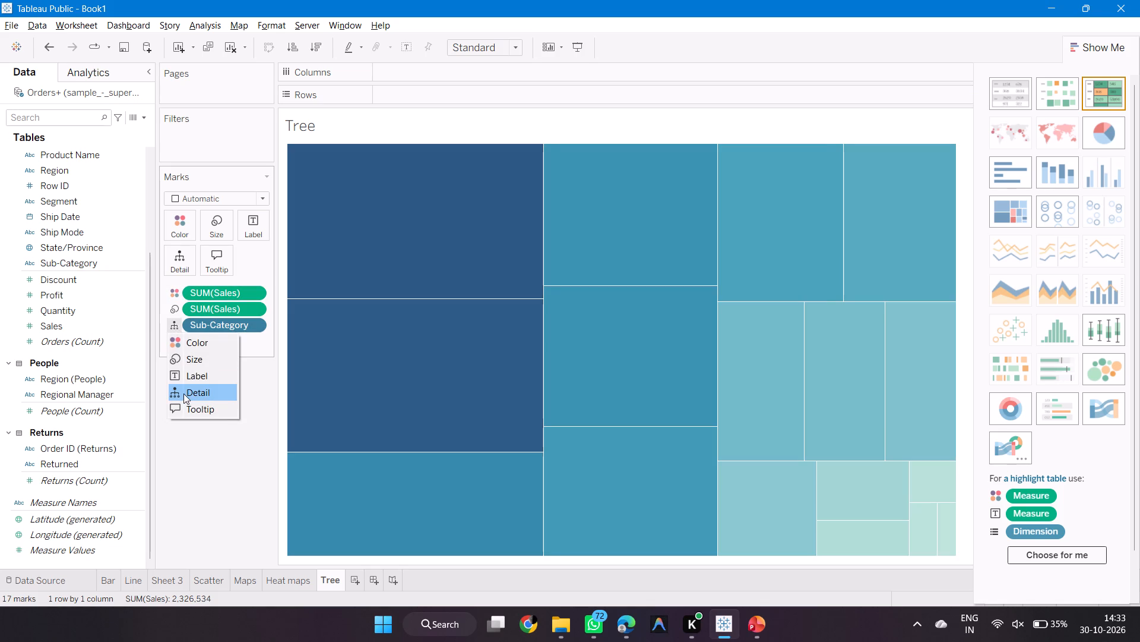
click(211, 379)
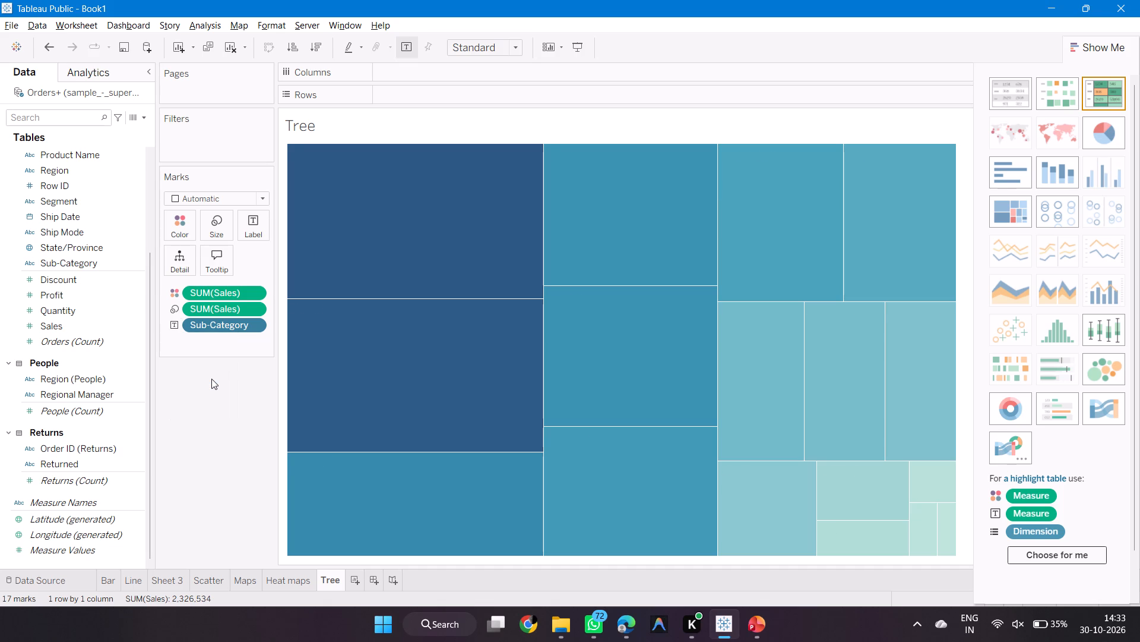
scroll(193, 417, down, 1)
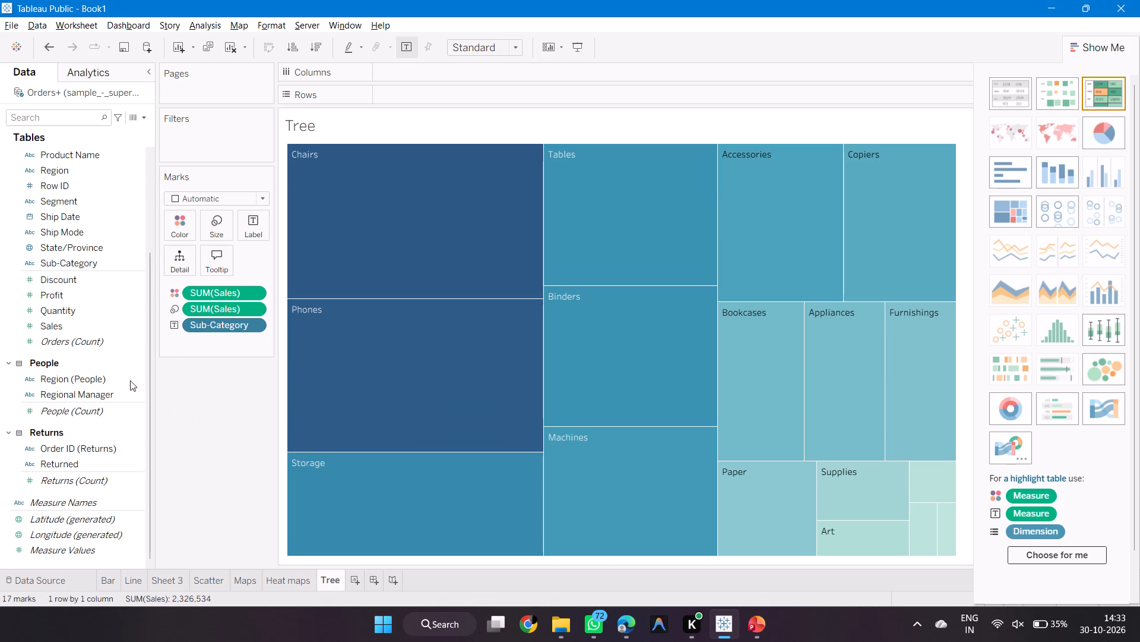
Create a new worksheet after Tree and name it Histogram.
click(350, 580)
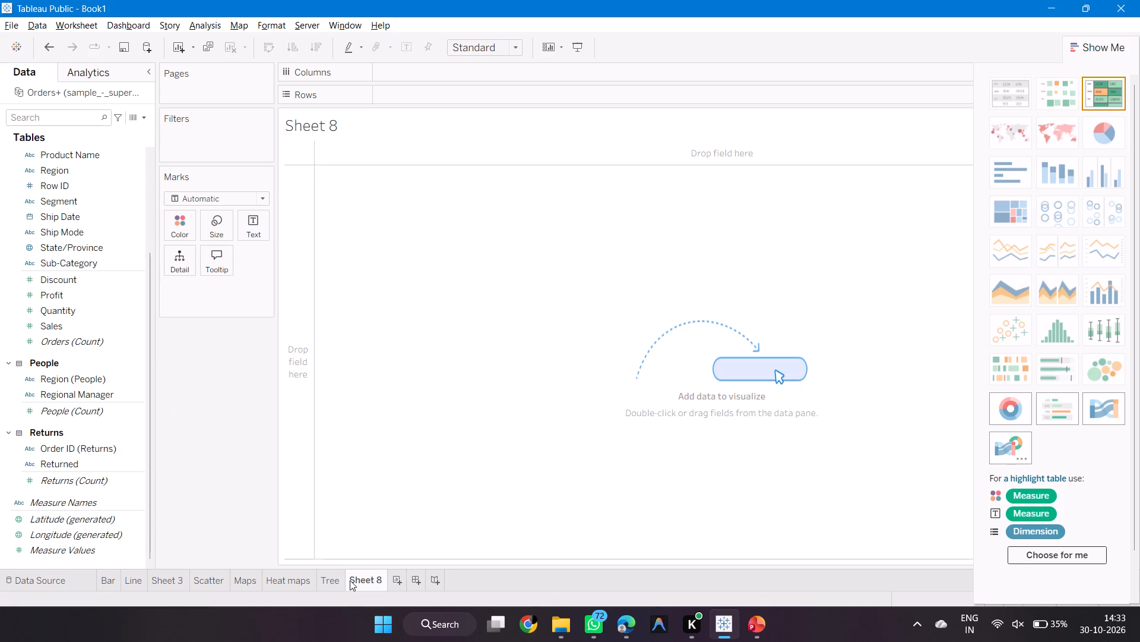
right_click(350, 580)
key(r)
text(Kis)
key(shift+a)
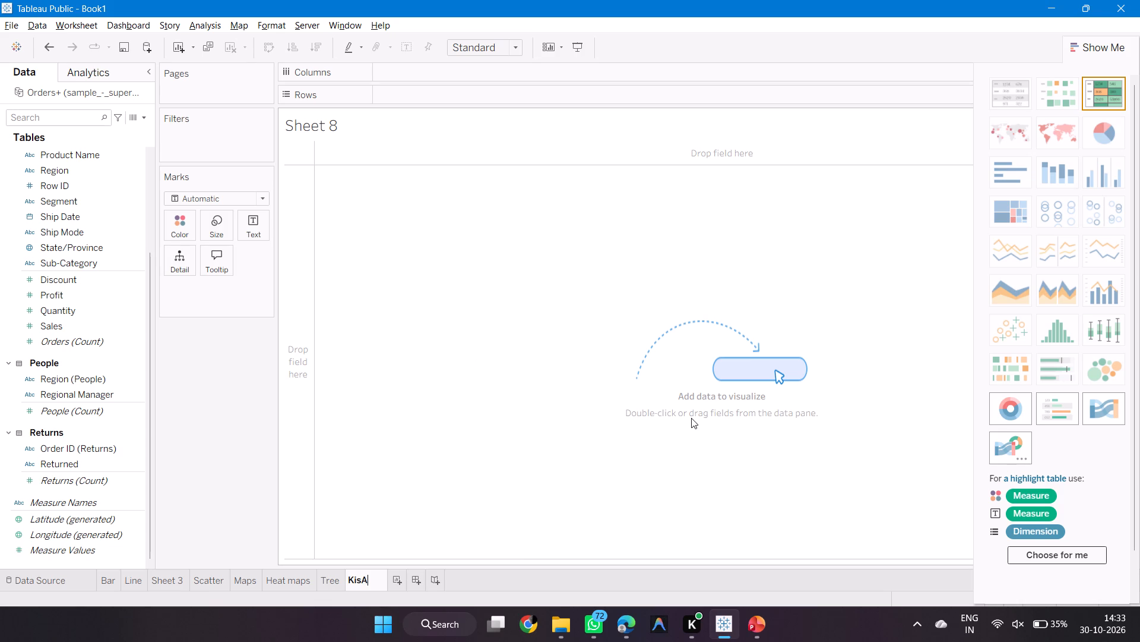
key(ctrl+BackSpace)
text(Histogram)
key(Return)
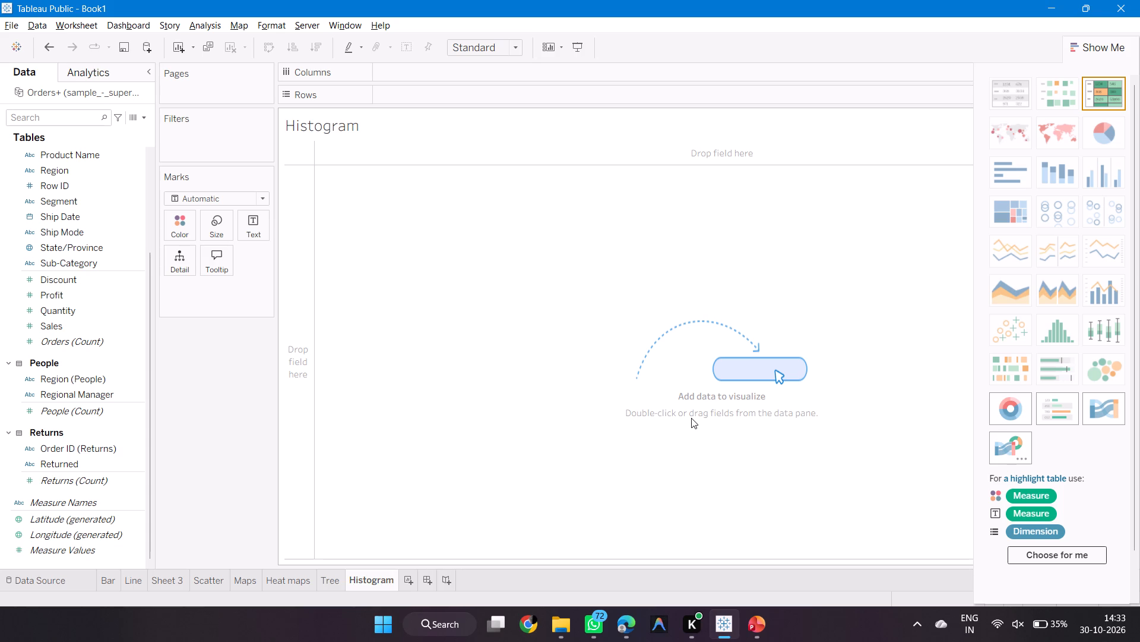
Switch to the PowerPoint slides and read the Histograms instructions on slide 17.
click(751, 632)
key(Down)
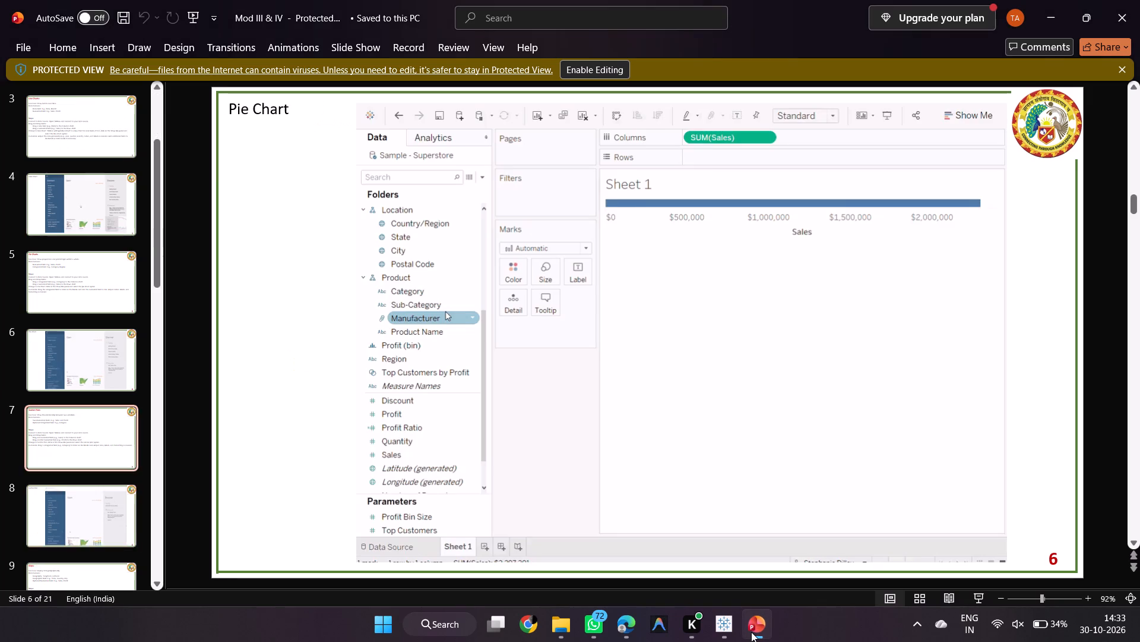
key(Down)
key(Down)
key(Down)
key(Down)
key(Down)
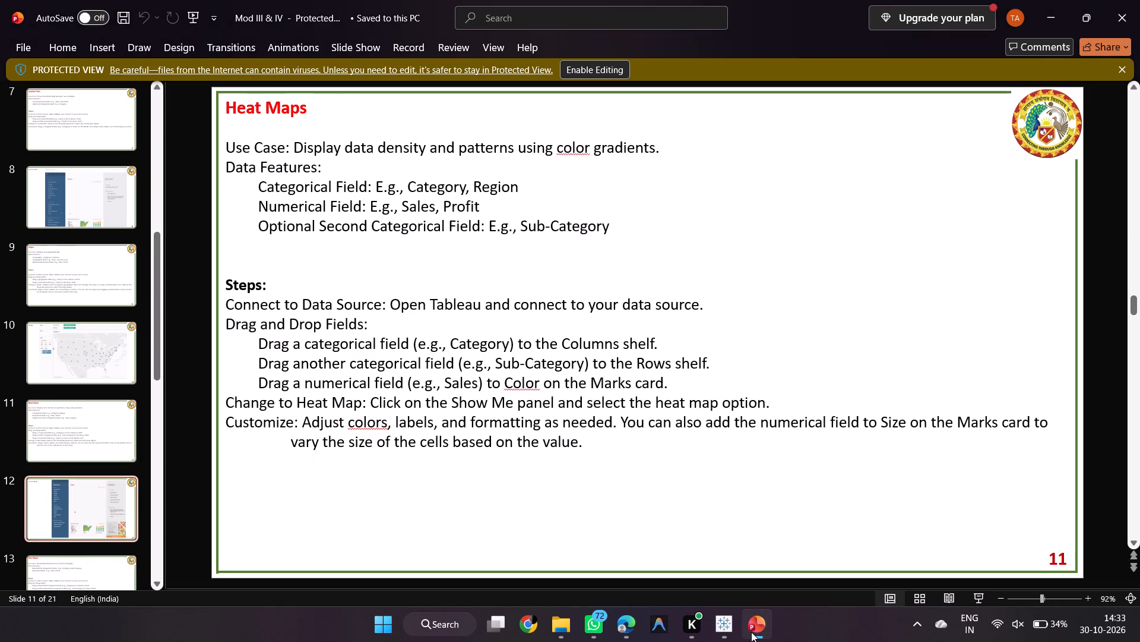
key(Down)
key(Down)
key(Down)
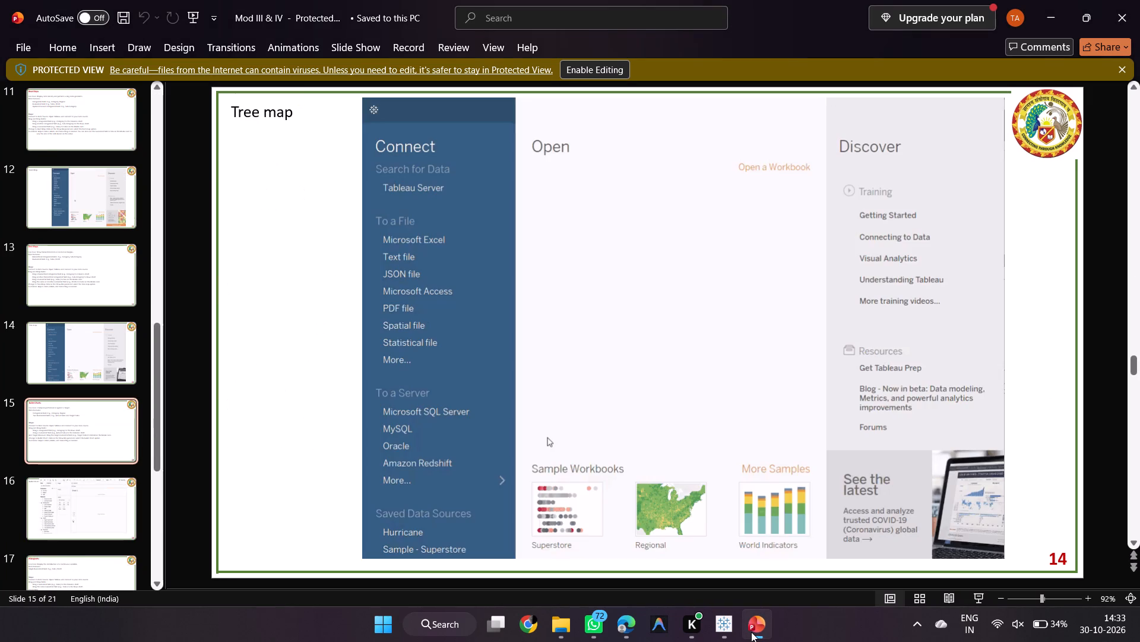
key(Up)
key(Down)
key(Down)
key(Down)
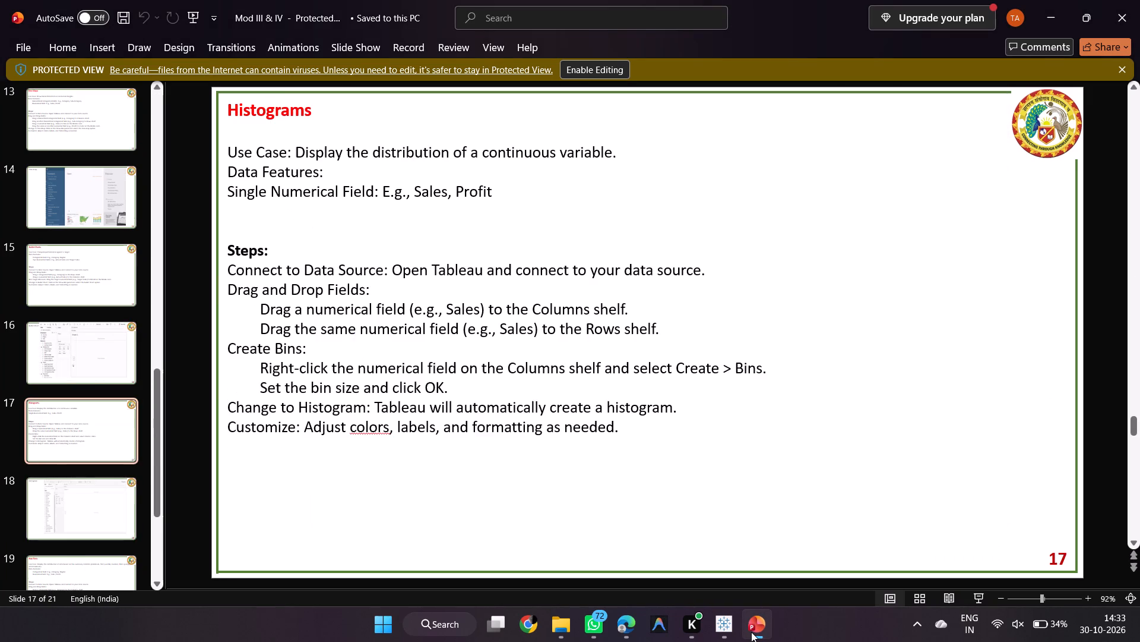
key(Down)
key(Up)
key(alt+Tab)
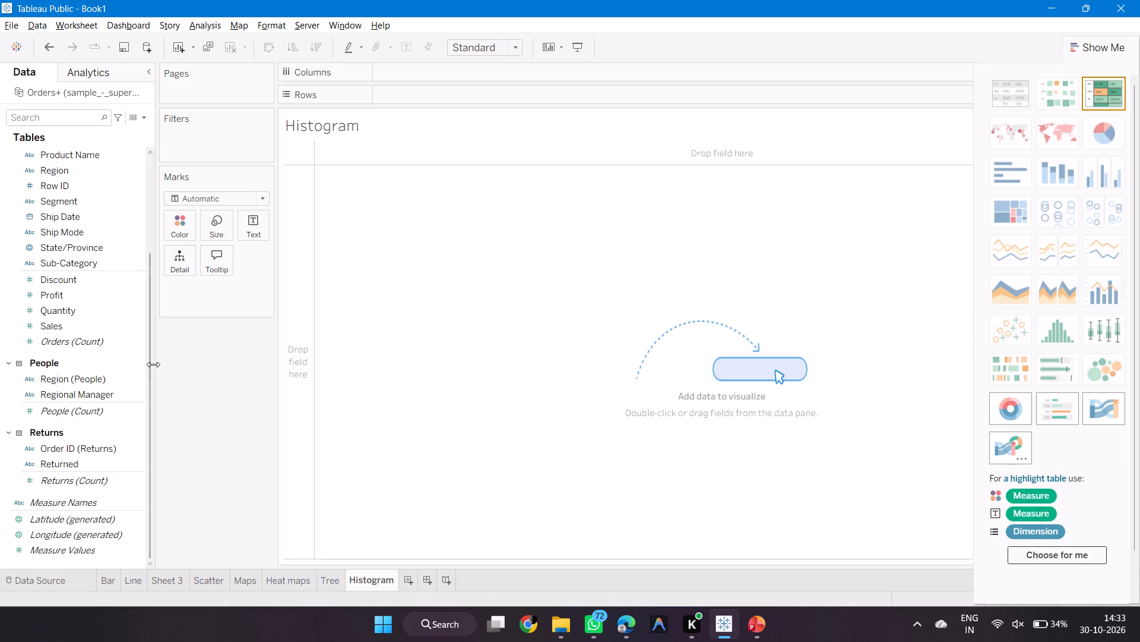
Recheck the Histograms steps on slide 17 of the PowerPoint presentation, and return to the Histogram worksheet in Tableau.
key(alt+Tab)
key(alt+Tab)
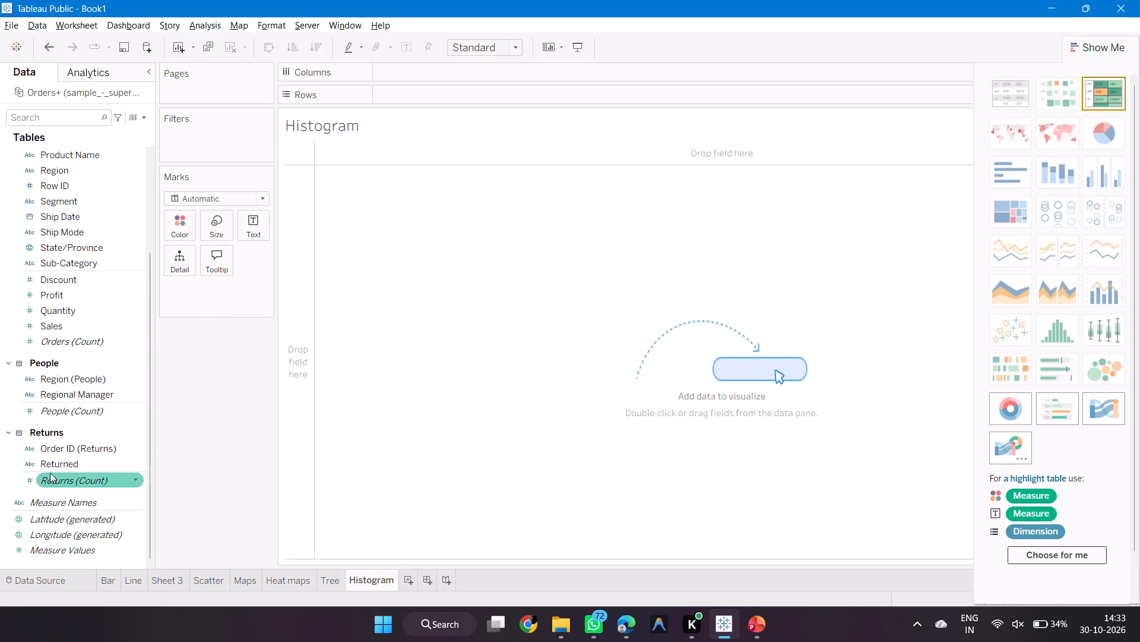
key(alt+Tab)
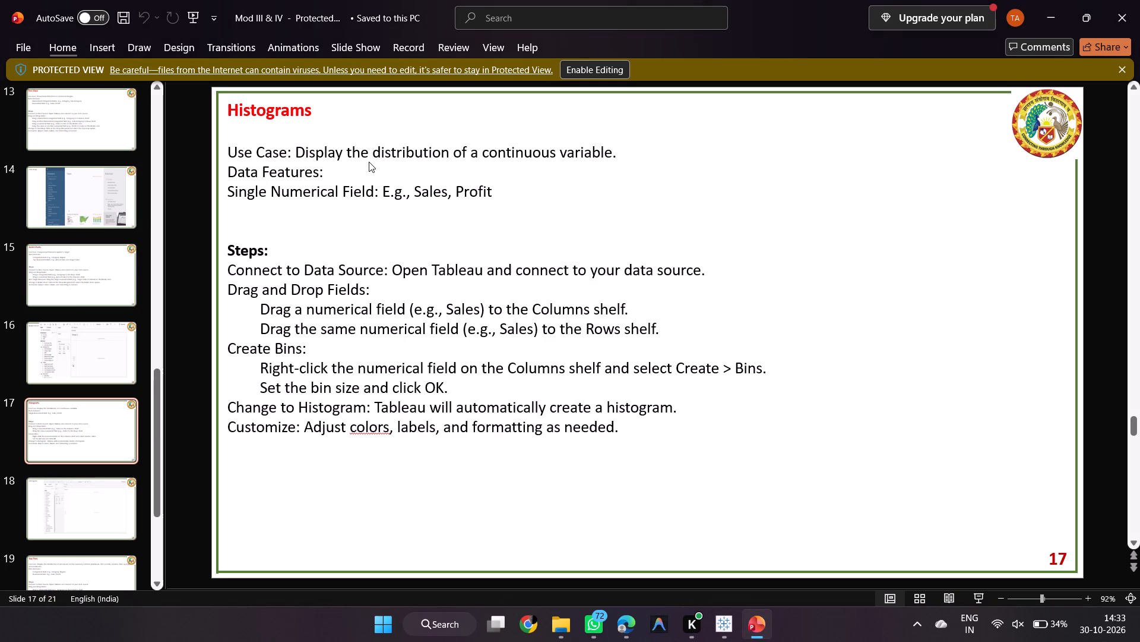
key(alt+Tab)
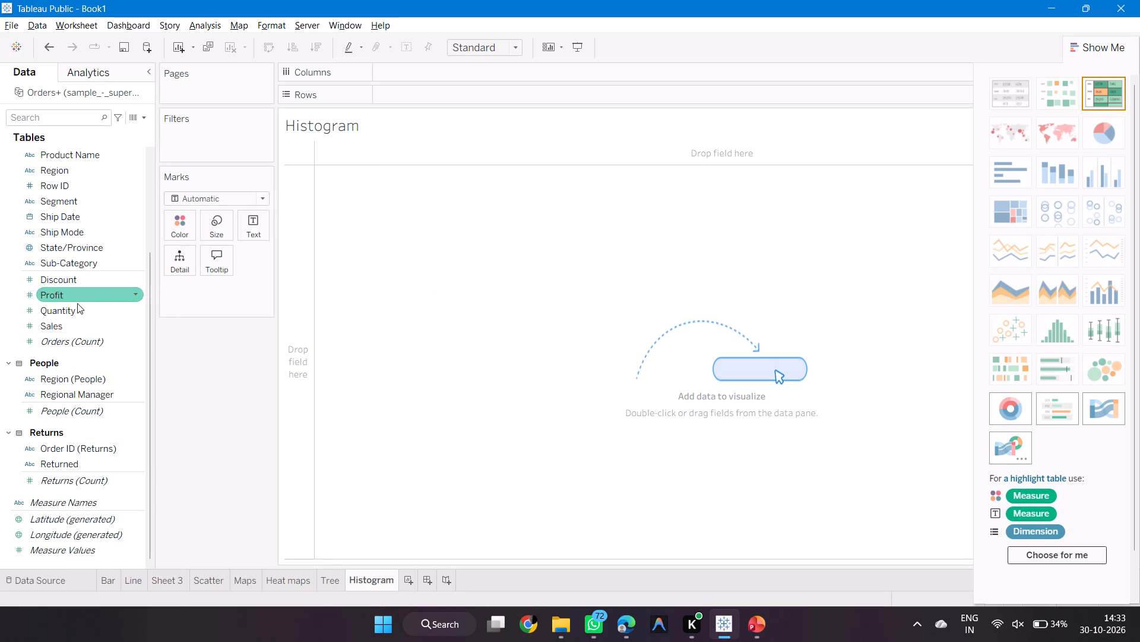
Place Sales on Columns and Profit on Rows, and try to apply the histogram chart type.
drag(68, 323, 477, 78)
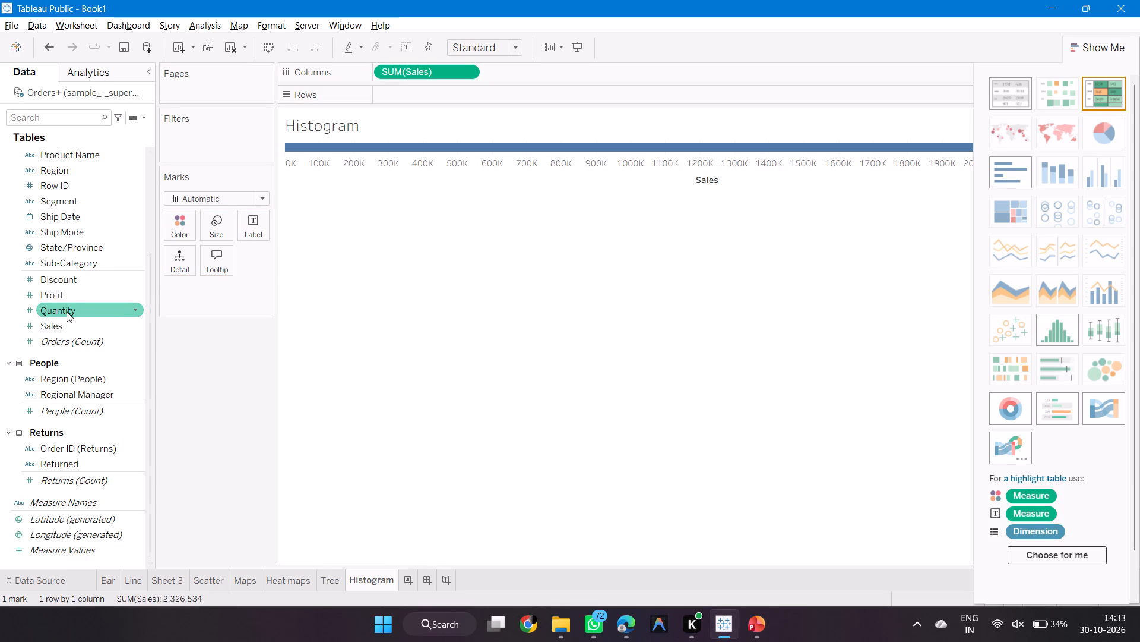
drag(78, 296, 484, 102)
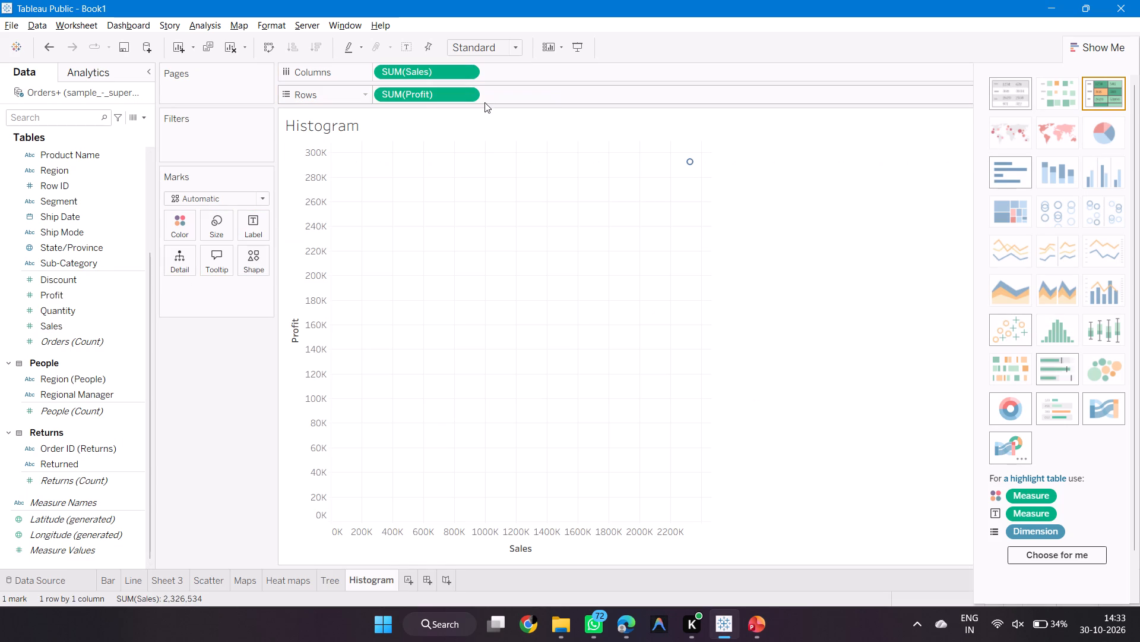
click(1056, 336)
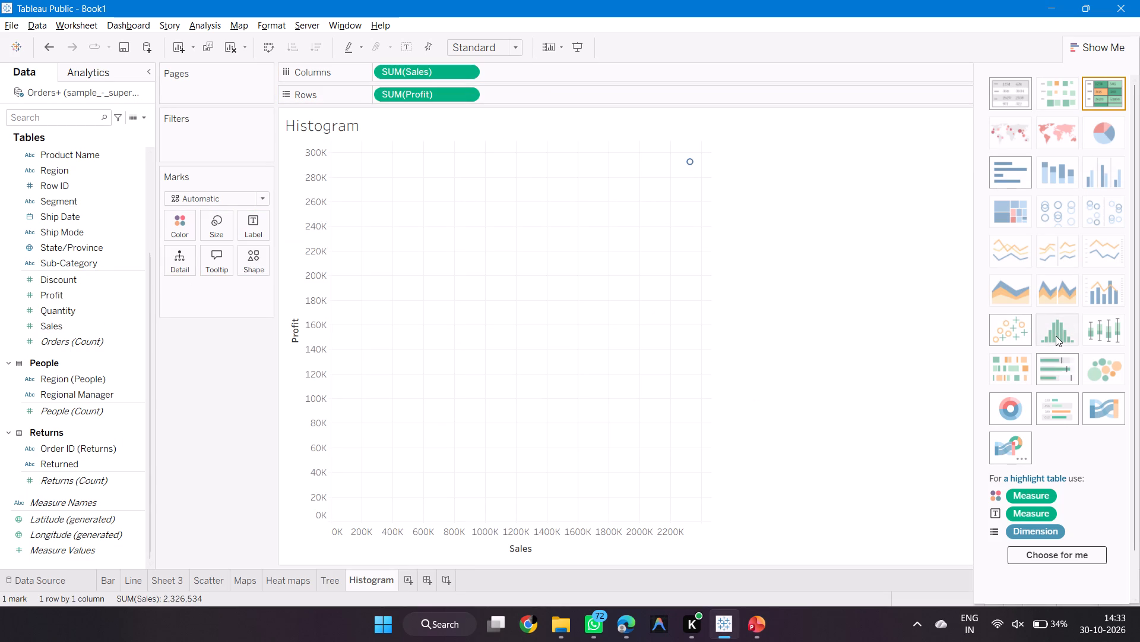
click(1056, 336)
Switch to PowerPoint and examine the histogram instructions and demonstration on slides 17 and 18.
key(alt+Tab)
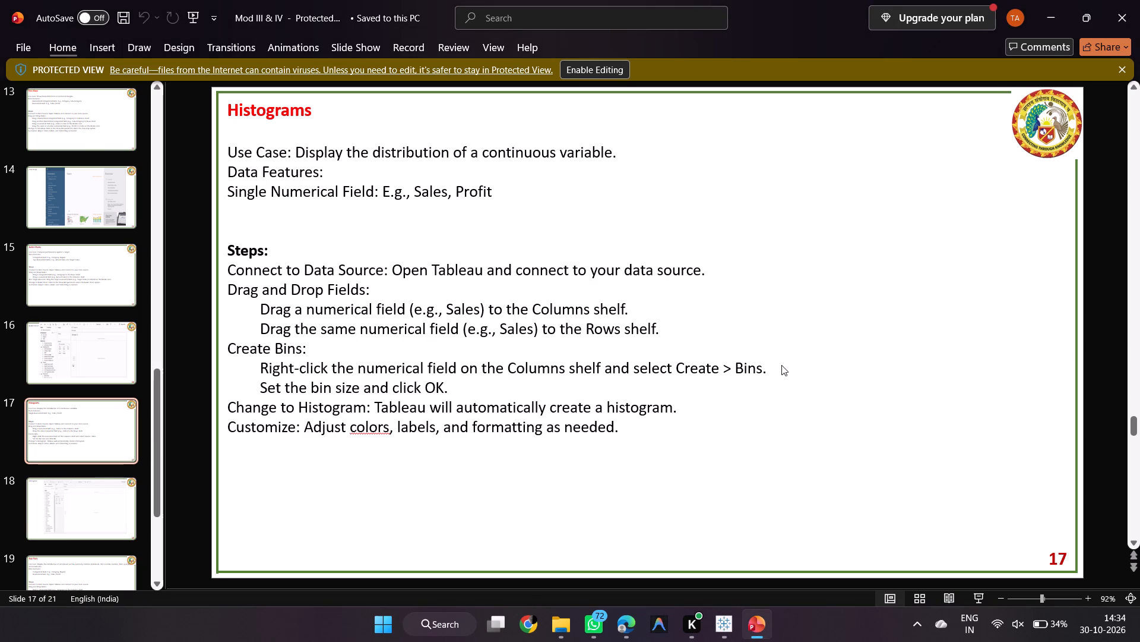
key(alt+Tab)
key(alt+Tab)
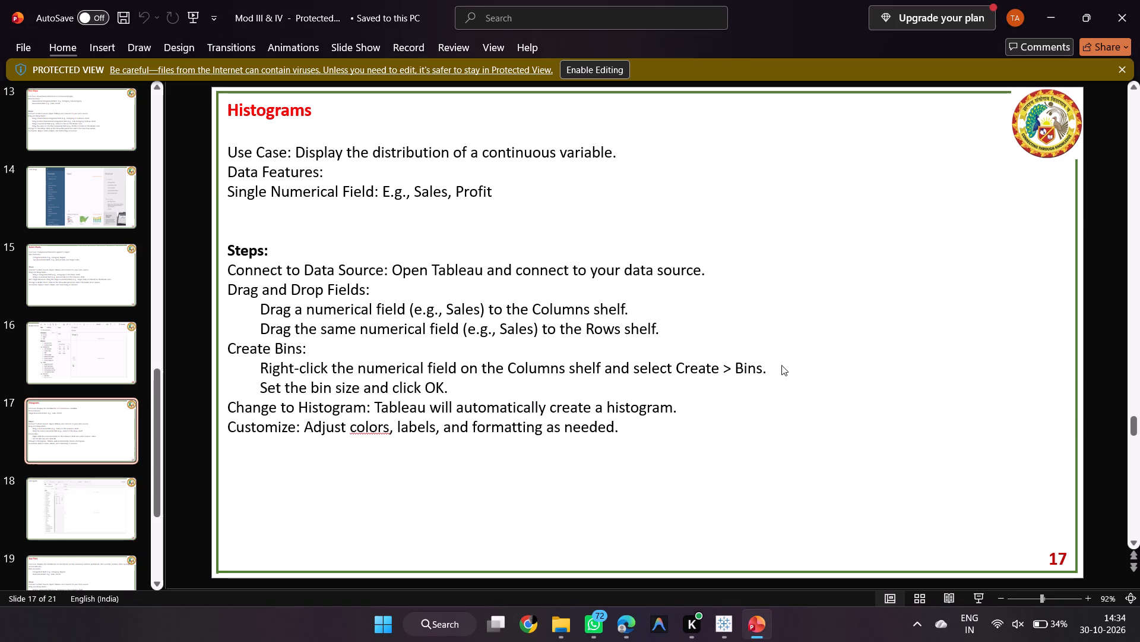
key(Down)
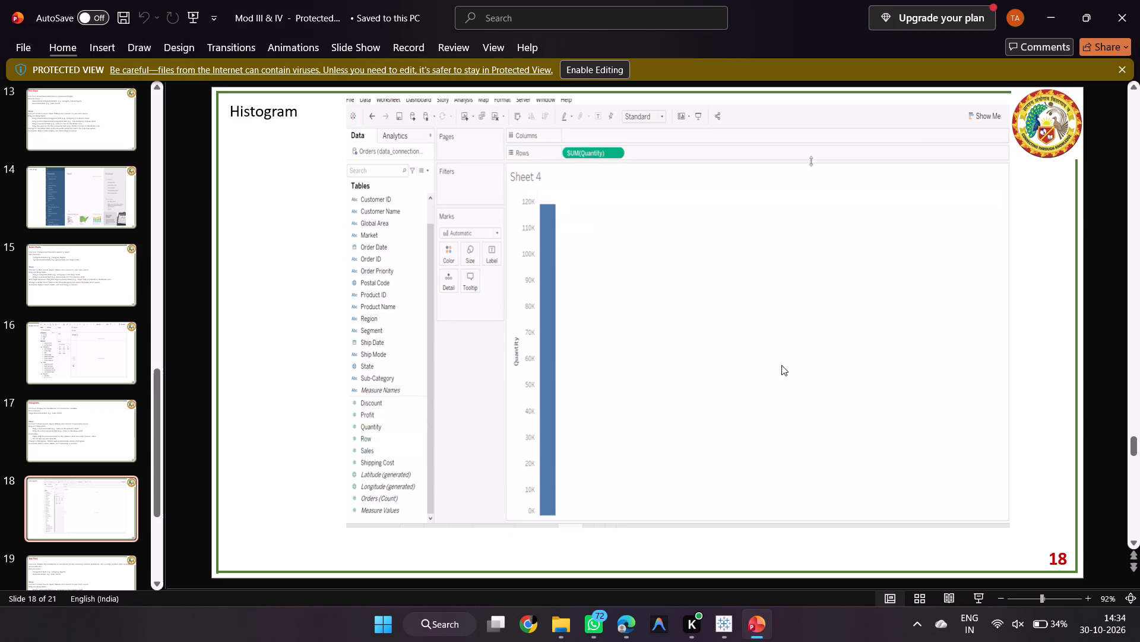
key(alt+Tab)
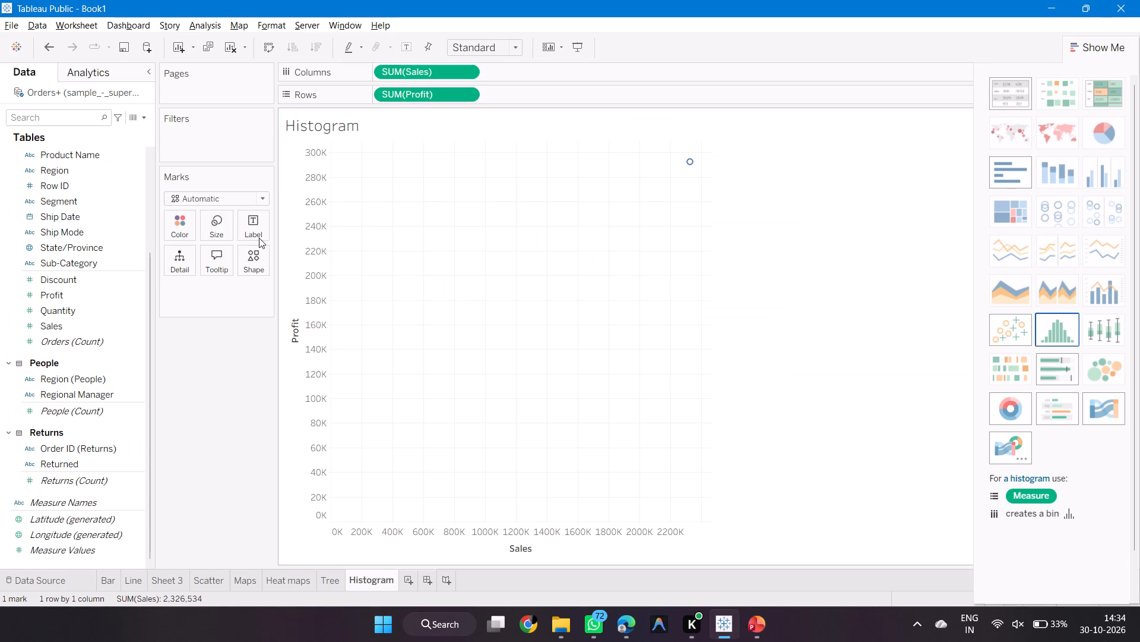
scroll(45, 398, down, 1)
key(alt+Tab)
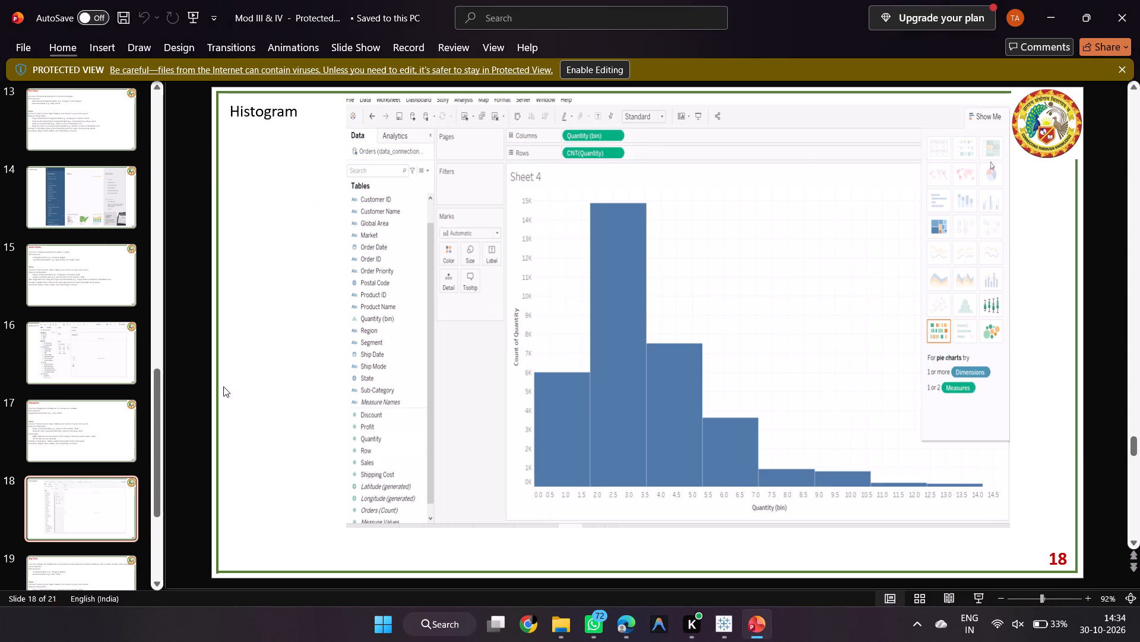
key(Up)
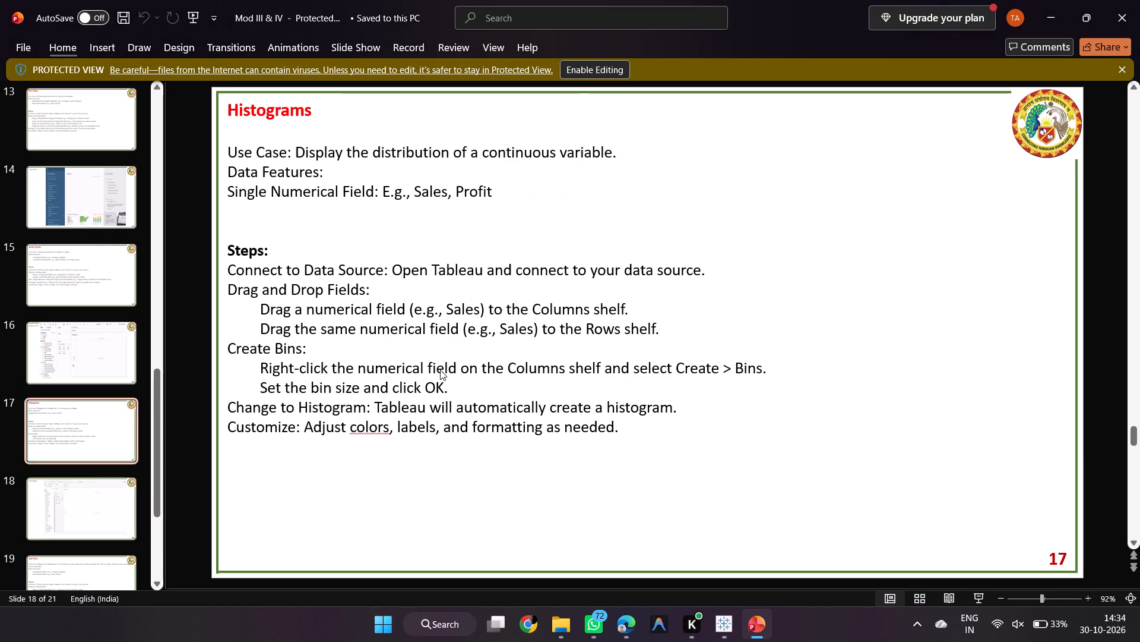
key(Down)
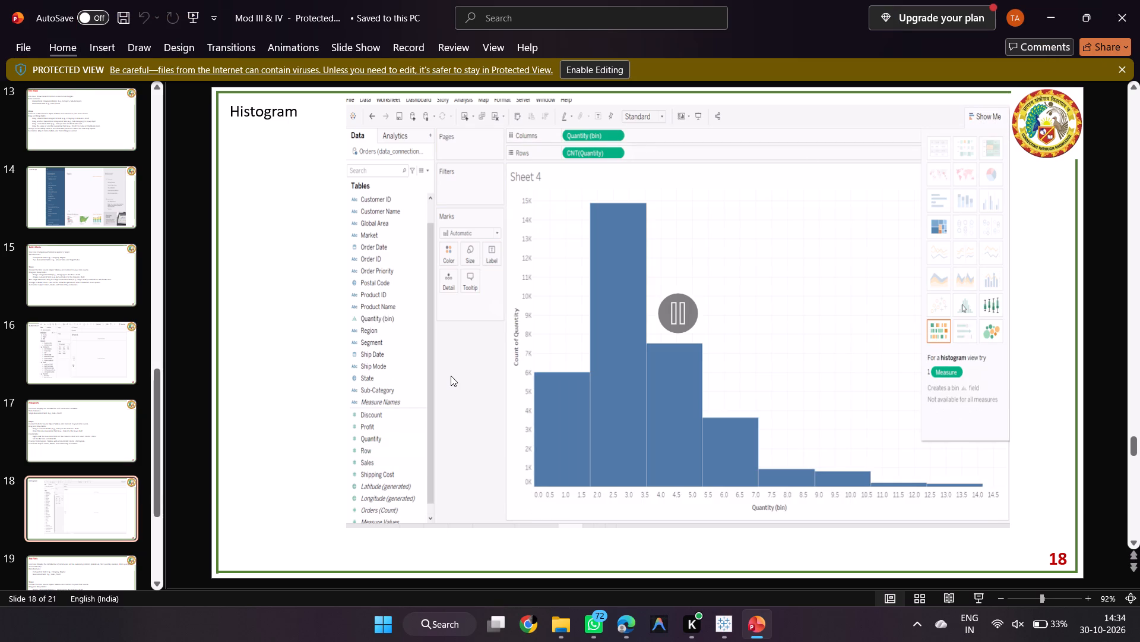
key(alt+Tab)
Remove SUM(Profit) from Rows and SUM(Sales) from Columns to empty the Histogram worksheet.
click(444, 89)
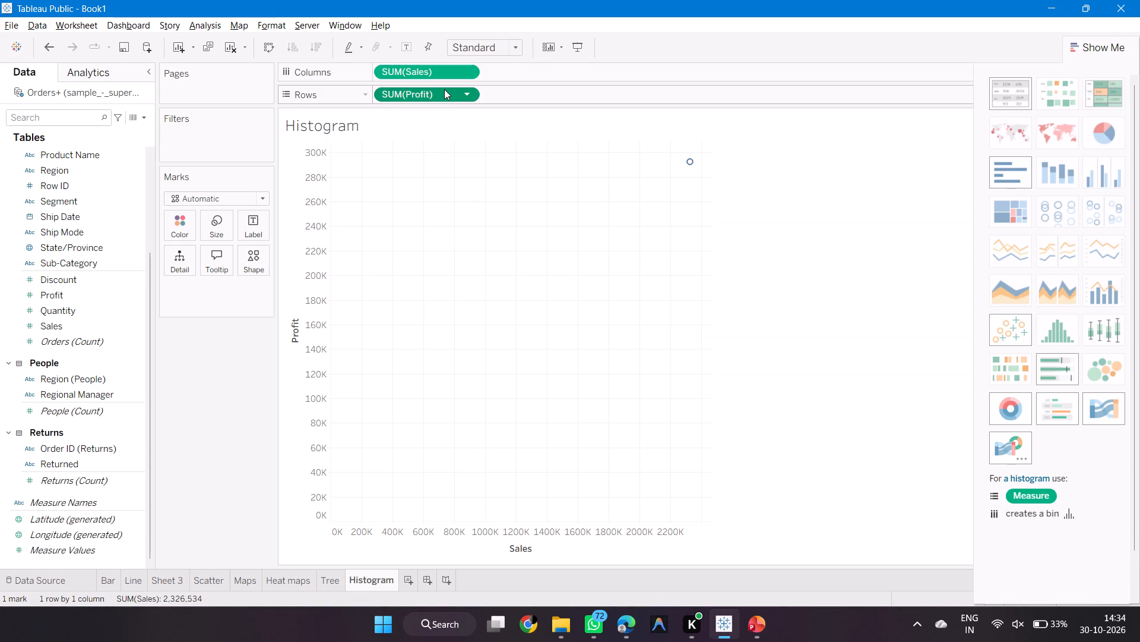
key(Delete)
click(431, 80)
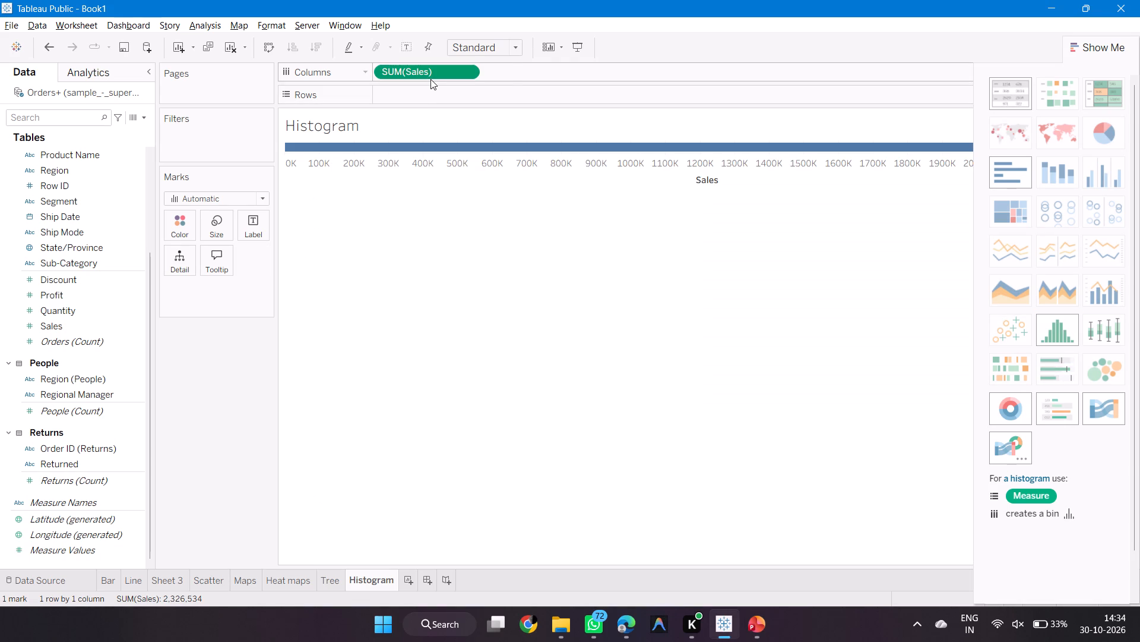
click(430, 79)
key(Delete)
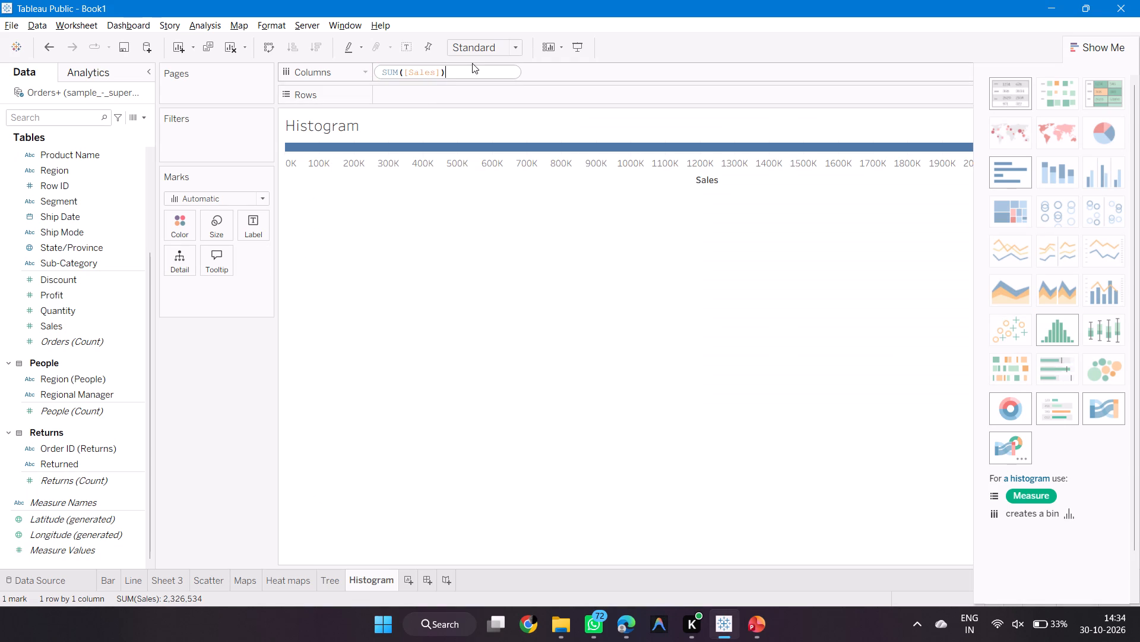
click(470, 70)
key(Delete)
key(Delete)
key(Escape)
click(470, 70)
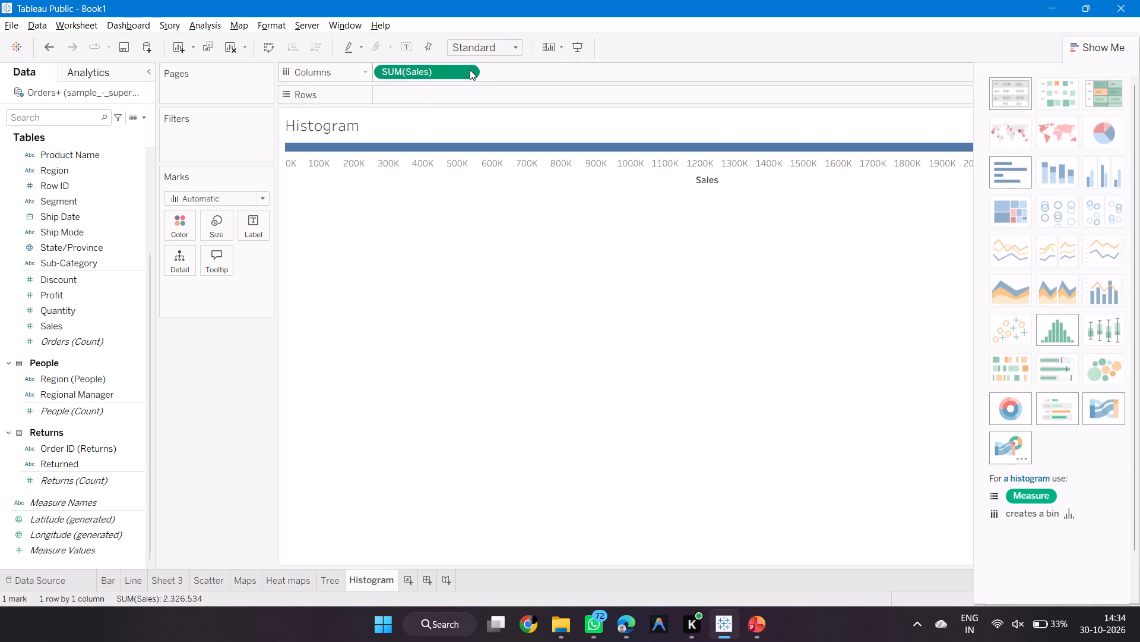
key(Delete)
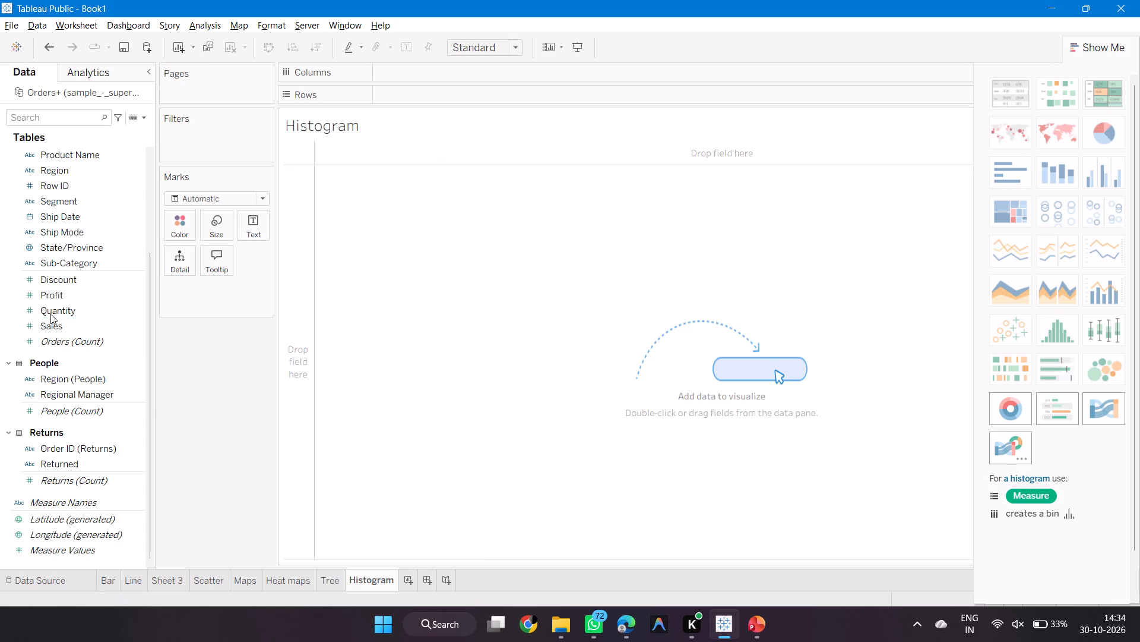
Place Quantity on Rows and turn the view into a histogram of binned Quantity.
drag(50, 312, 494, 99)
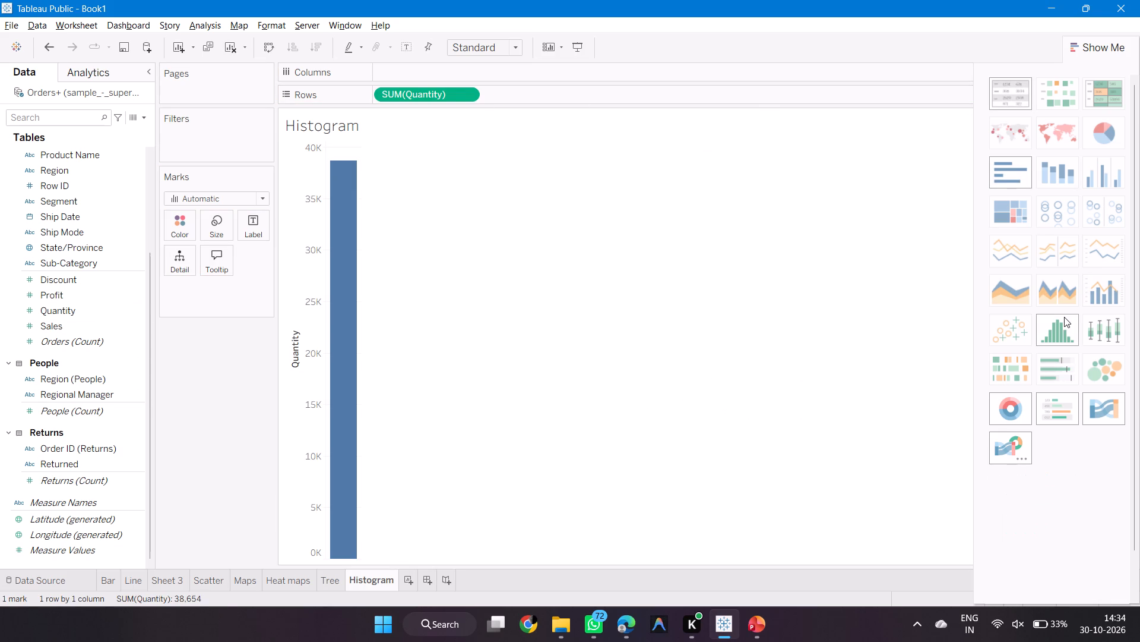
click(1063, 320)
click(1063, 320)
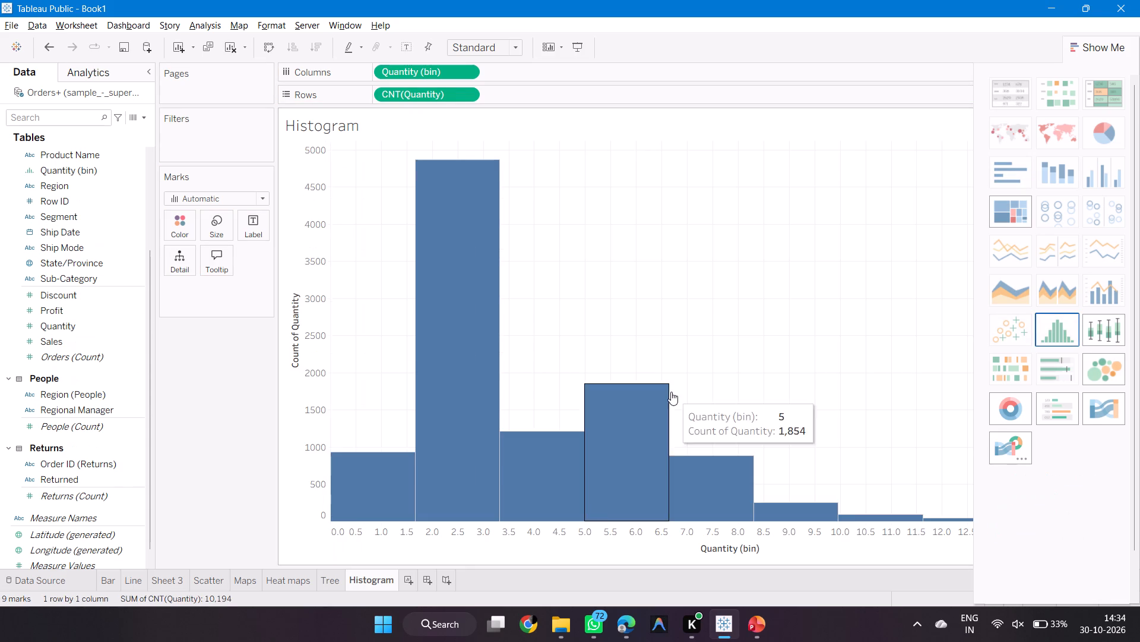
Create a new worksheet after Histogram and name it Box plots, after the heading on PowerPoint slide 19.
click(409, 581)
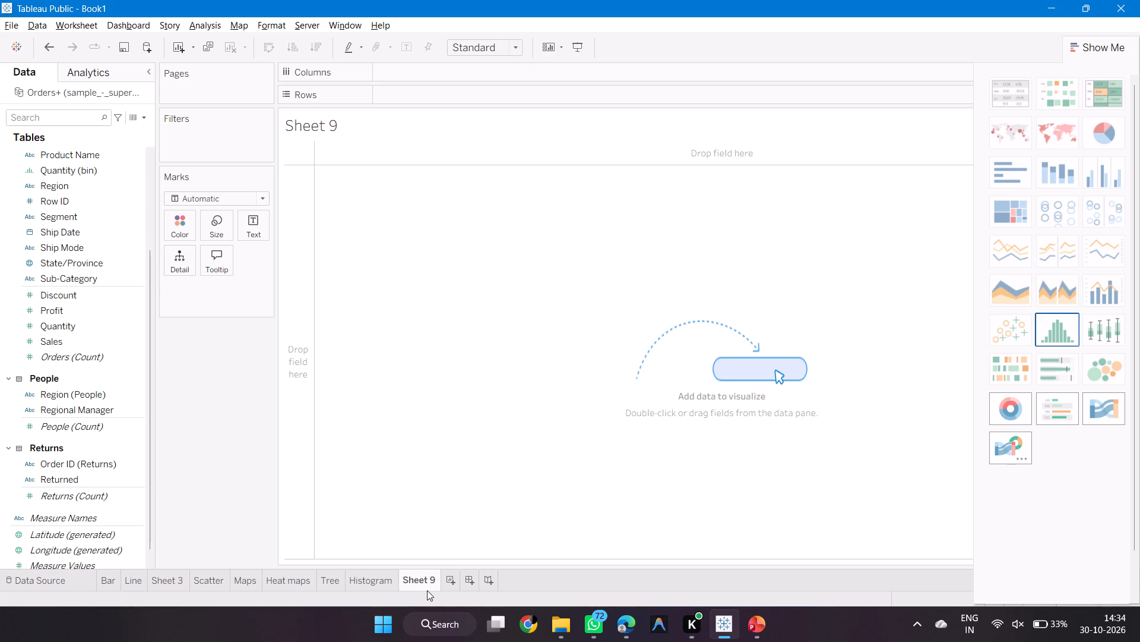
right_click(422, 579)
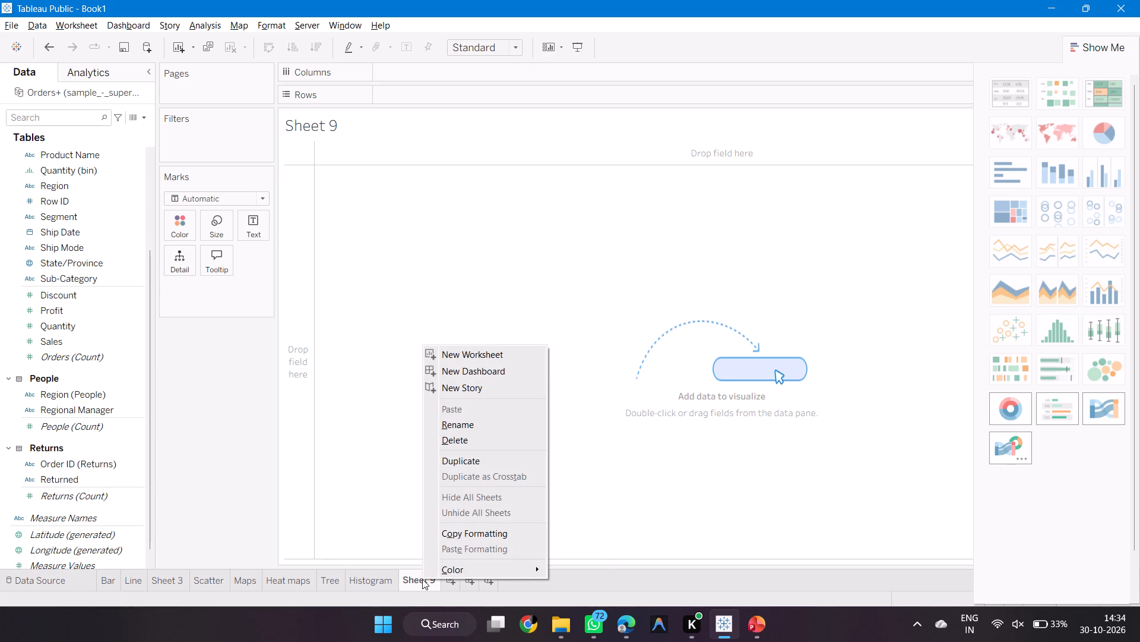
click(468, 424)
key(alt+Tab)
key(Down)
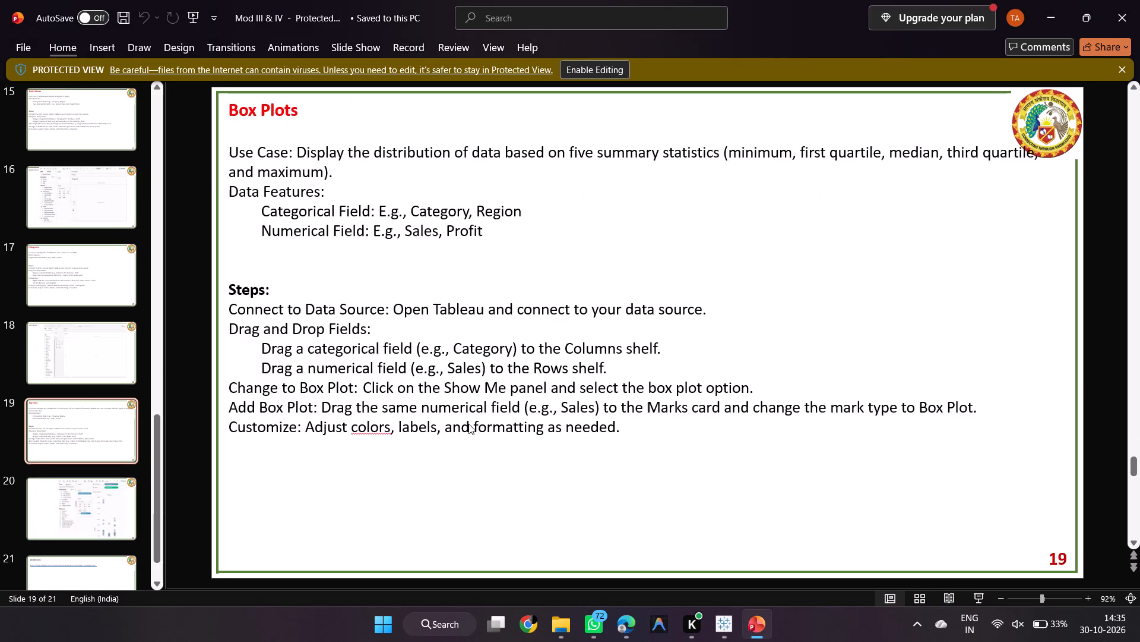
key(Down)
key(alt+Tab)
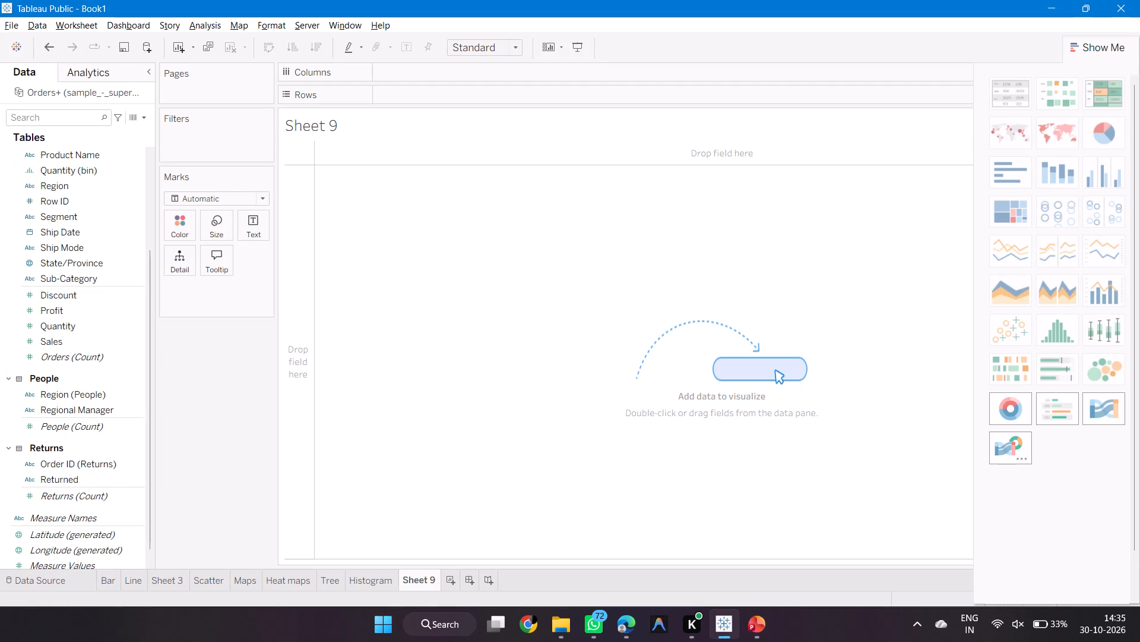
right_click(426, 587)
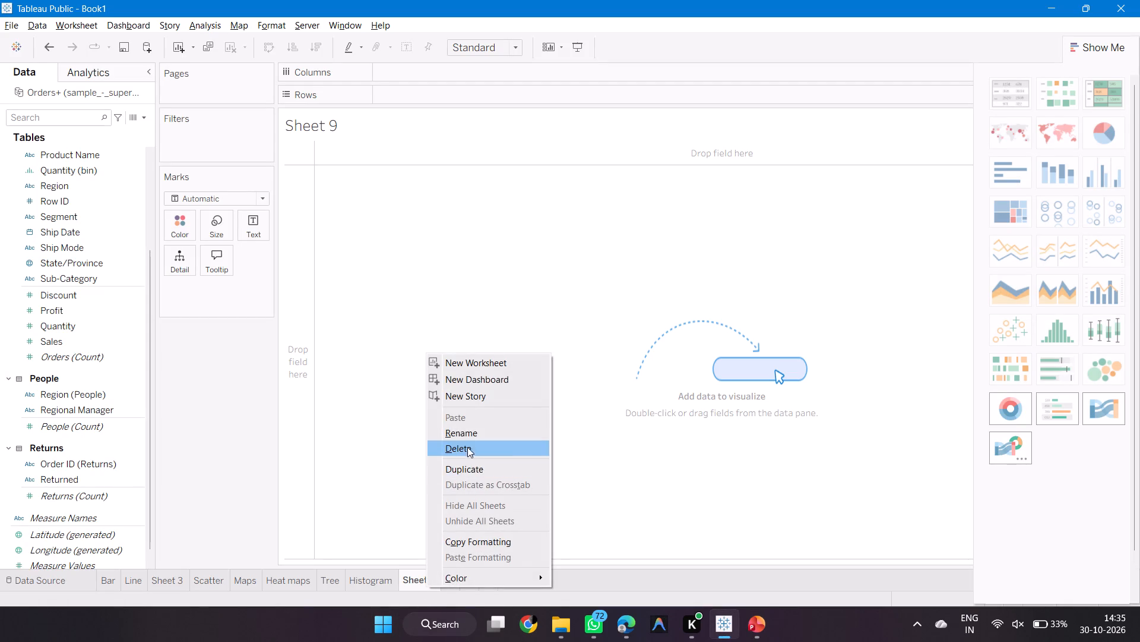
click(465, 439)
text(Box plo)
text(ts)
key(Return)
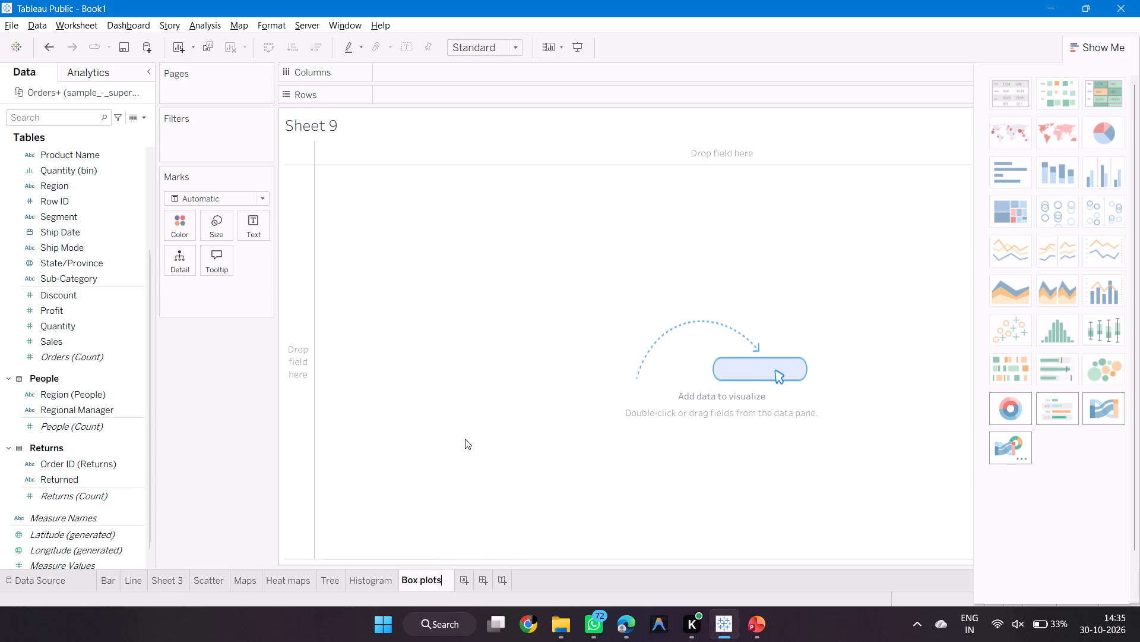
Switch to PowerPoint, examine the box plot demonstration on slide 20, and return to Tableau.
key(alt+Tab)
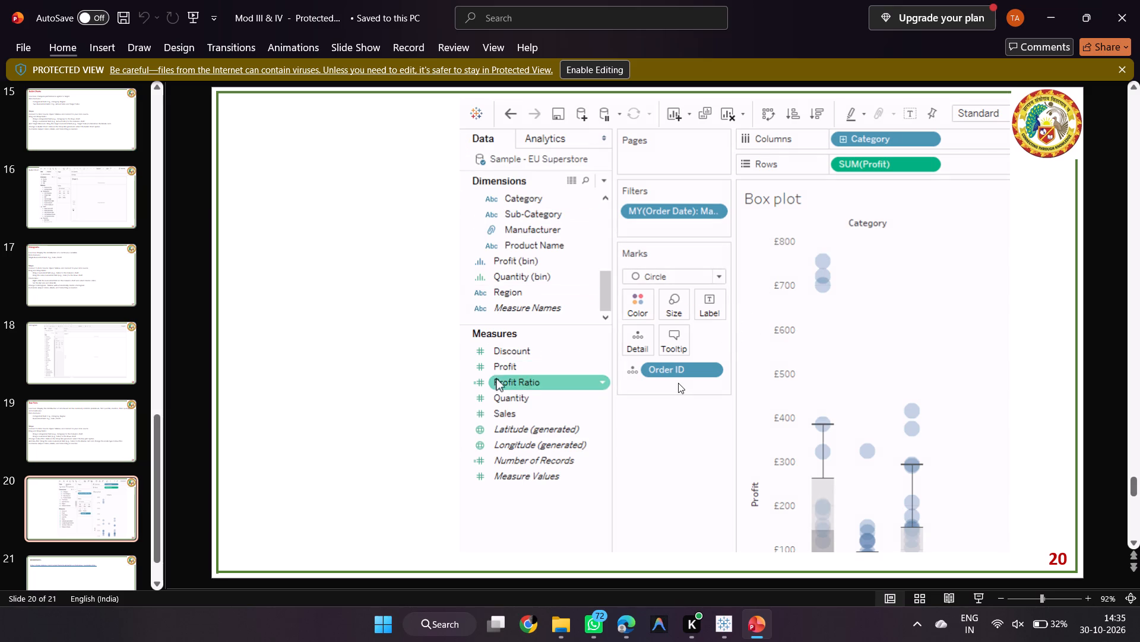
key(alt+Tab)
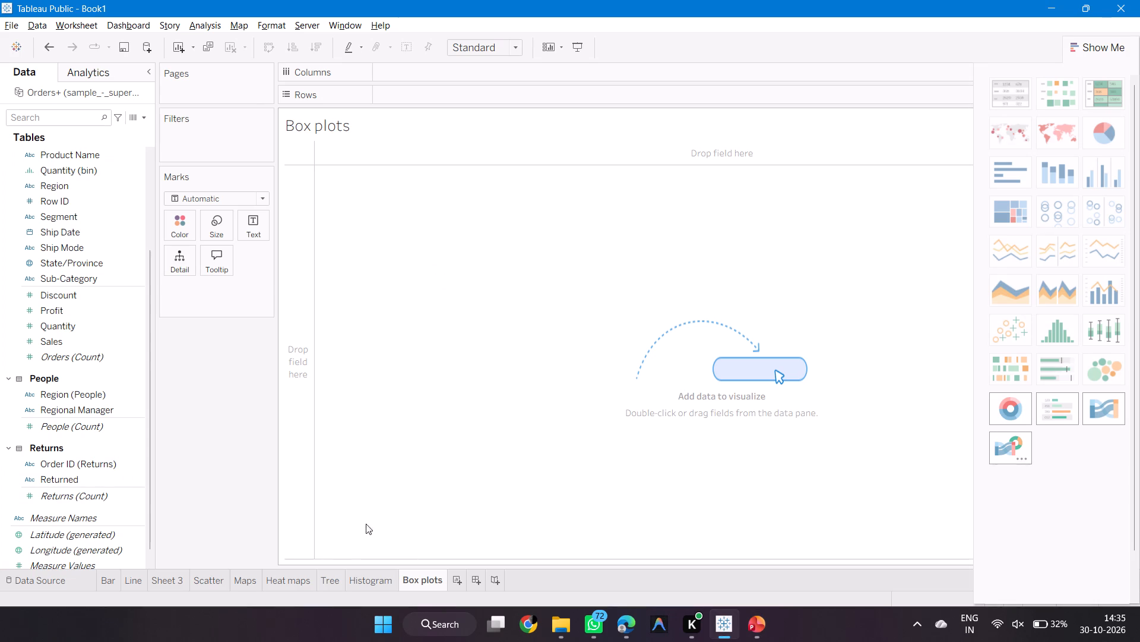
Open the Scatter worksheet and add a trend line to its Profit versus Sales plot.
click(214, 572)
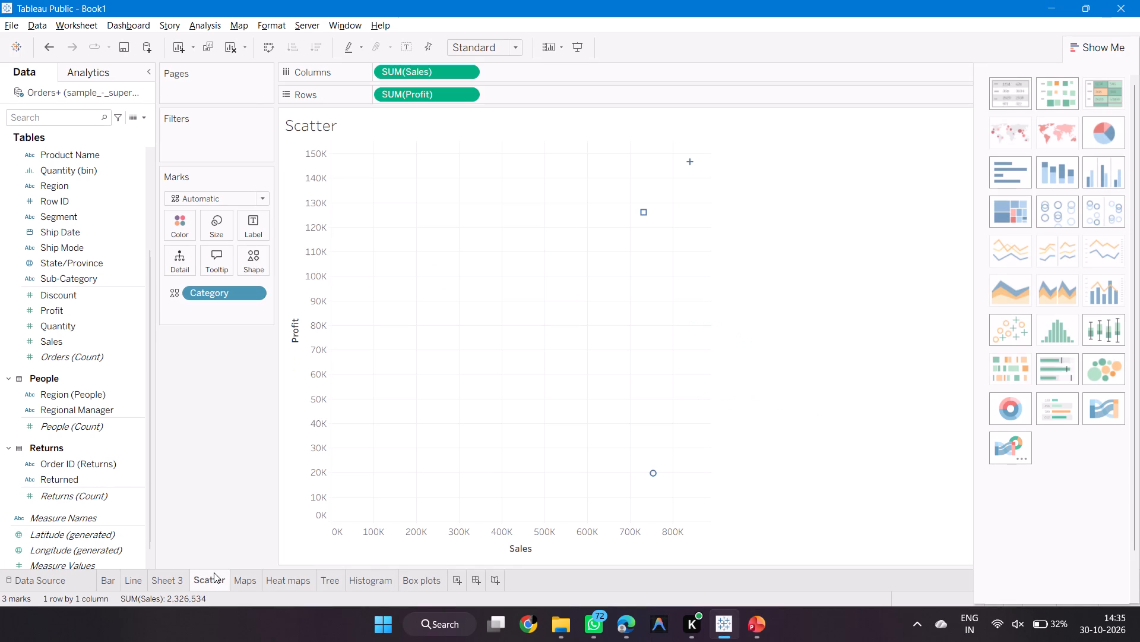
click(84, 73)
drag(52, 158, 274, 213)
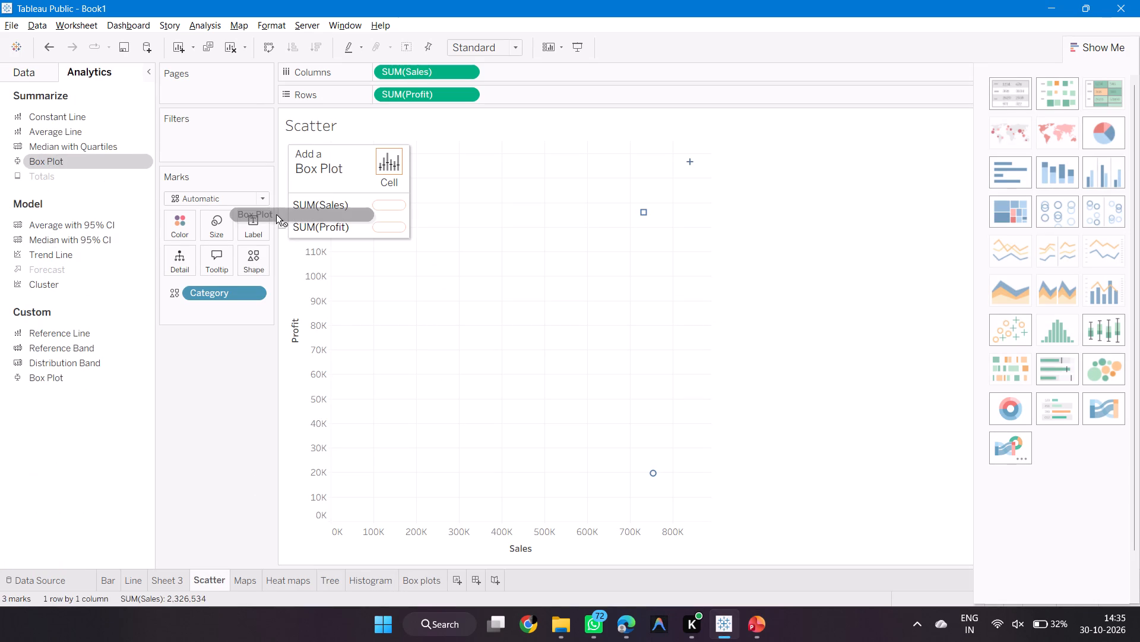
drag(274, 213, 57, 168)
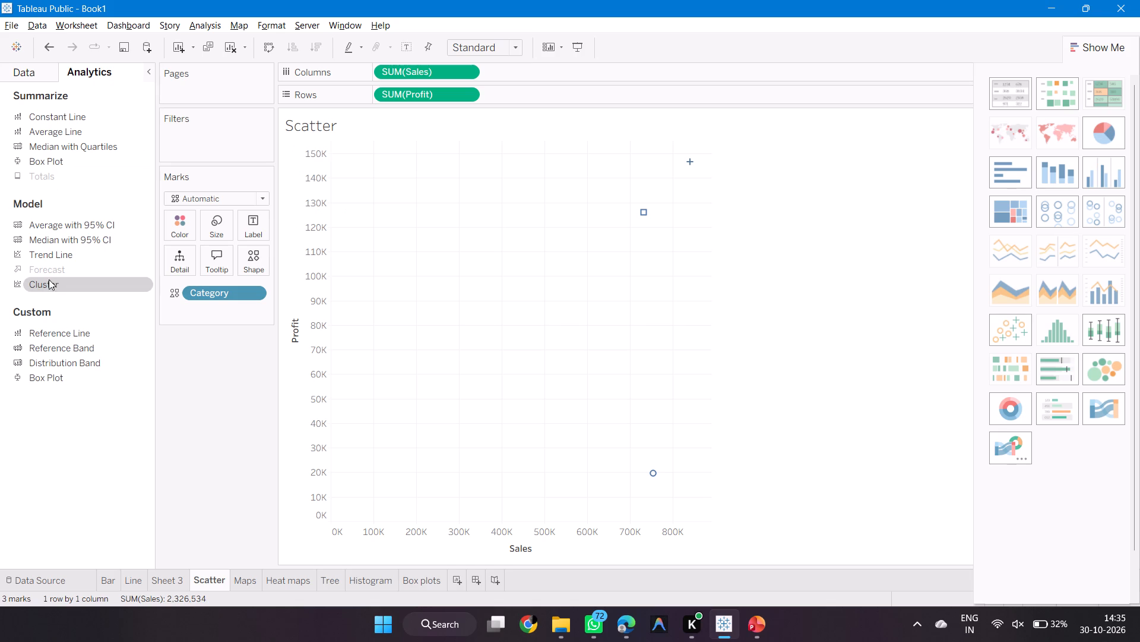
drag(69, 261, 464, 268)
Switch to the Mod III & IV presentation in PowerPoint.
key(alt+Tab)
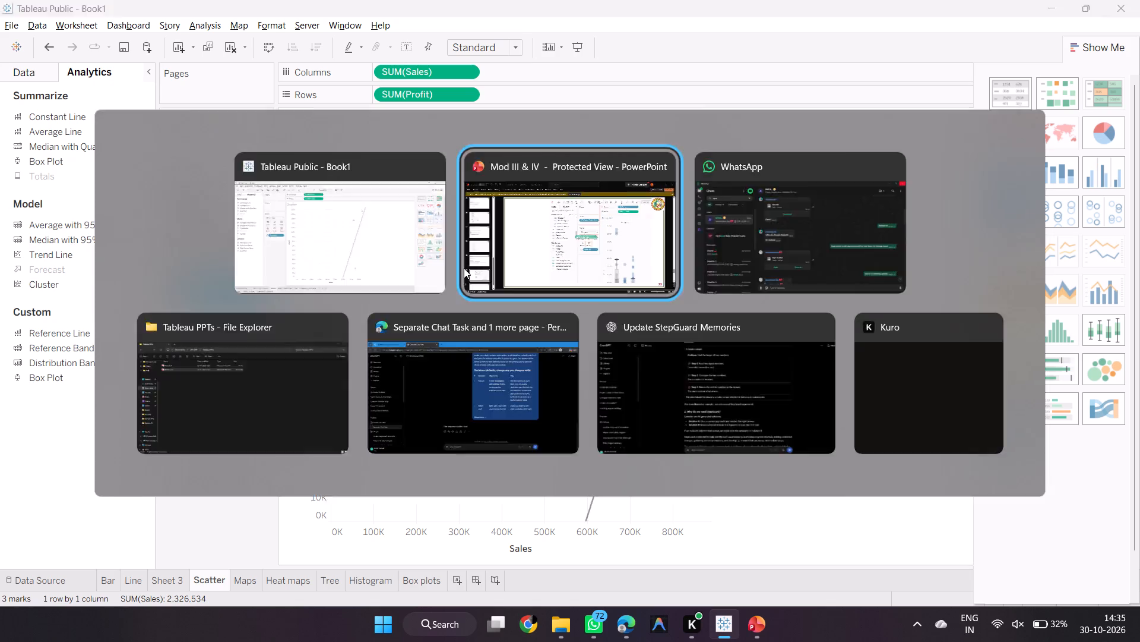
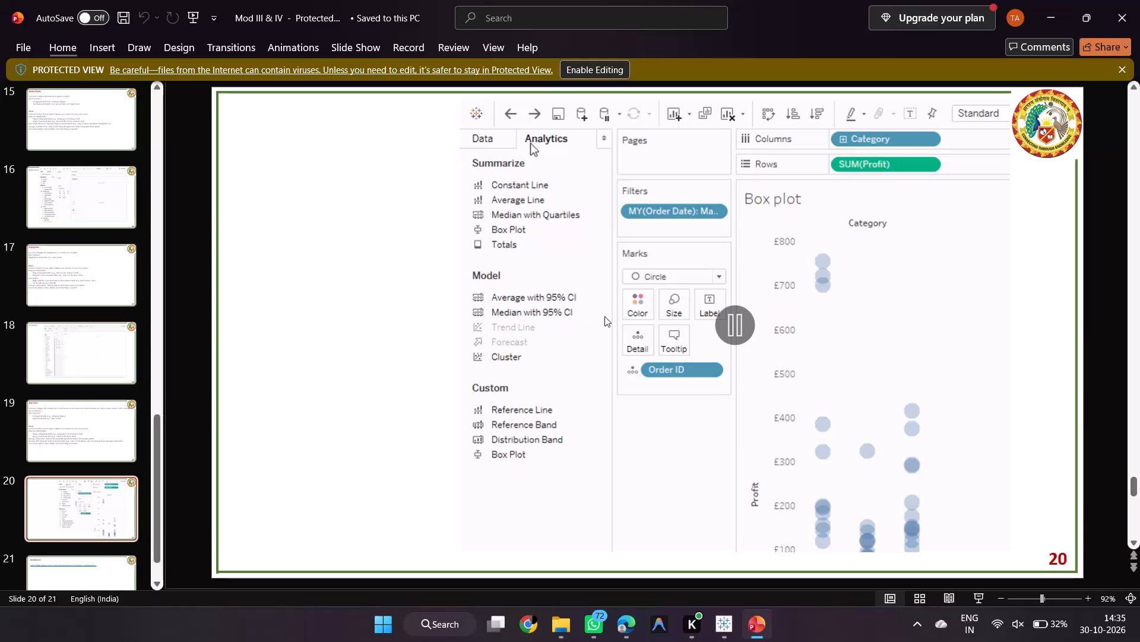
Check the previous slide, 19, and return to the box plot demonstration on slide 20.
key(Up)
key(Down)
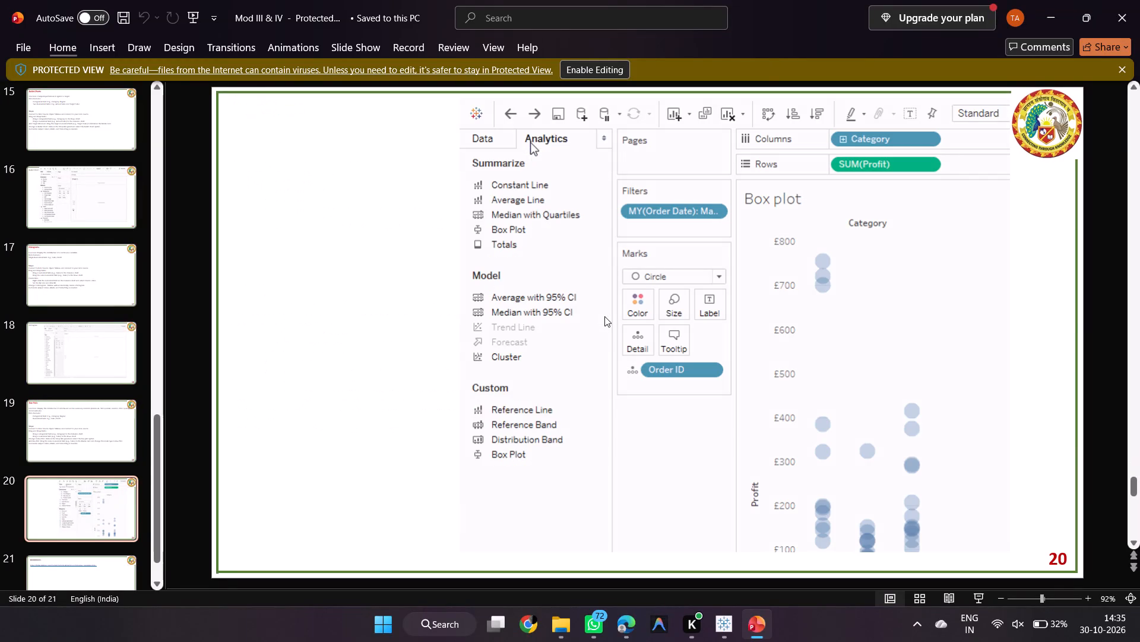
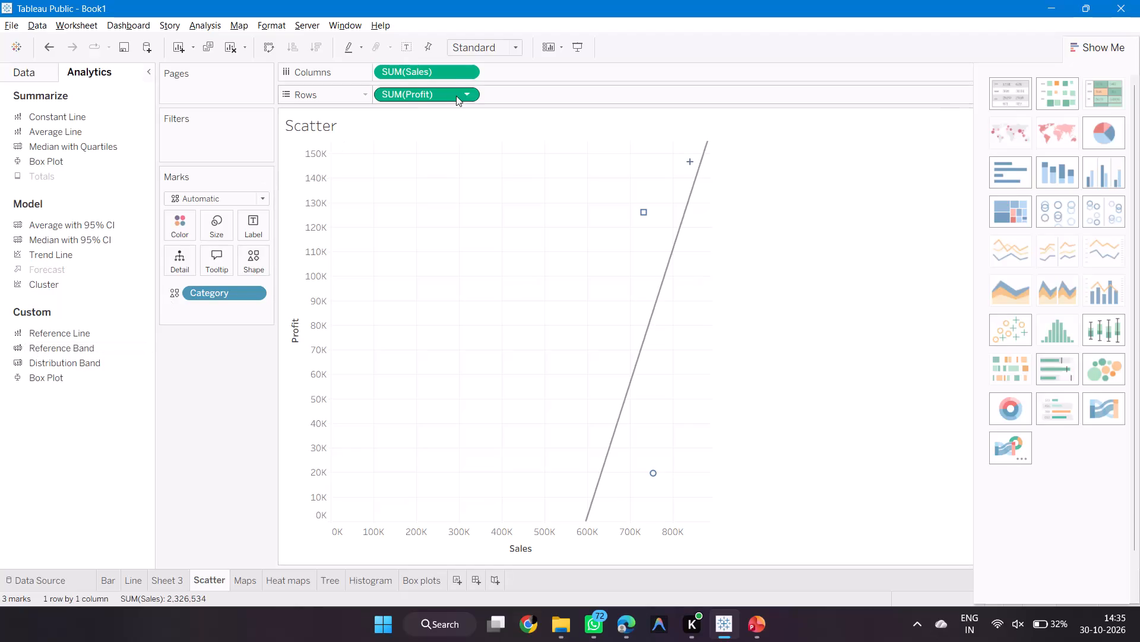
Open the Box plots sheet and place Sales on Rows from the data fields.
click(412, 571)
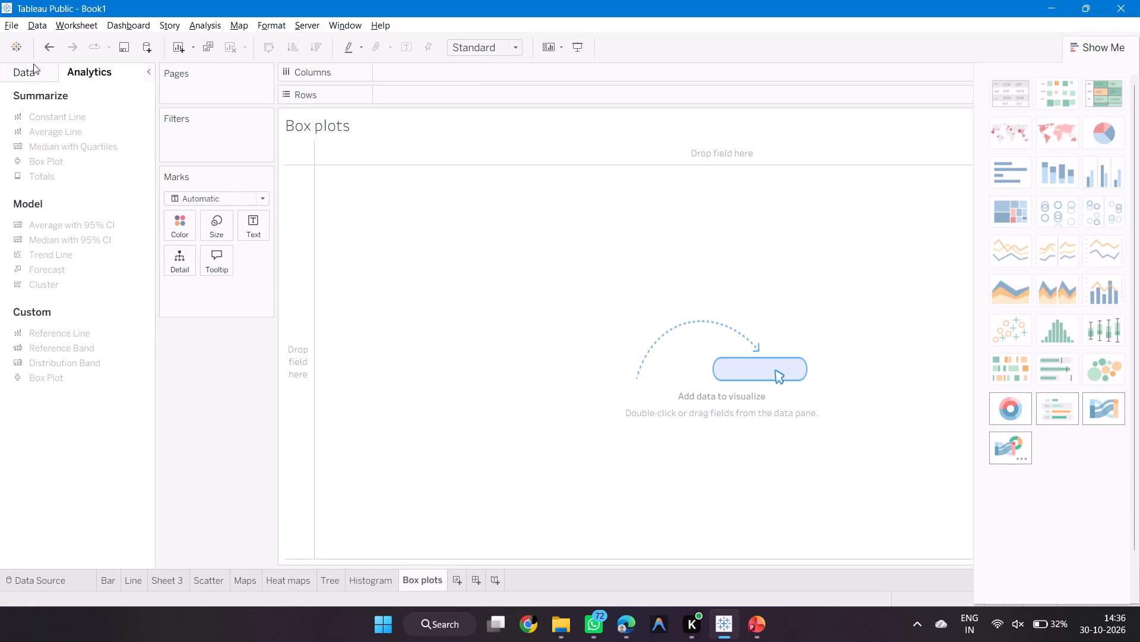
click(33, 64)
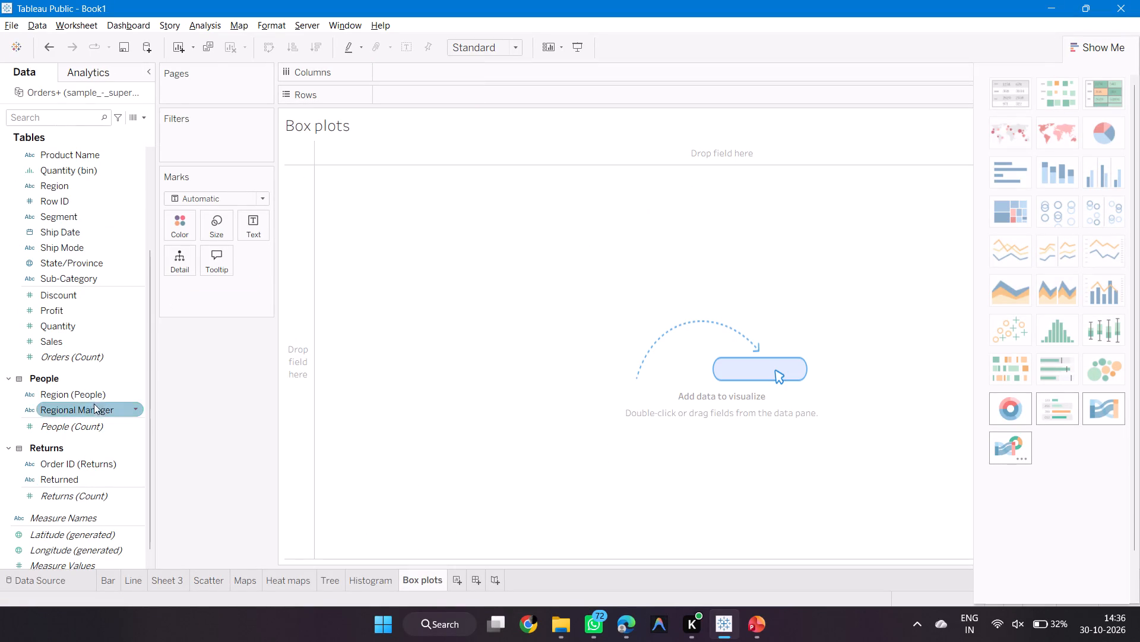
scroll(105, 449, down, 3)
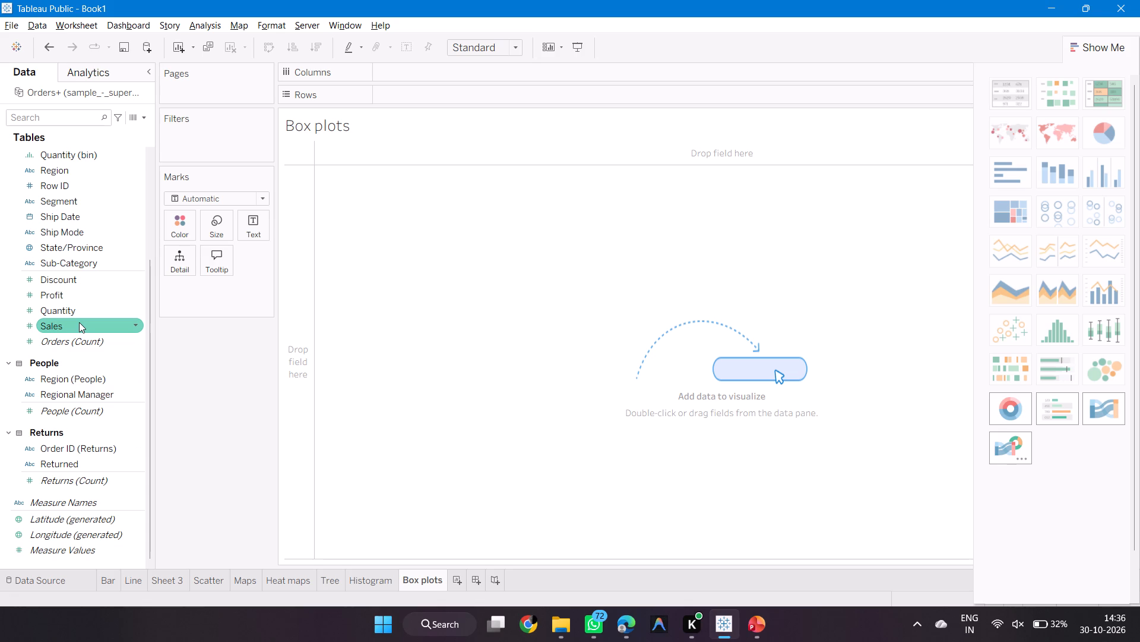
drag(79, 322, 417, 92)
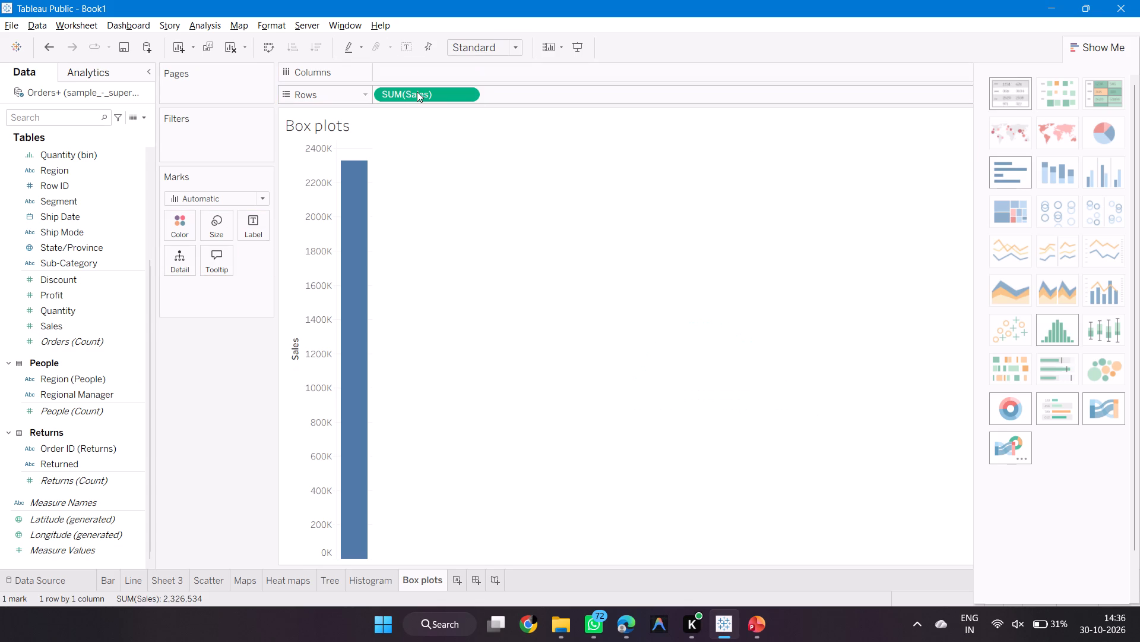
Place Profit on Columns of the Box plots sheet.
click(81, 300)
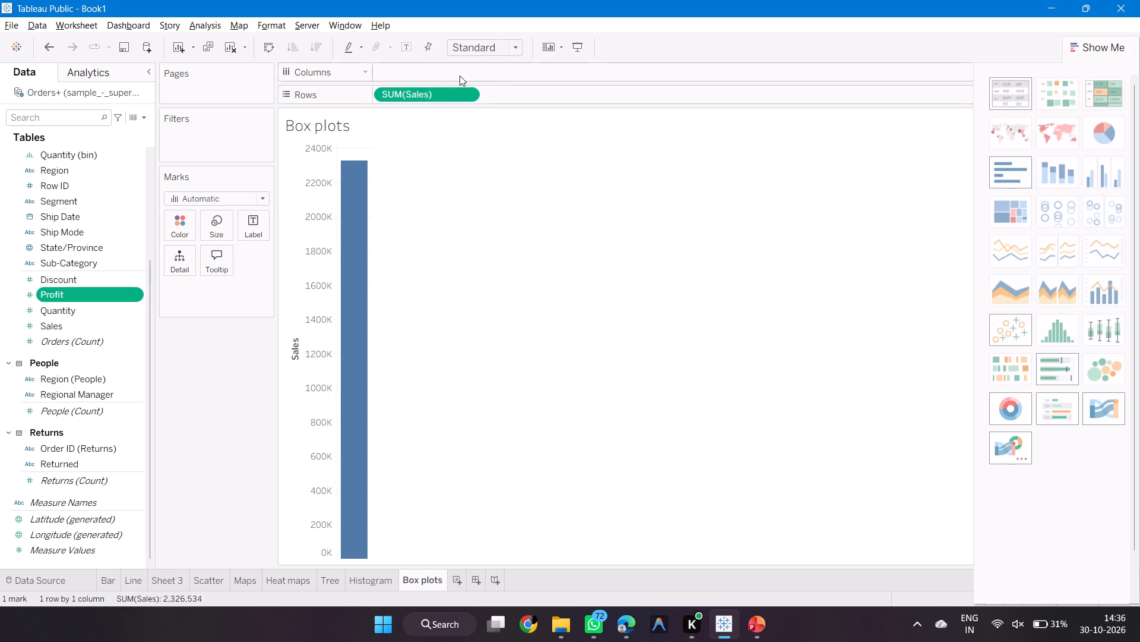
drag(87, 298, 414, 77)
Compare the sheet's fields with the box plot demonstration on slide 20 in PowerPoint and return to Tableau.
key(alt+Tab)
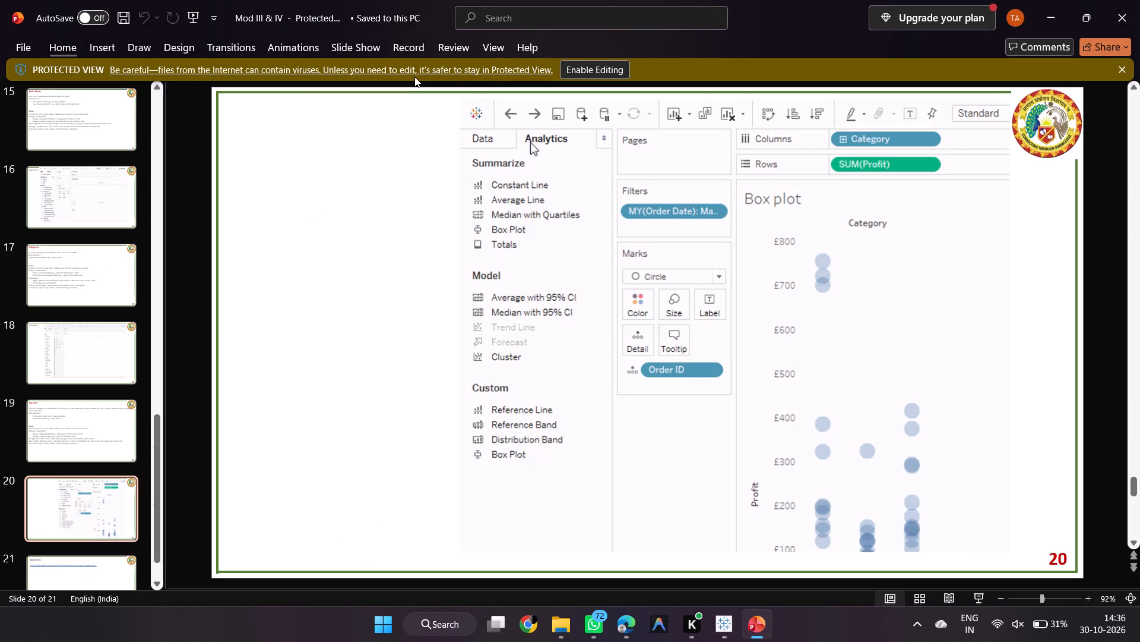
key(alt+Tab)
key(alt+Tab)
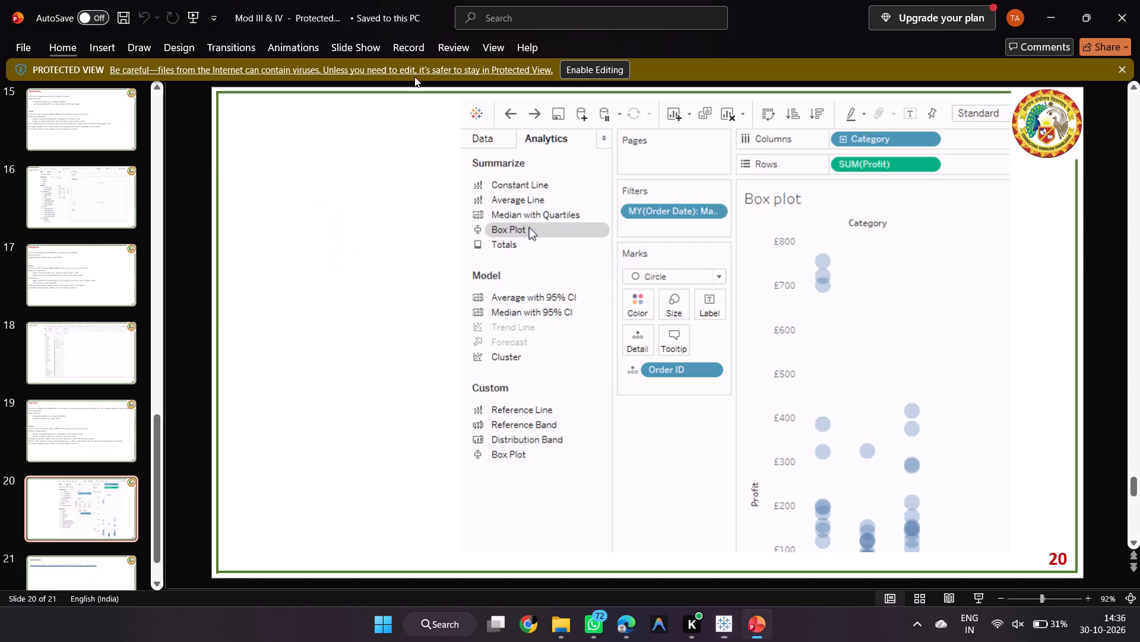
key(alt+Tab)
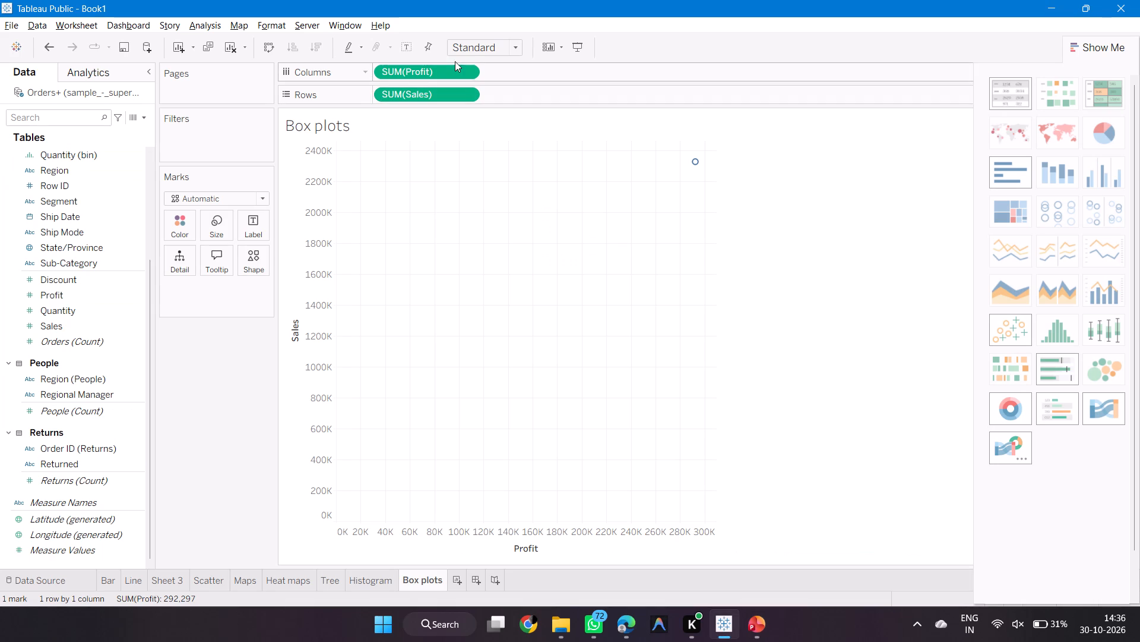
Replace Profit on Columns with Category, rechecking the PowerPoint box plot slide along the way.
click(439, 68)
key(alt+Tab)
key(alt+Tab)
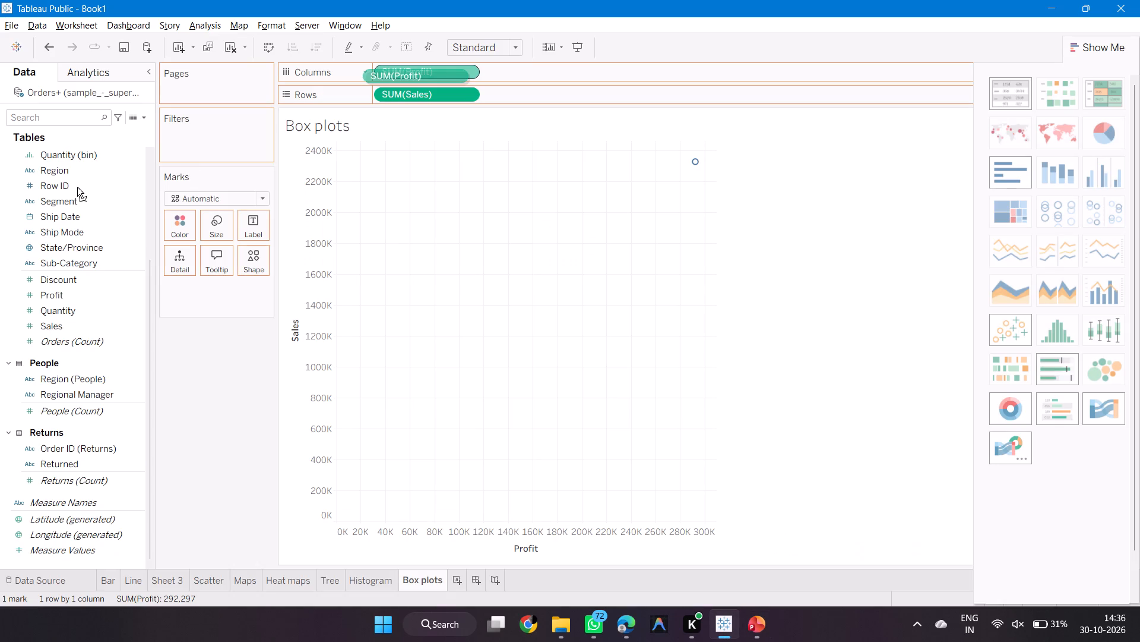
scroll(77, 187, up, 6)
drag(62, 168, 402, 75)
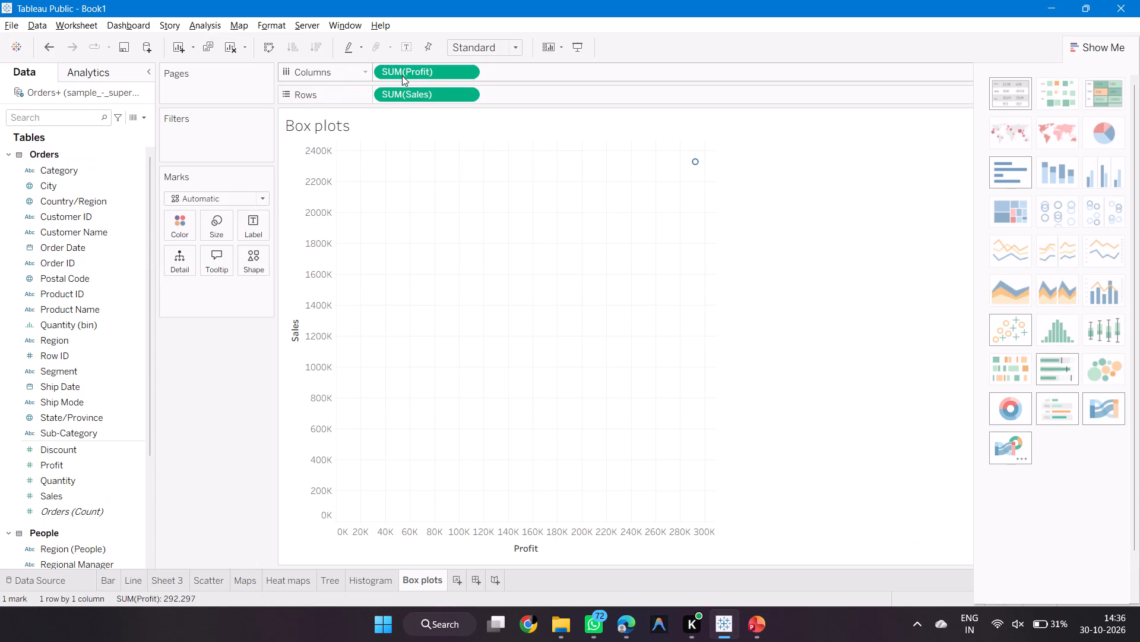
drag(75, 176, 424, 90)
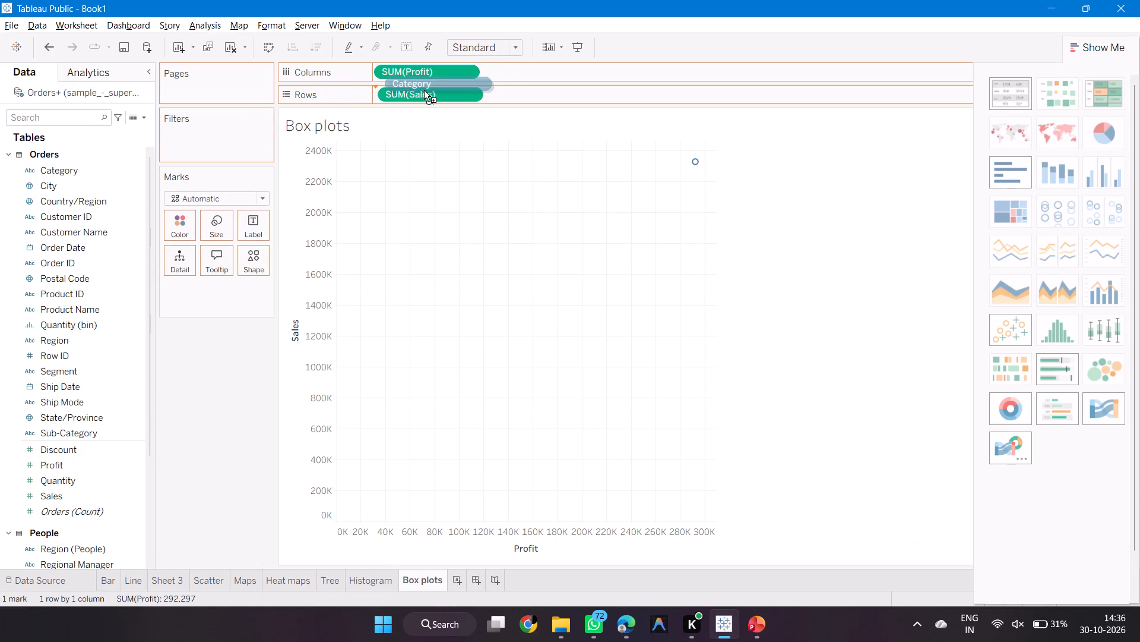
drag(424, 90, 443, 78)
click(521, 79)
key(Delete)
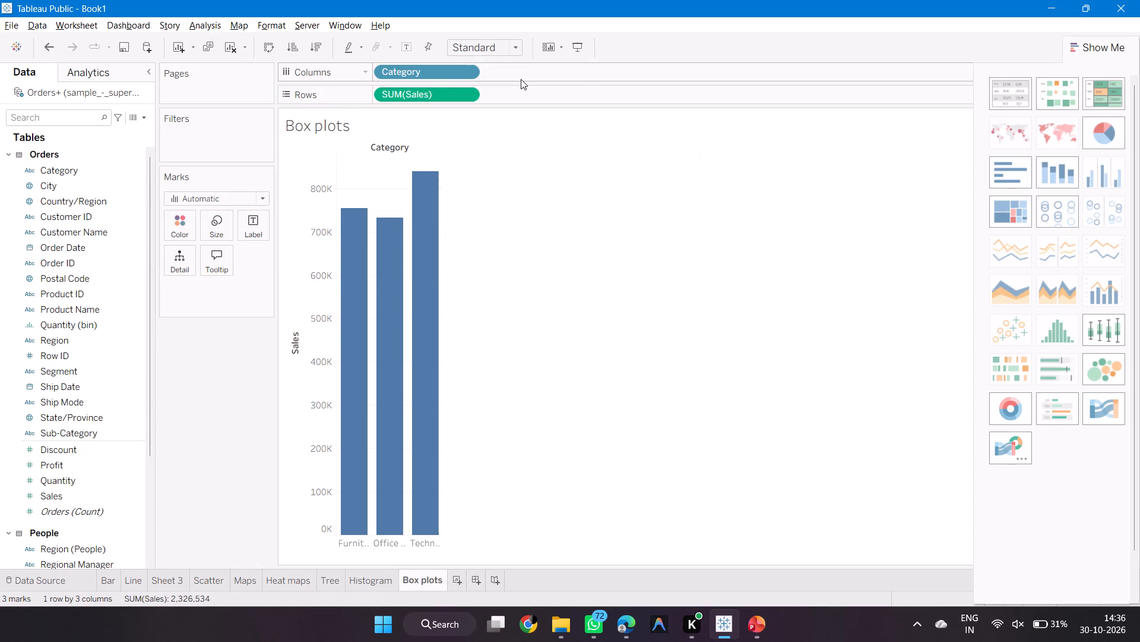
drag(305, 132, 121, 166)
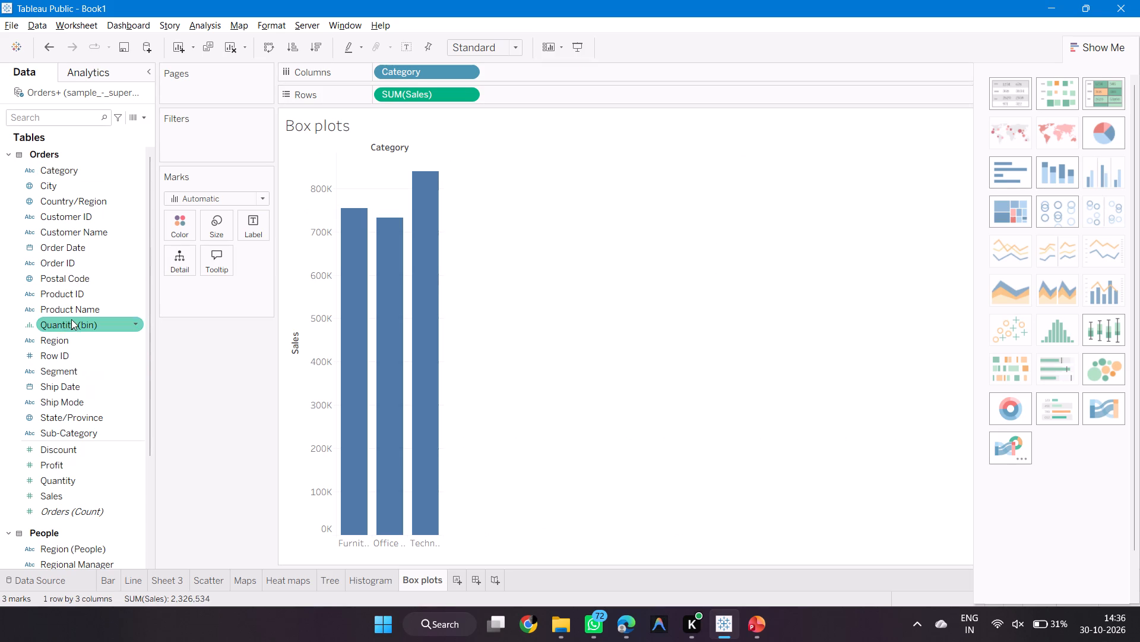
Add Region as a detail on the marks of the Sales chart.
drag(55, 344, 202, 303)
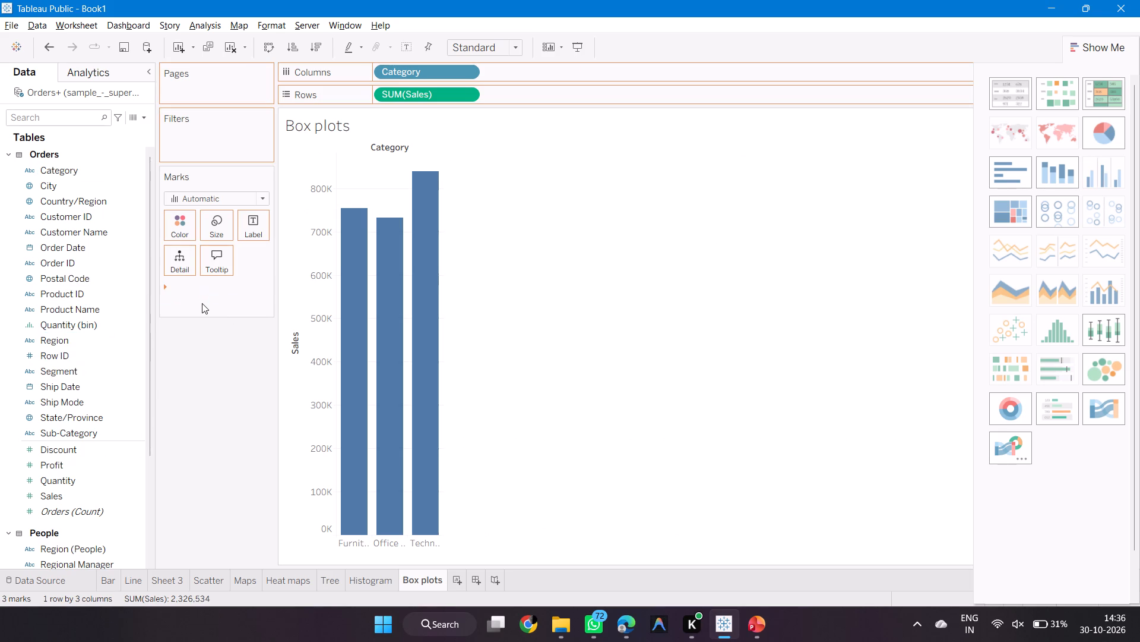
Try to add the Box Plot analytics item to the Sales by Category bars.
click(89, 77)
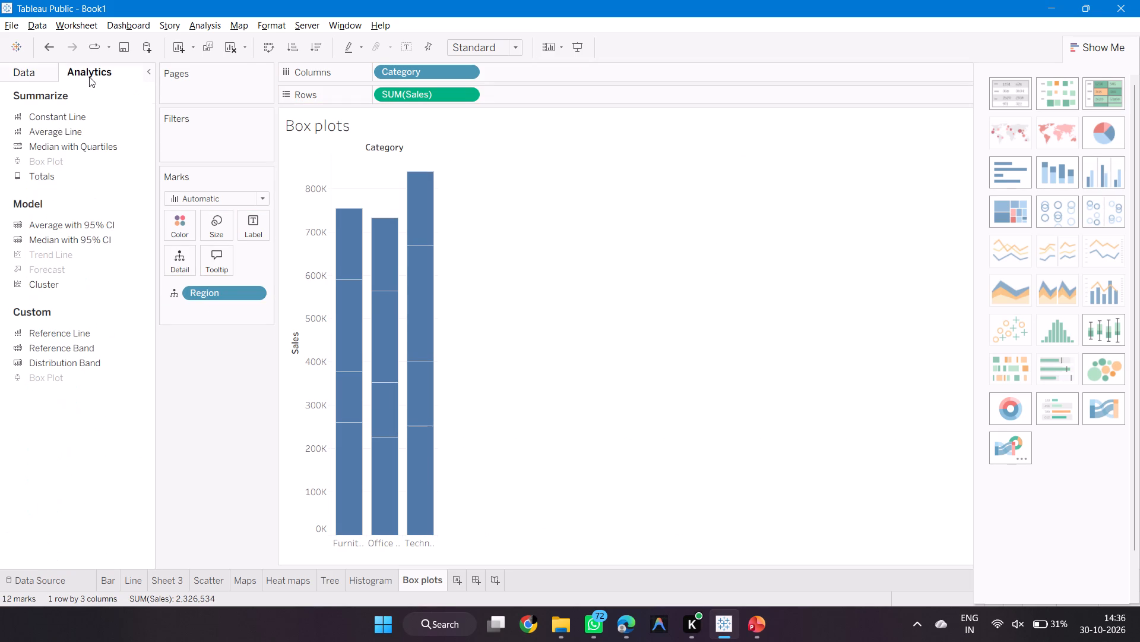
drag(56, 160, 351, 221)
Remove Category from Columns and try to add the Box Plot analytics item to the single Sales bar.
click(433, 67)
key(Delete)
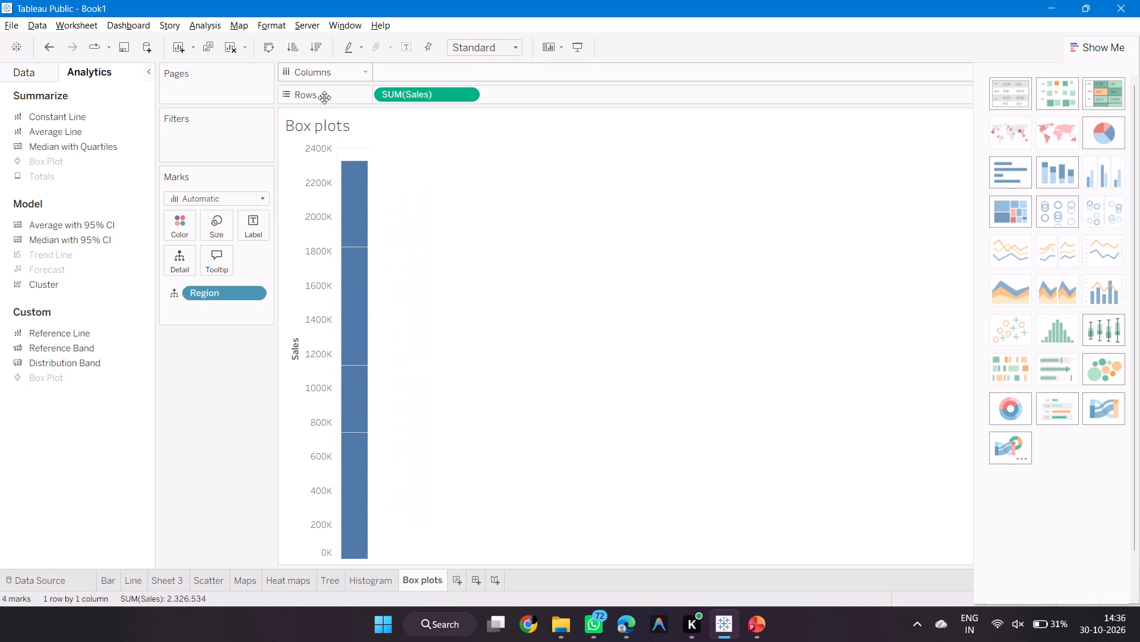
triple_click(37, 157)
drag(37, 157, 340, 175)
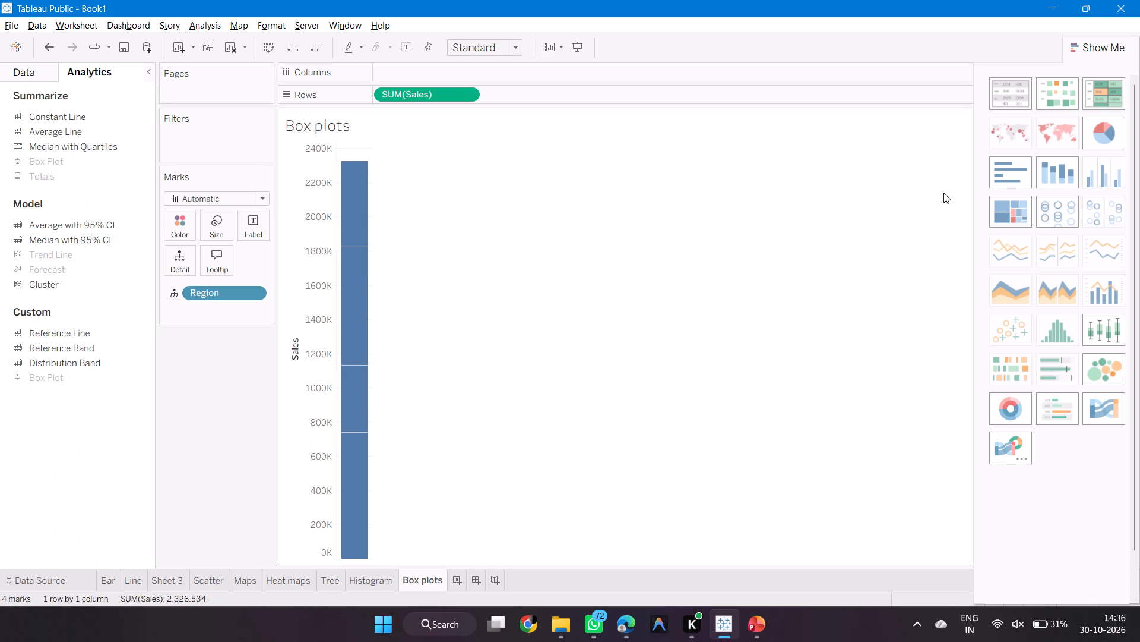
Convert the Sales chart with Region detail into a box-and-whisker plot.
click(1099, 341)
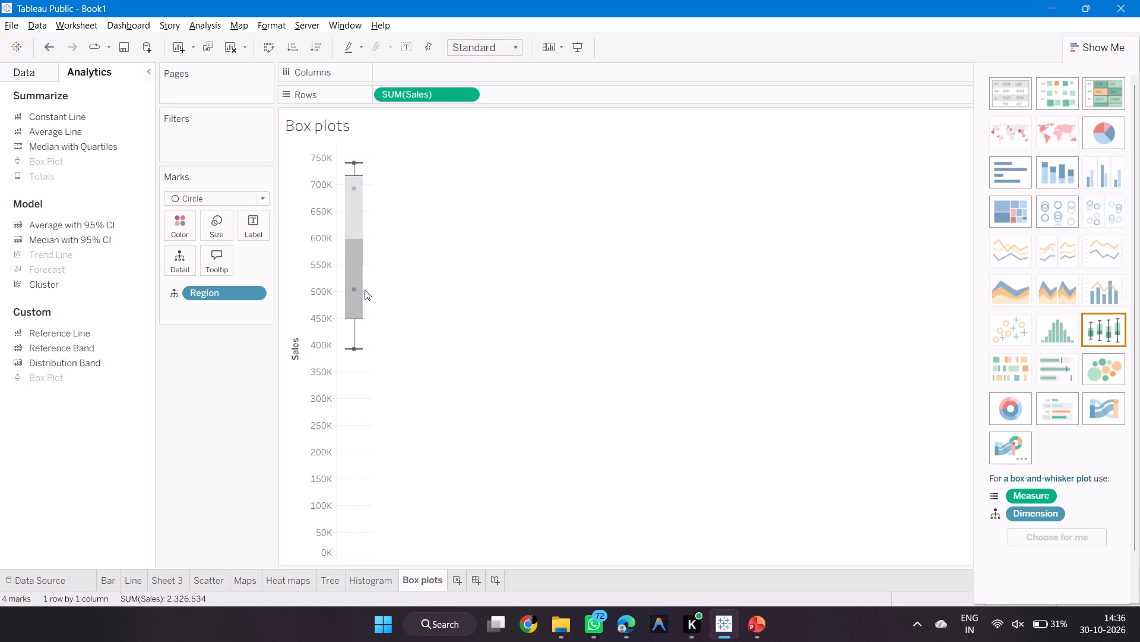
scroll(395, 283, up, 1)
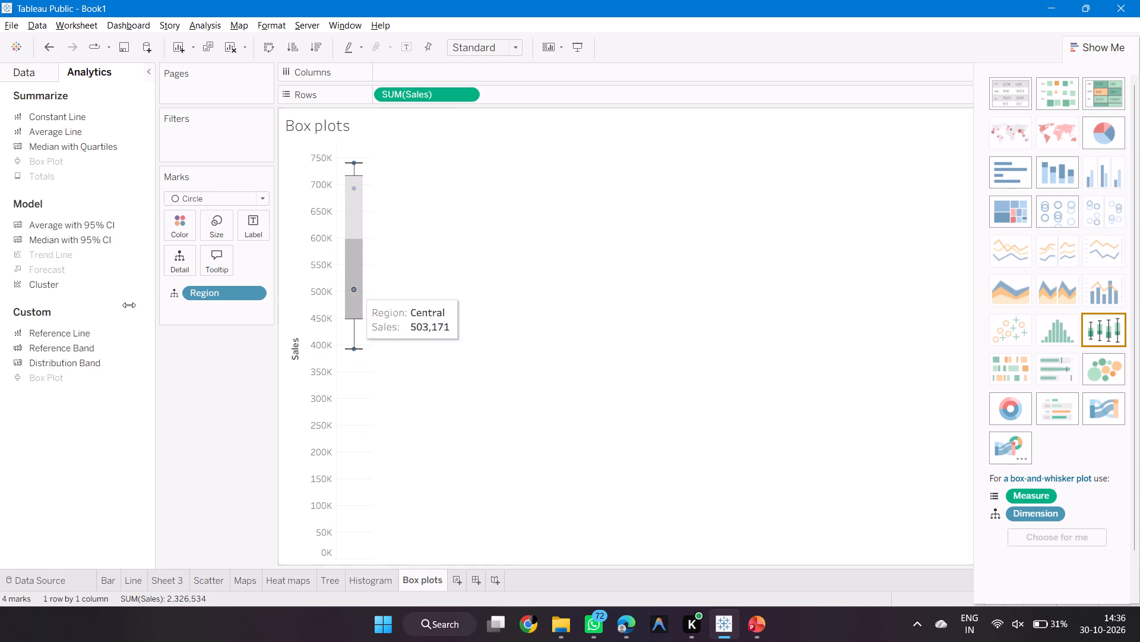
Place Category on Columns to split the Sales box plot by category, keeping Region as the detail.
click(18, 68)
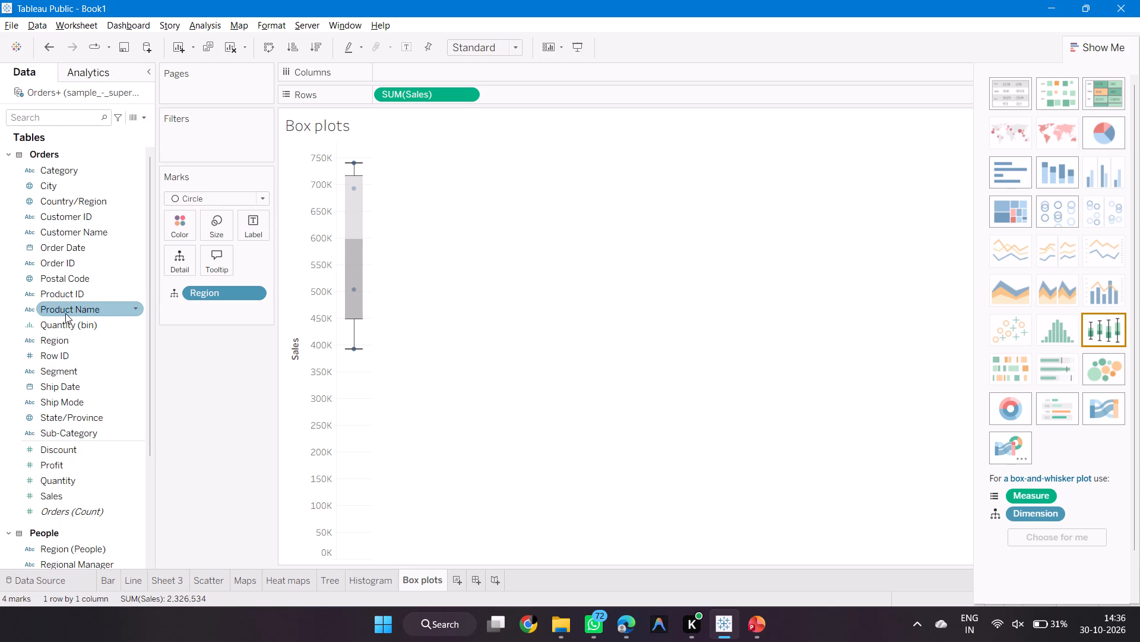
drag(70, 337, 227, 289)
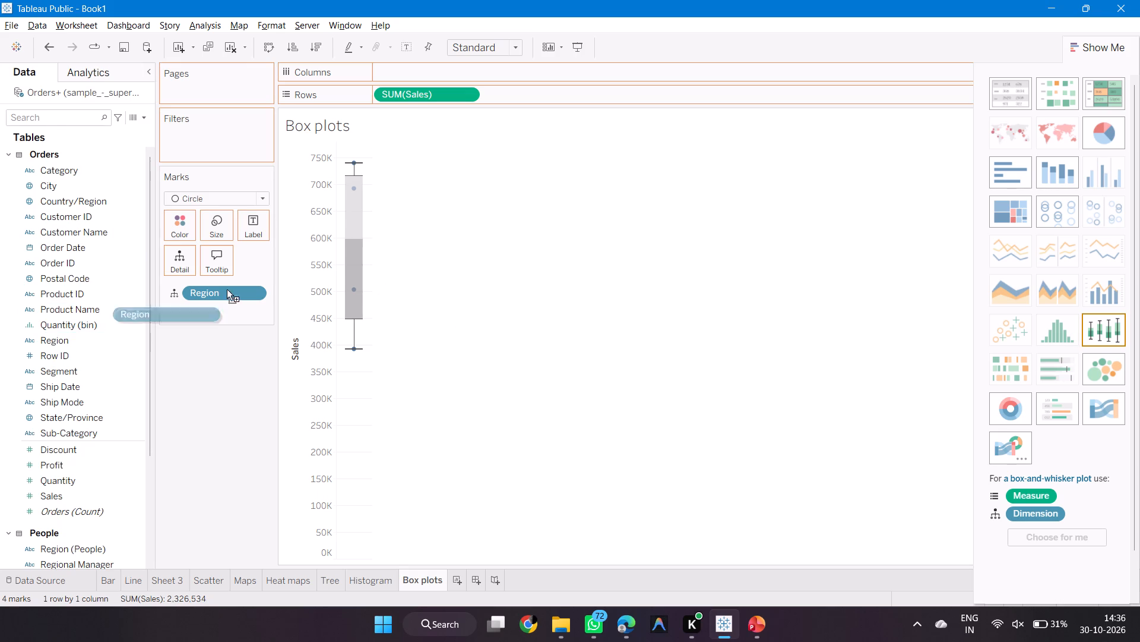
drag(227, 289, 47, 341)
drag(91, 168, 494, 83)
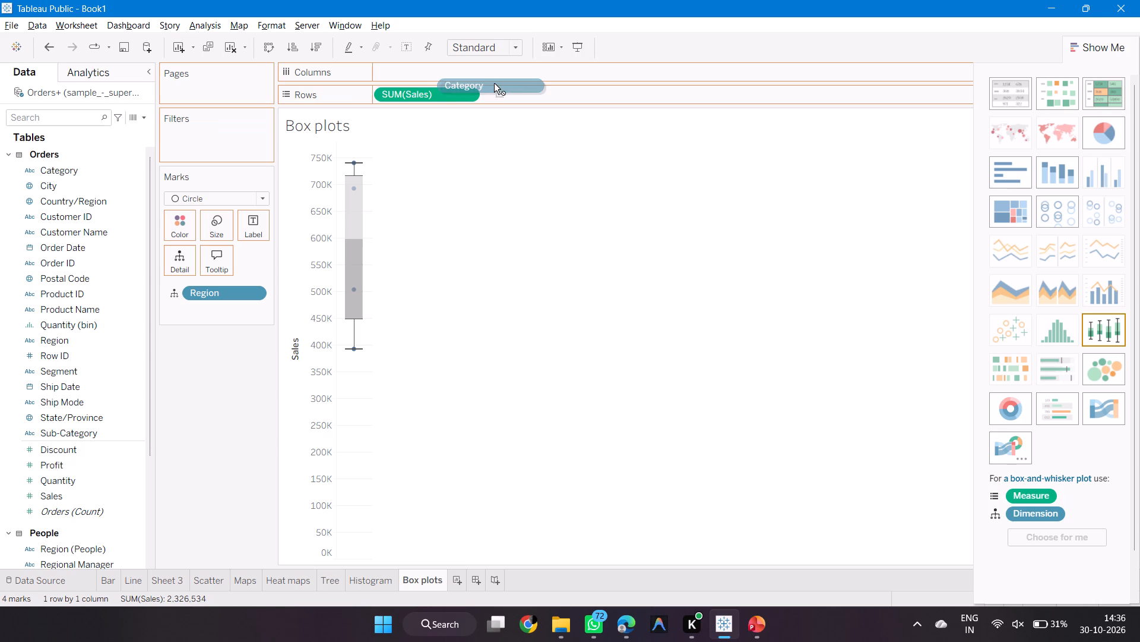
drag(494, 83, 495, 83)
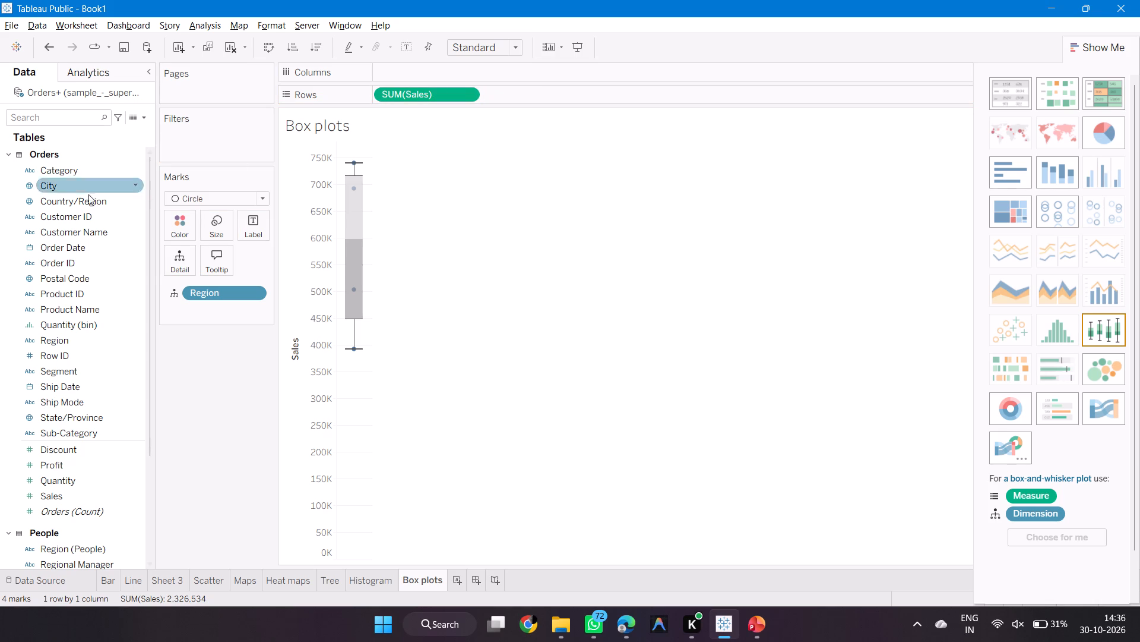
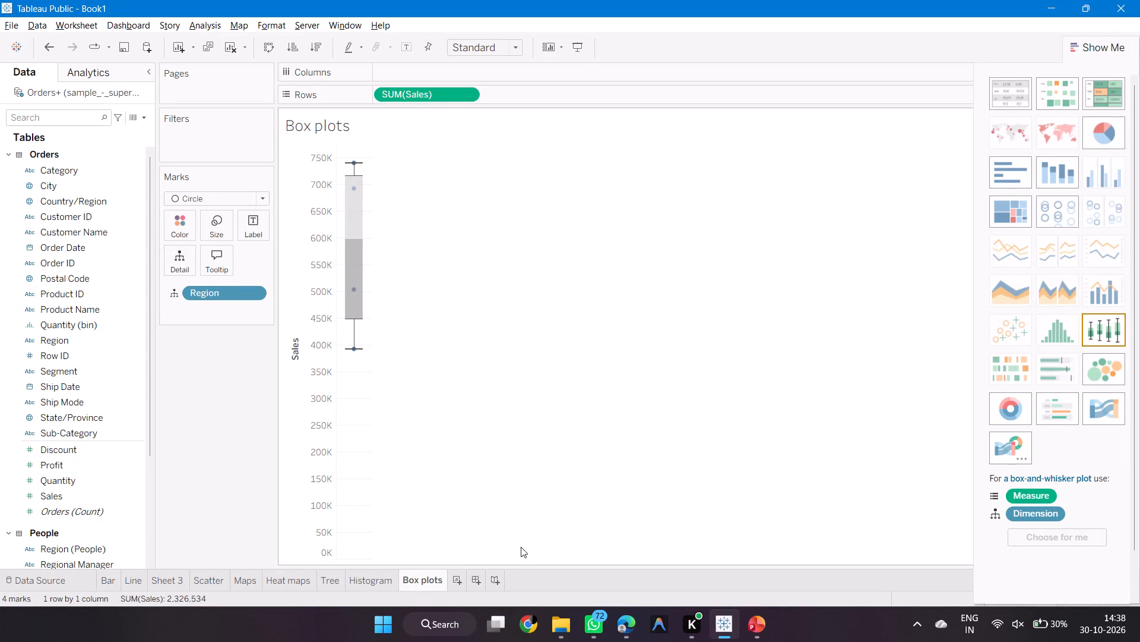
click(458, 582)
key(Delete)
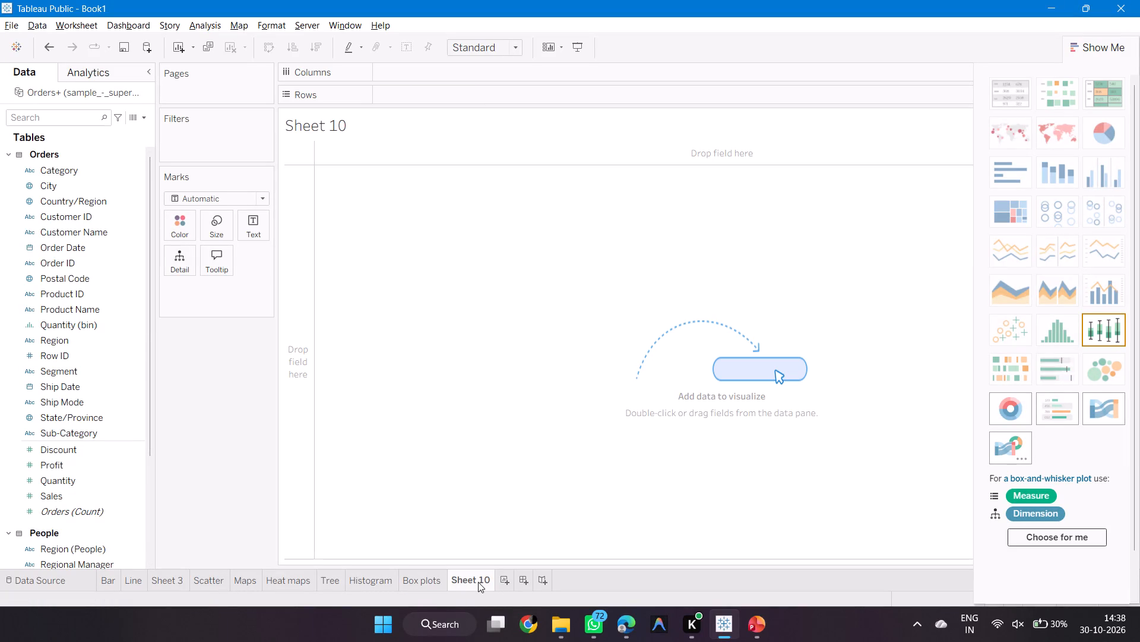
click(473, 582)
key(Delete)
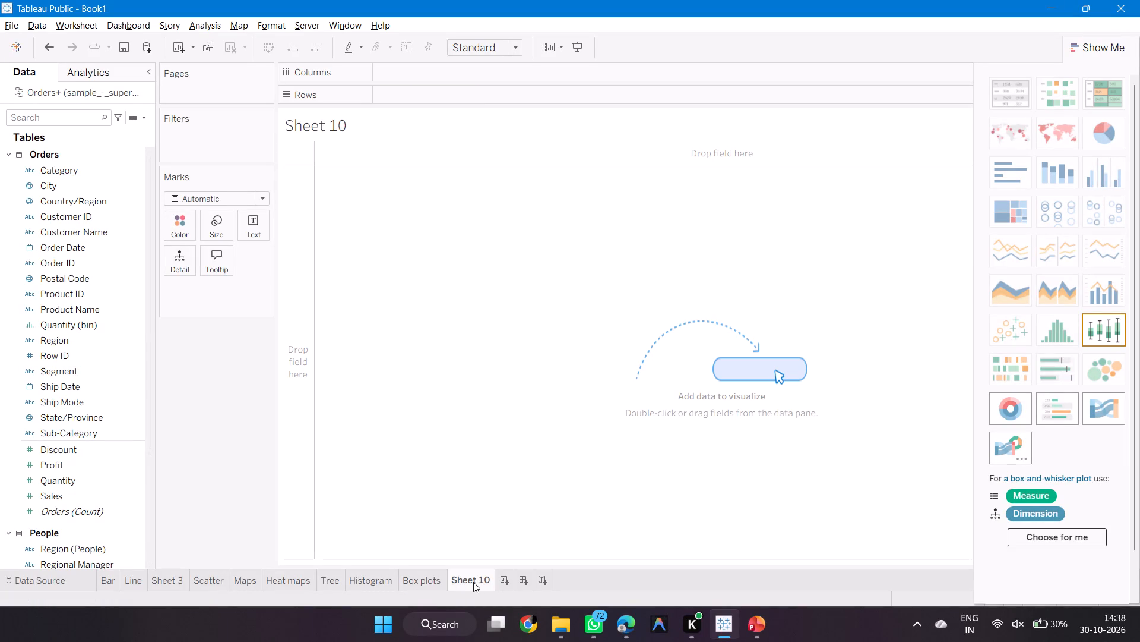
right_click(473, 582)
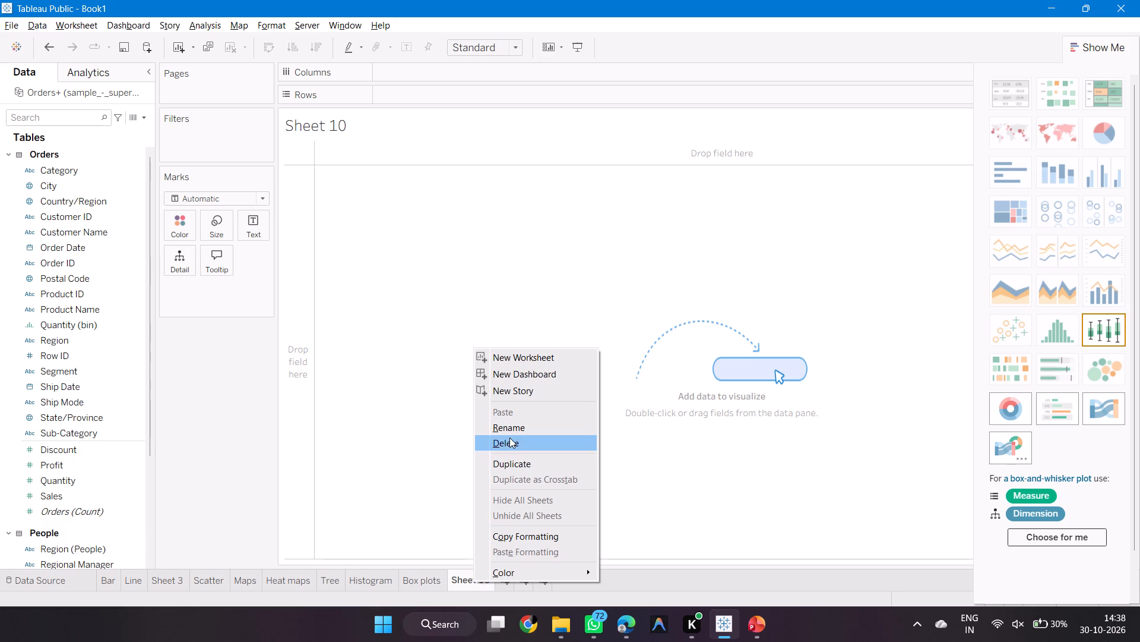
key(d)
Create a dashboard and add the Bar, Line, Sheet 3 and Scatter sheets to it.
click(475, 577)
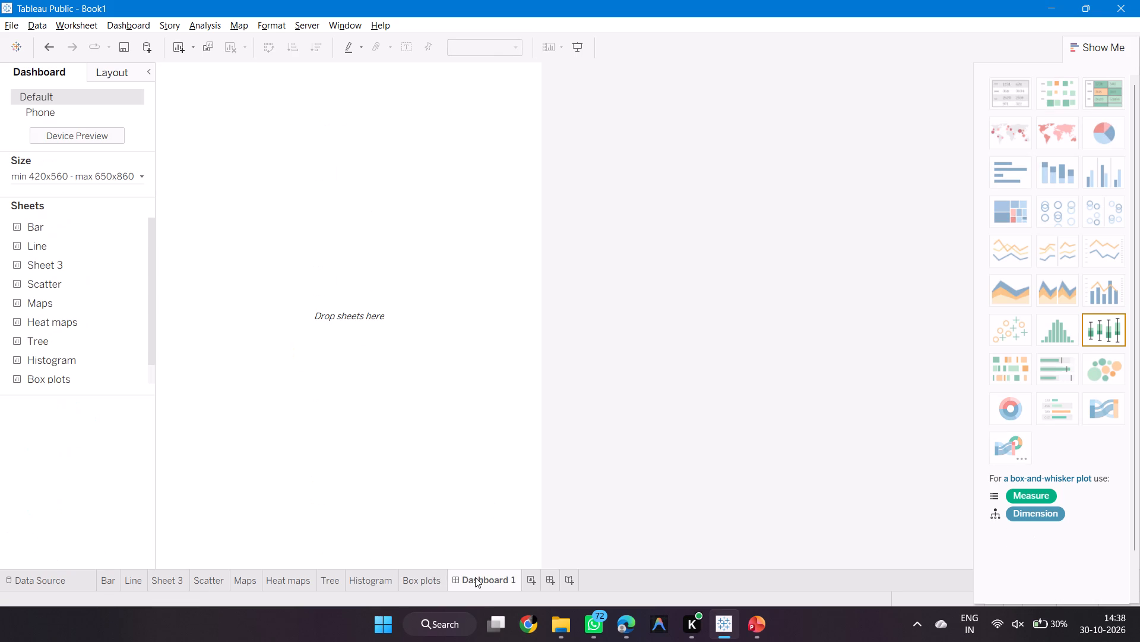
drag(75, 226, 208, 200)
drag(83, 266, 625, 207)
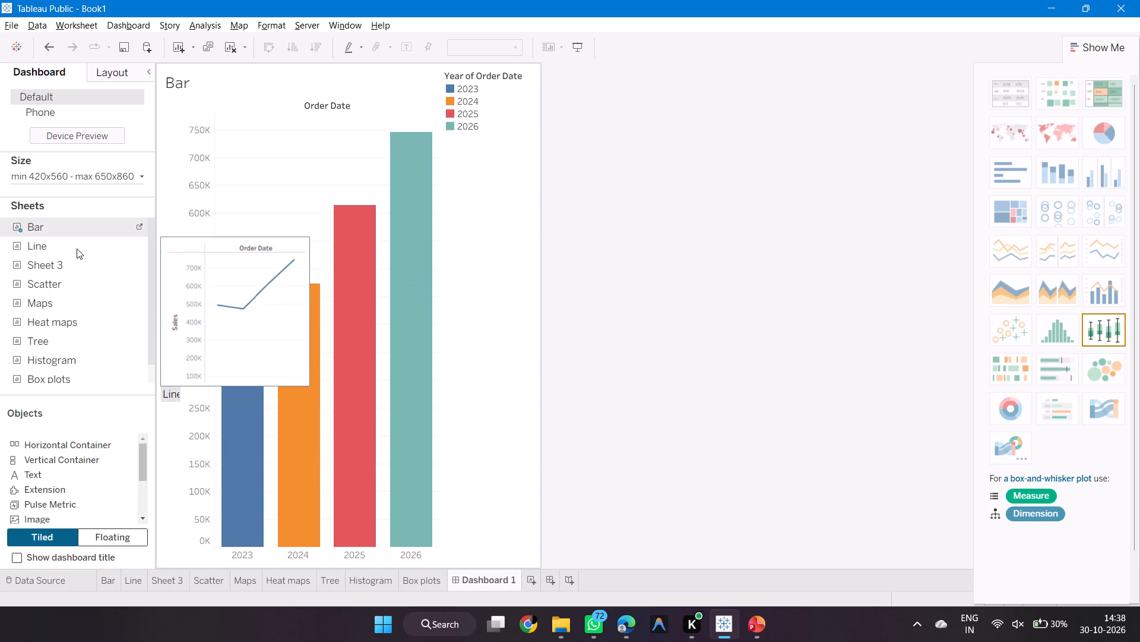
drag(77, 248, 650, 248)
scroll(365, 328, down, 4)
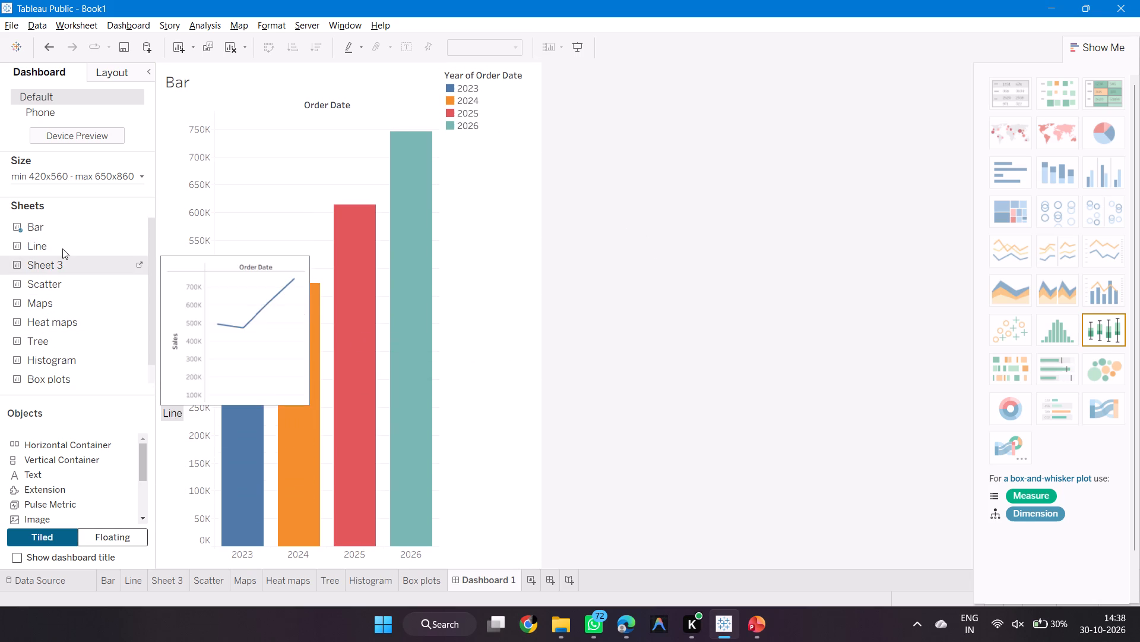
double_click(62, 248)
double_click(55, 273)
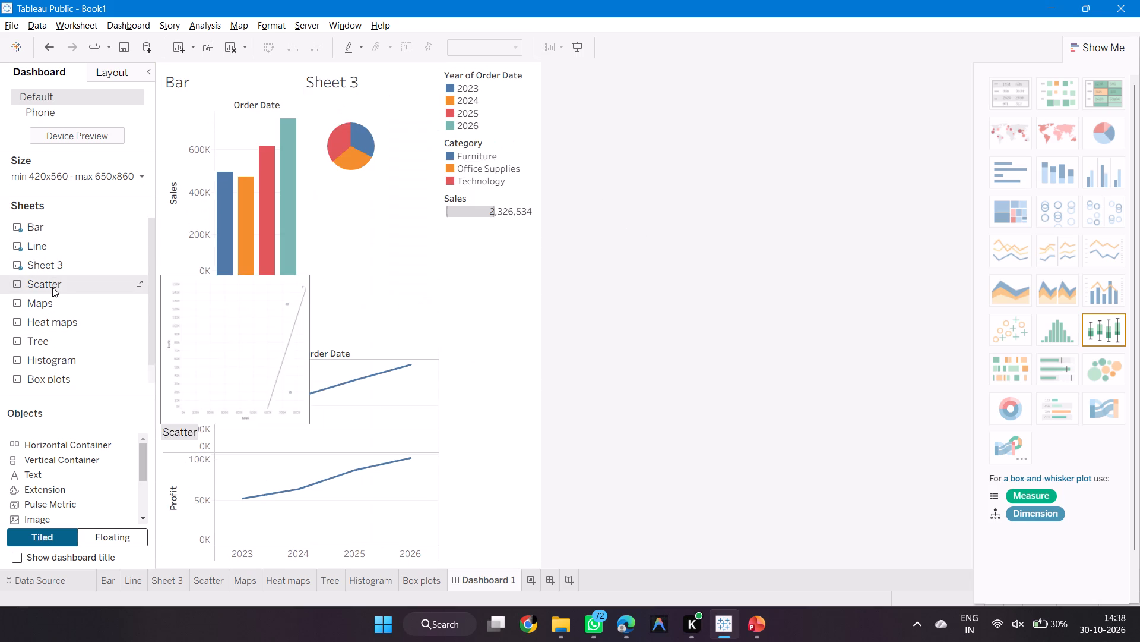
double_click(52, 287)
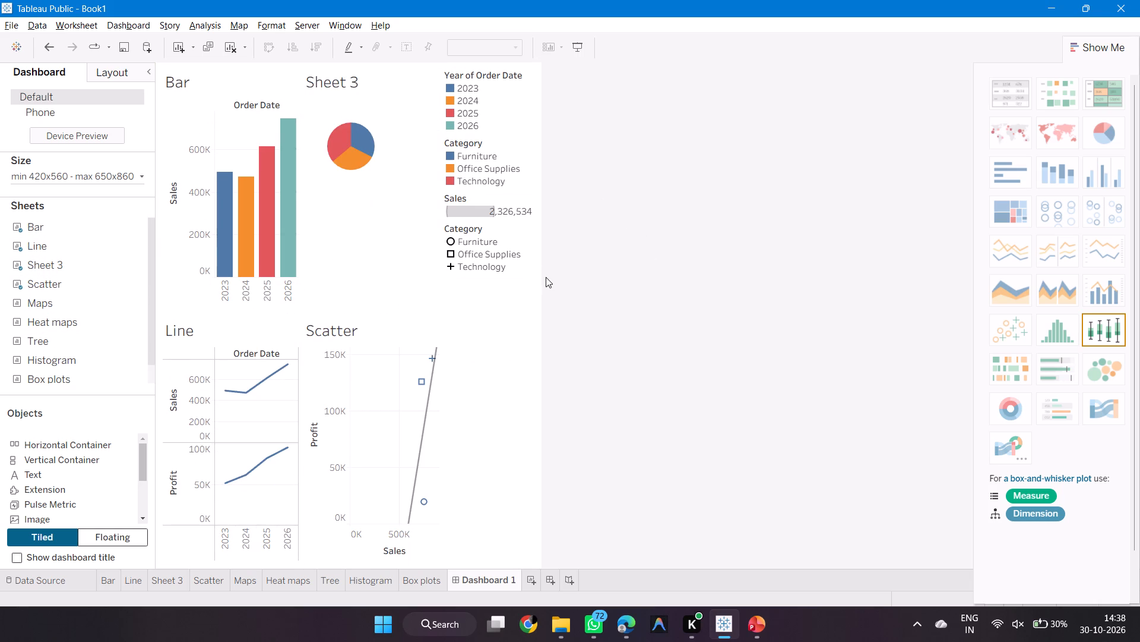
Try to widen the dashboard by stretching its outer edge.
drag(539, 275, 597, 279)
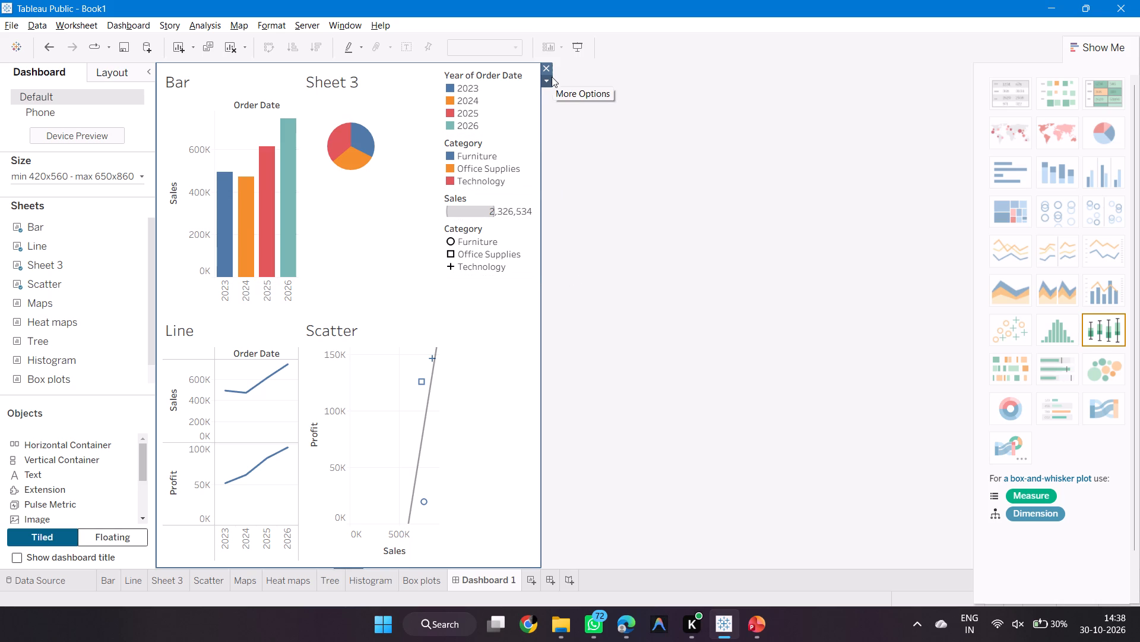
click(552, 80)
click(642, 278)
Create a second dashboard and add the Maps, Heat maps, Tree, Histogram and Box plots sheets to it.
click(549, 579)
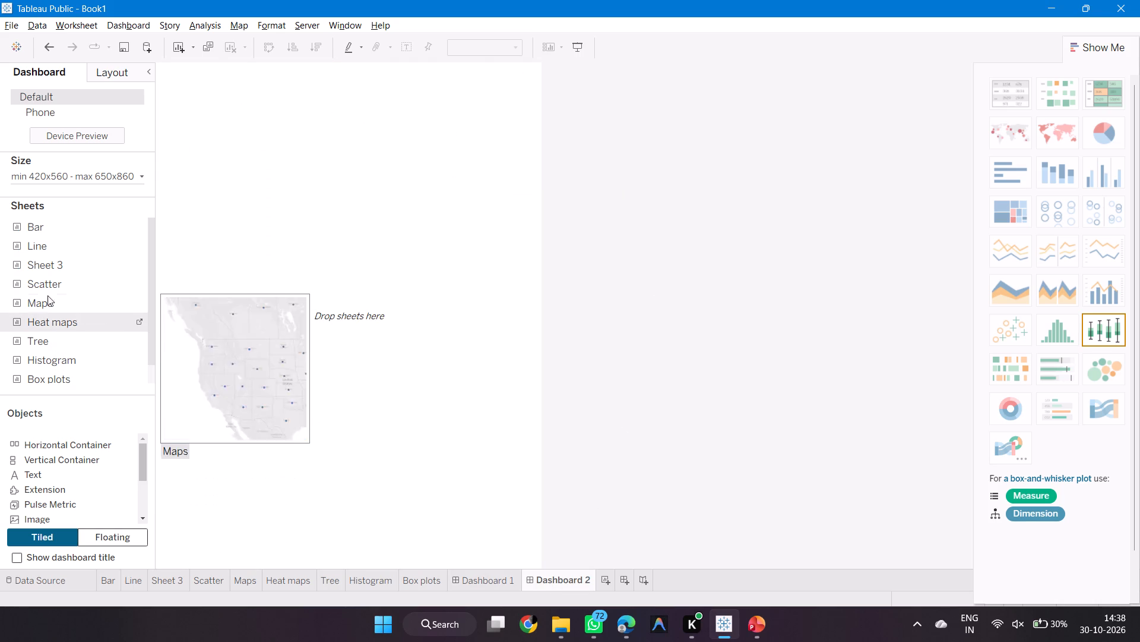
double_click(41, 301)
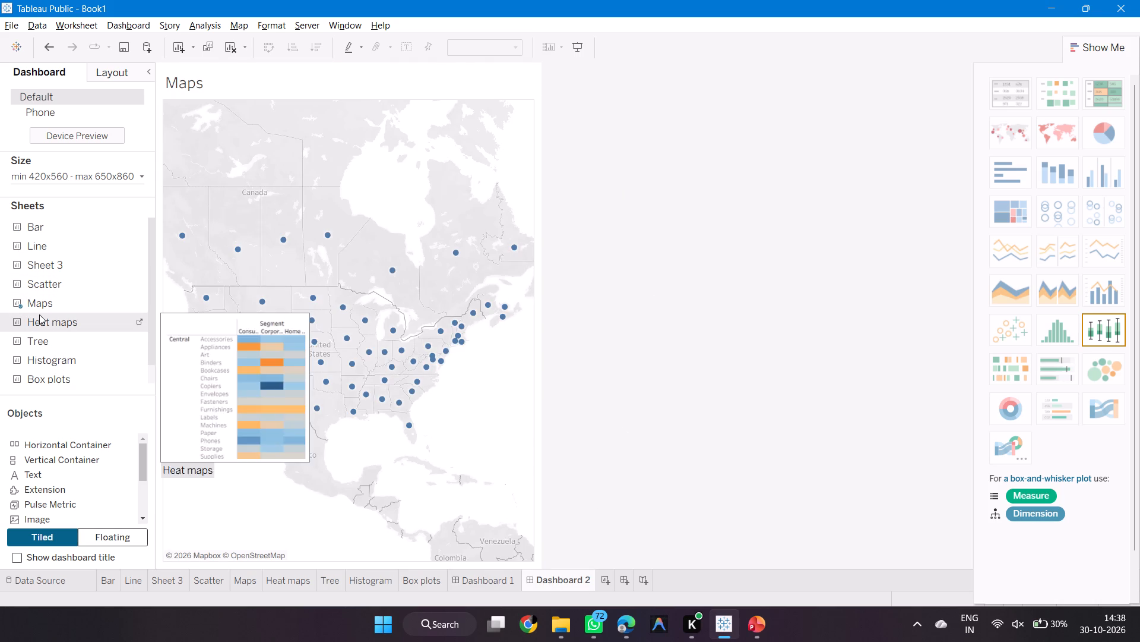
double_click(39, 314)
click(42, 342)
drag(42, 342, 36, 361)
double_click(36, 361)
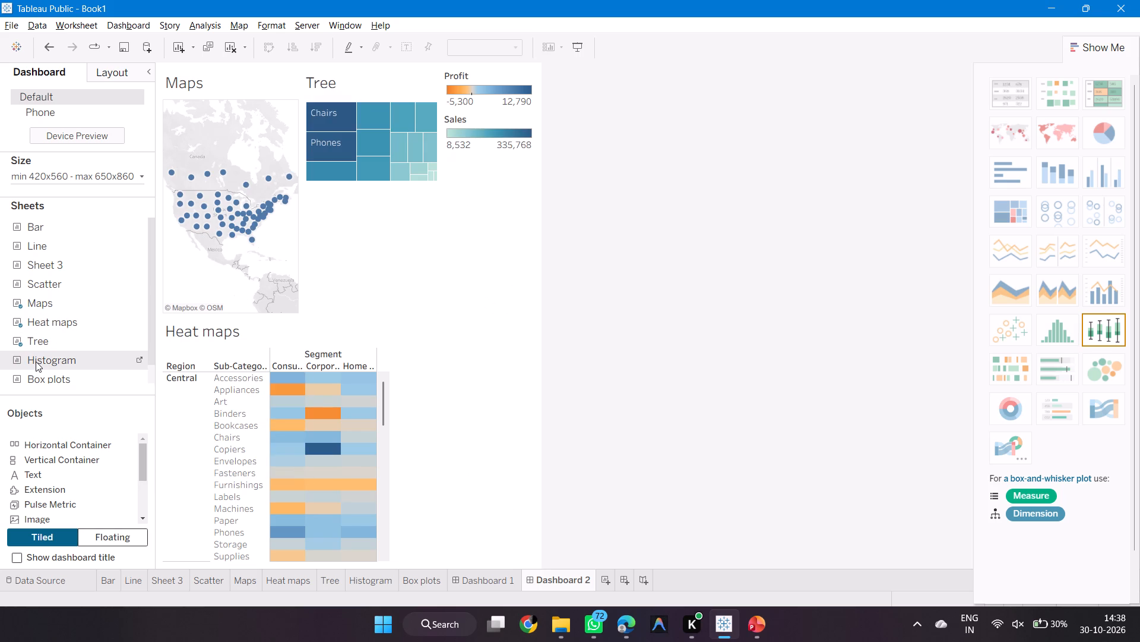
double_click(38, 376)
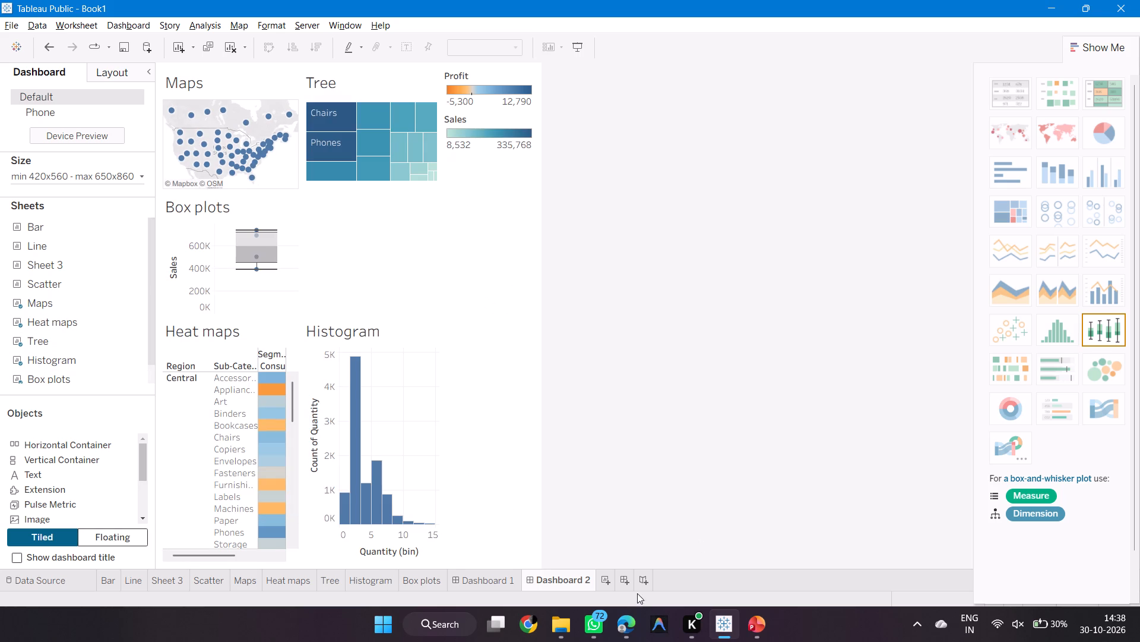
Create a story with Dashboard 1 and Dashboard 2 as its two story points.
click(651, 586)
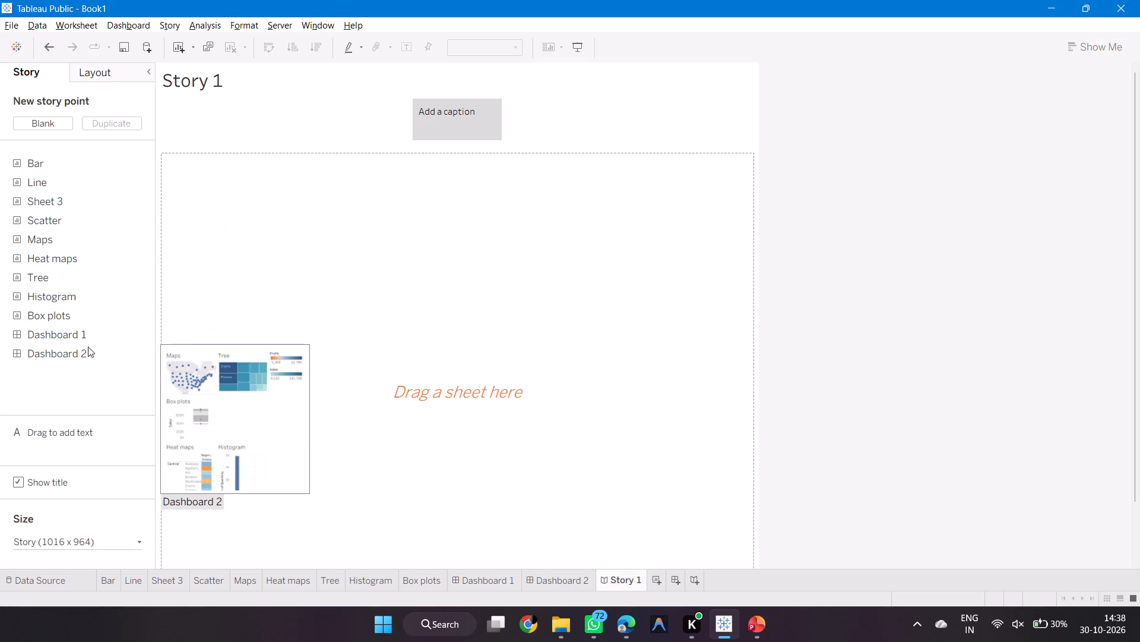
double_click(88, 340)
double_click(93, 353)
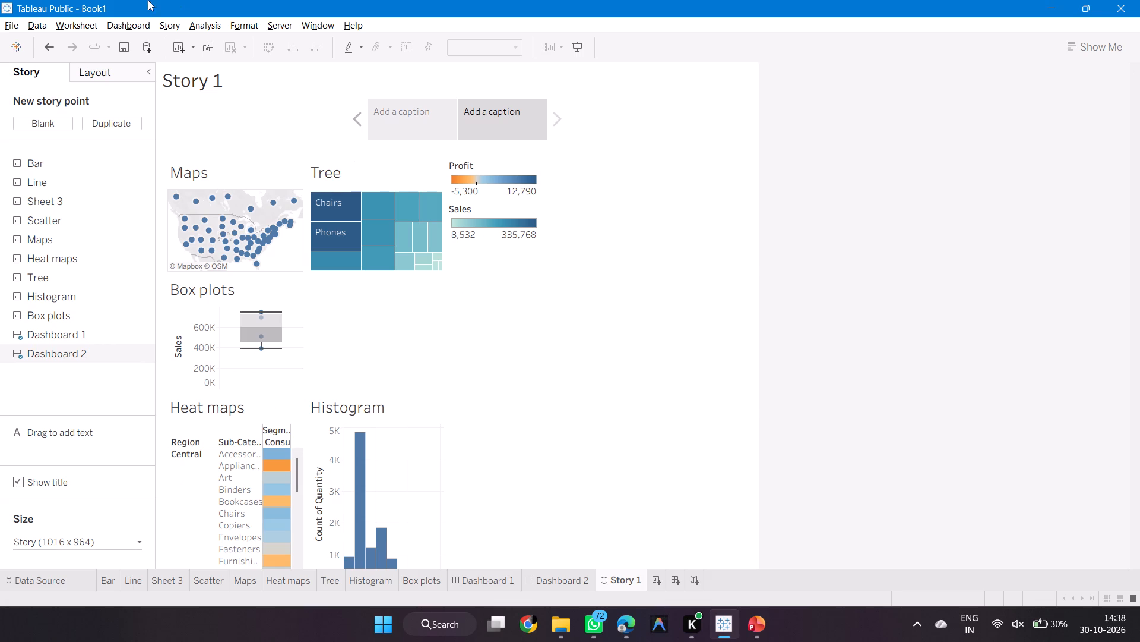
Save the workbook locally under its existing name.
drag(27, 29, 12, 29)
click(12, 29)
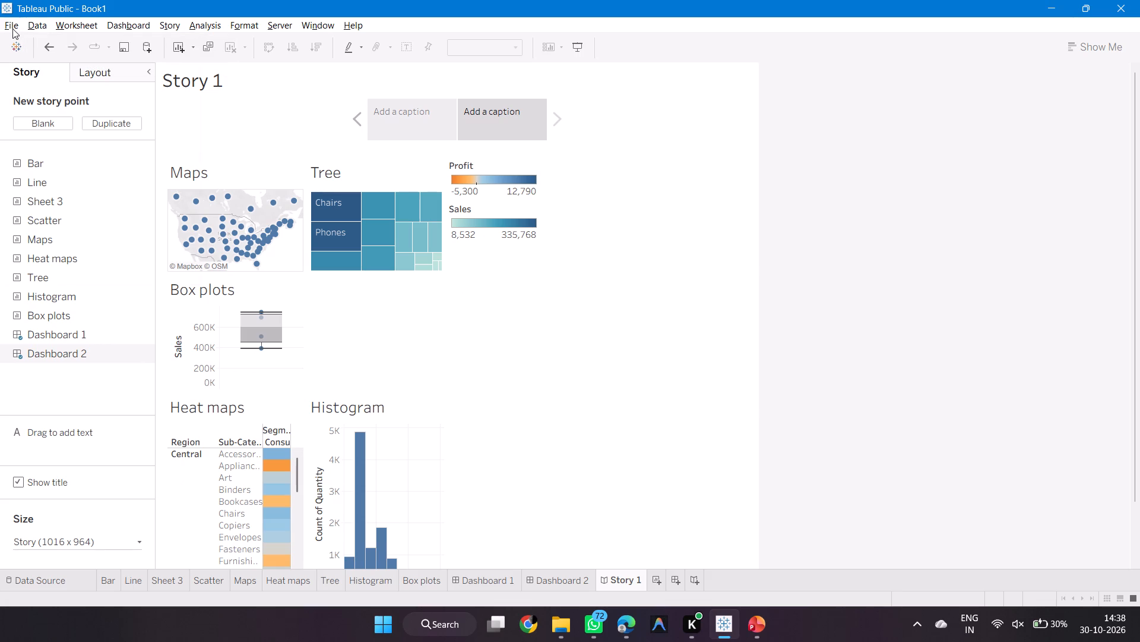
click(12, 29)
click(71, 109)
Start a new workbook and open the recovered copy of Book1 in it.
click(4, 29)
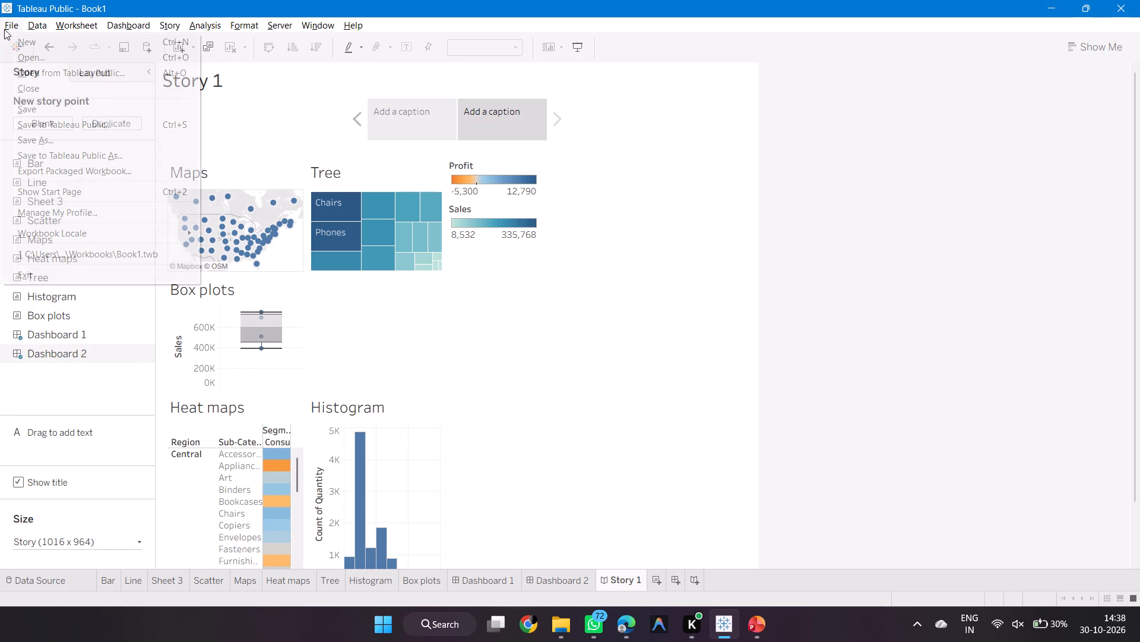
click(86, 37)
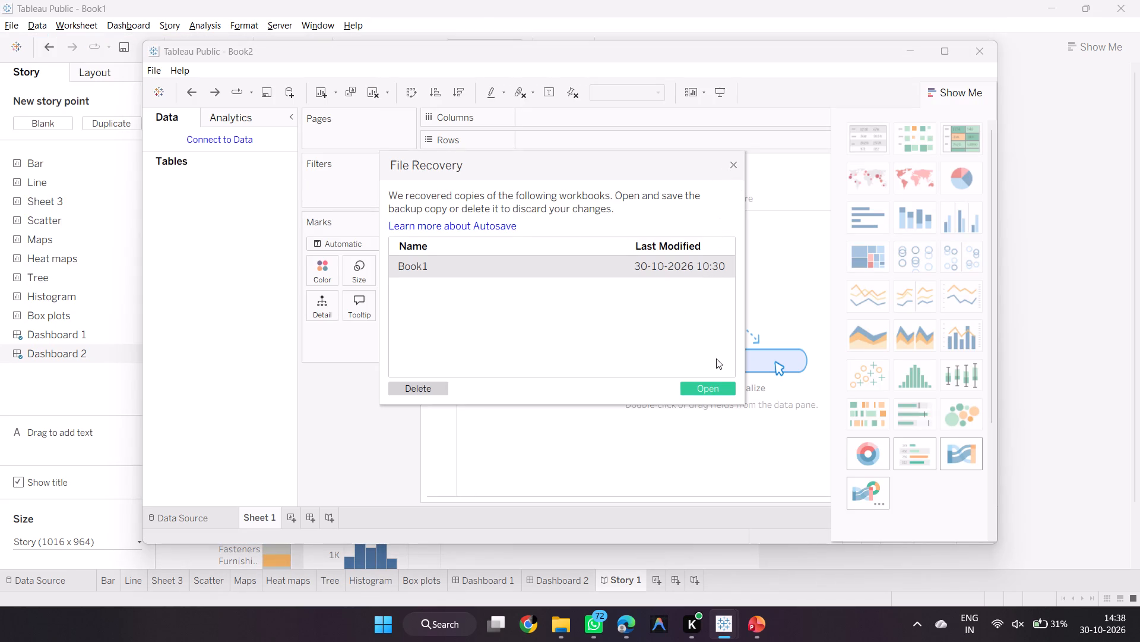
click(703, 385)
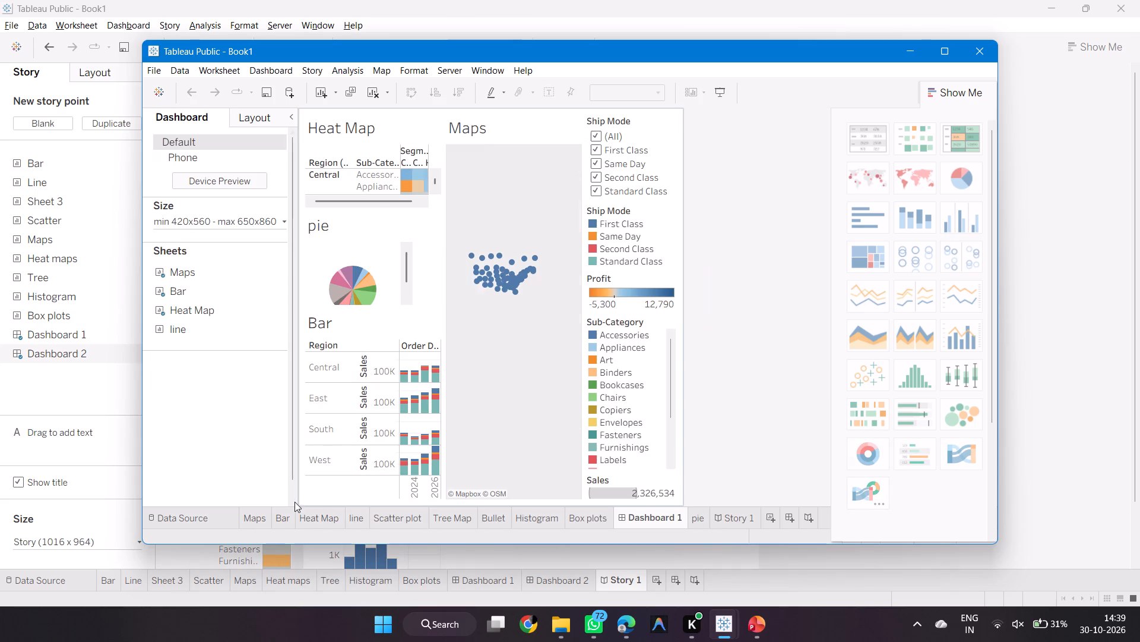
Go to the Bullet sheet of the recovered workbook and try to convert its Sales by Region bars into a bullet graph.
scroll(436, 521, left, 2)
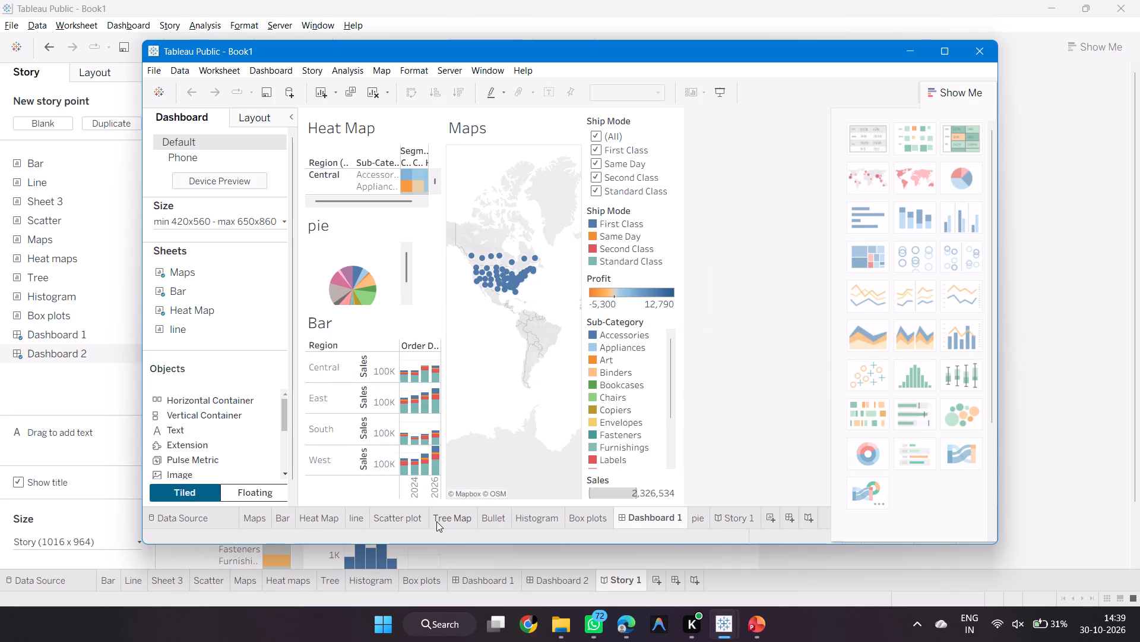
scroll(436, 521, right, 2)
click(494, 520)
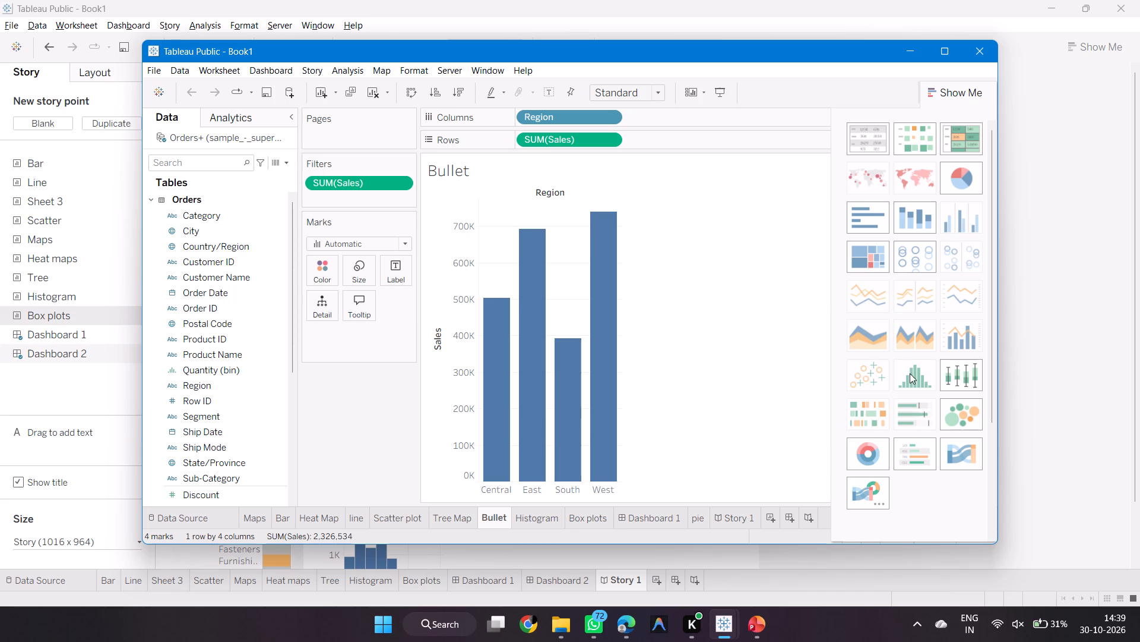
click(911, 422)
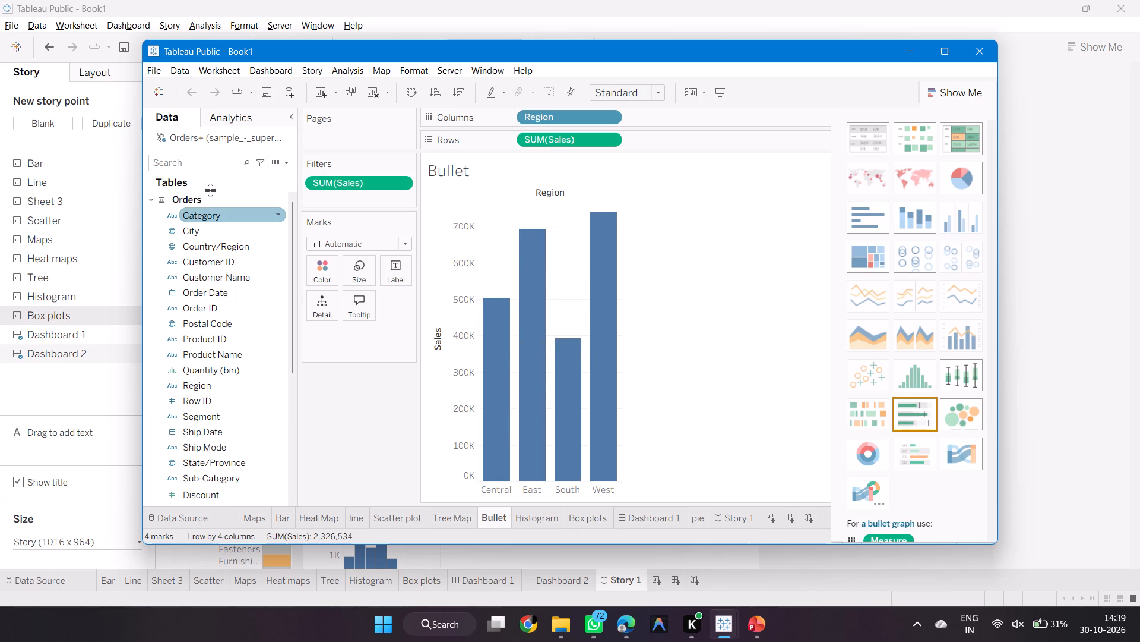
Save the recovered workbook as a separate Tableau Workbook file named Book 1 PR.
click(151, 68)
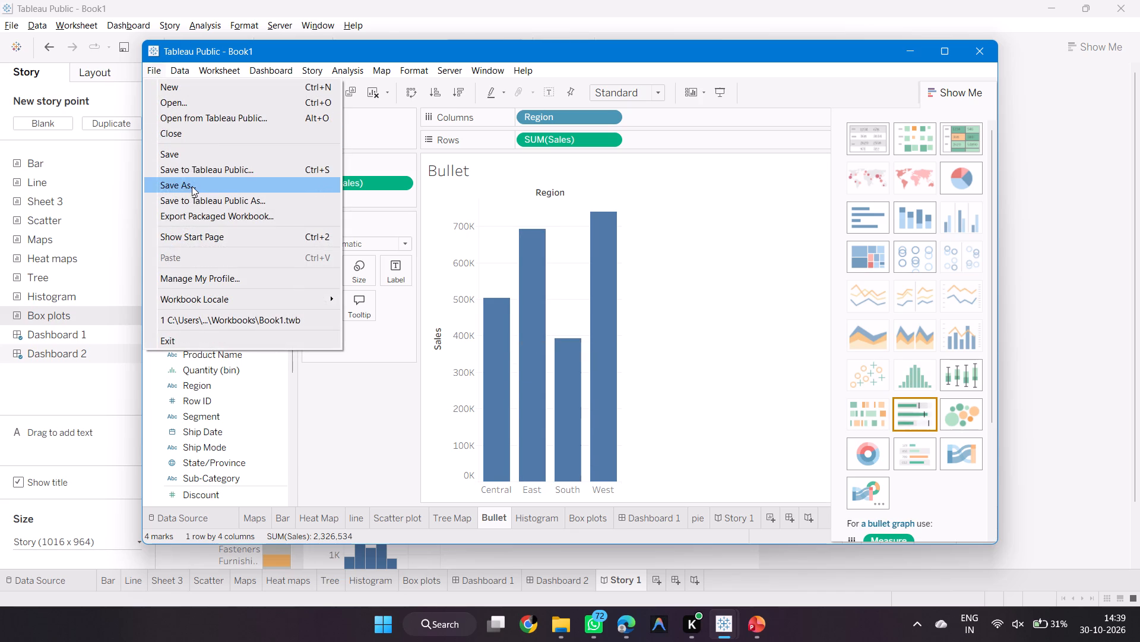
click(192, 186)
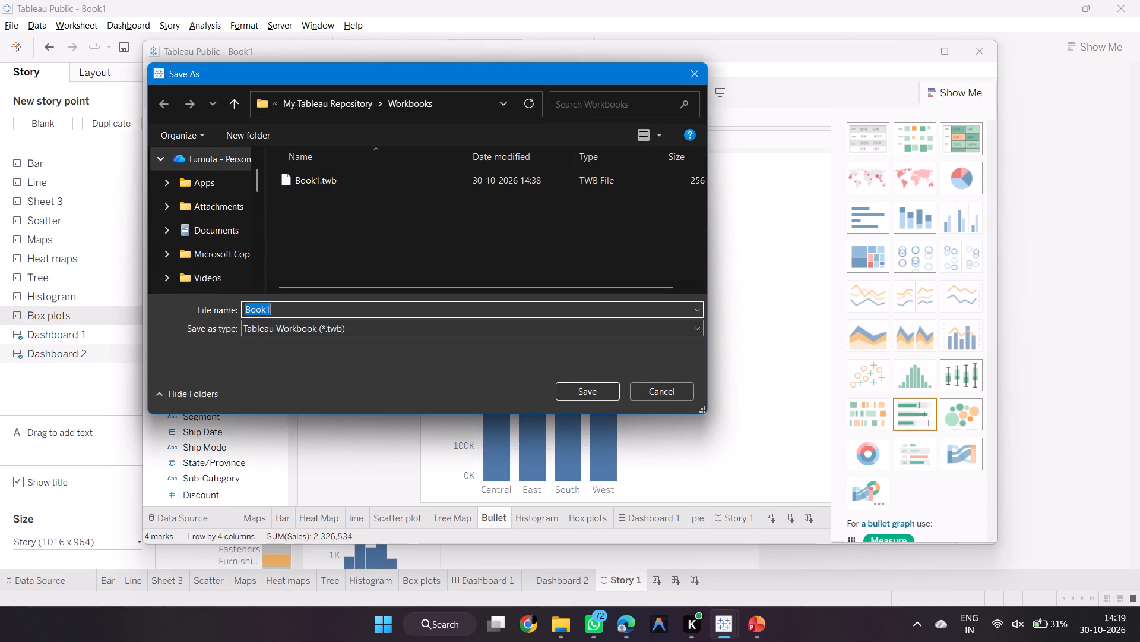
text(Book 1)
key(space)
text(PR)
key(Return)
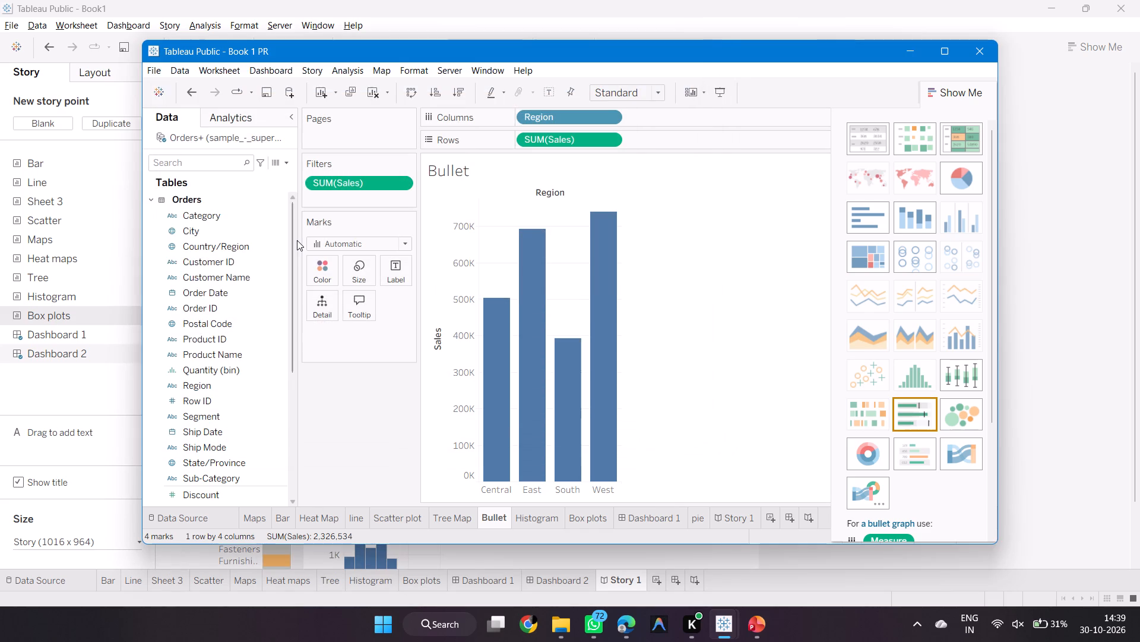
Create another new workbook and dismiss its file recovery offer without opening the recovered copy.
click(163, 73)
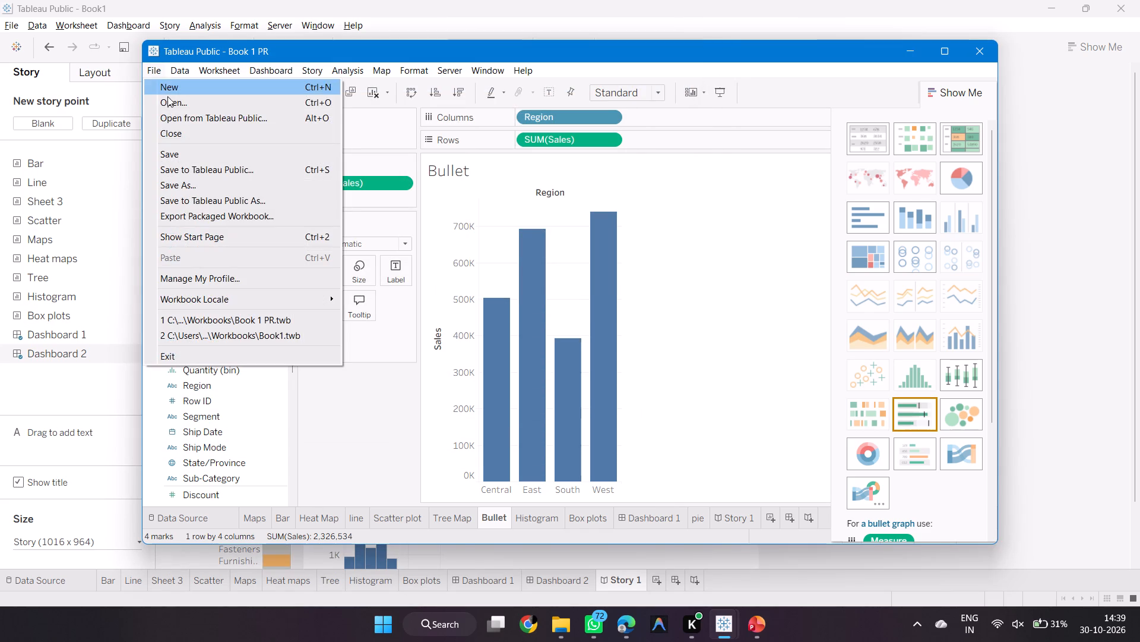
drag(171, 103, 188, 92)
click(188, 92)
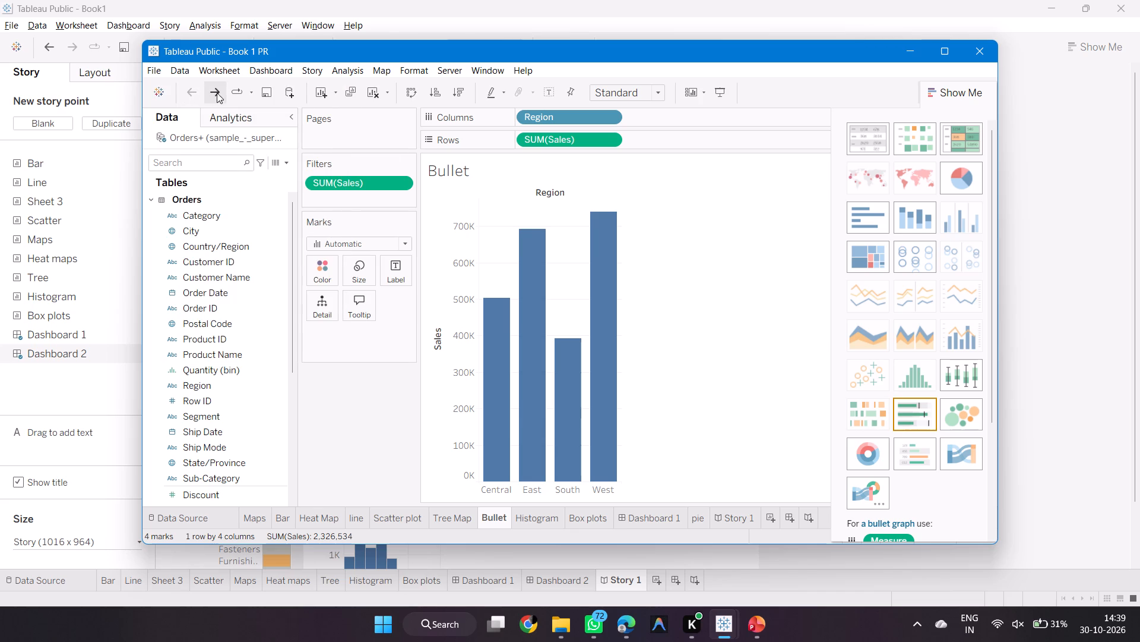
click(217, 93)
click(150, 67)
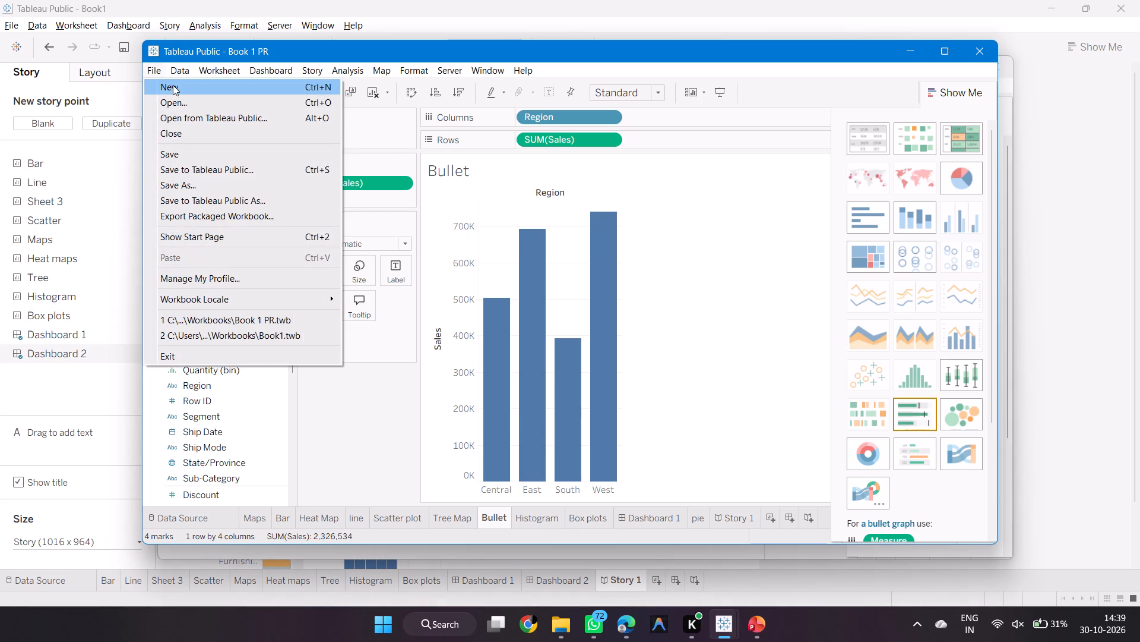
click(173, 85)
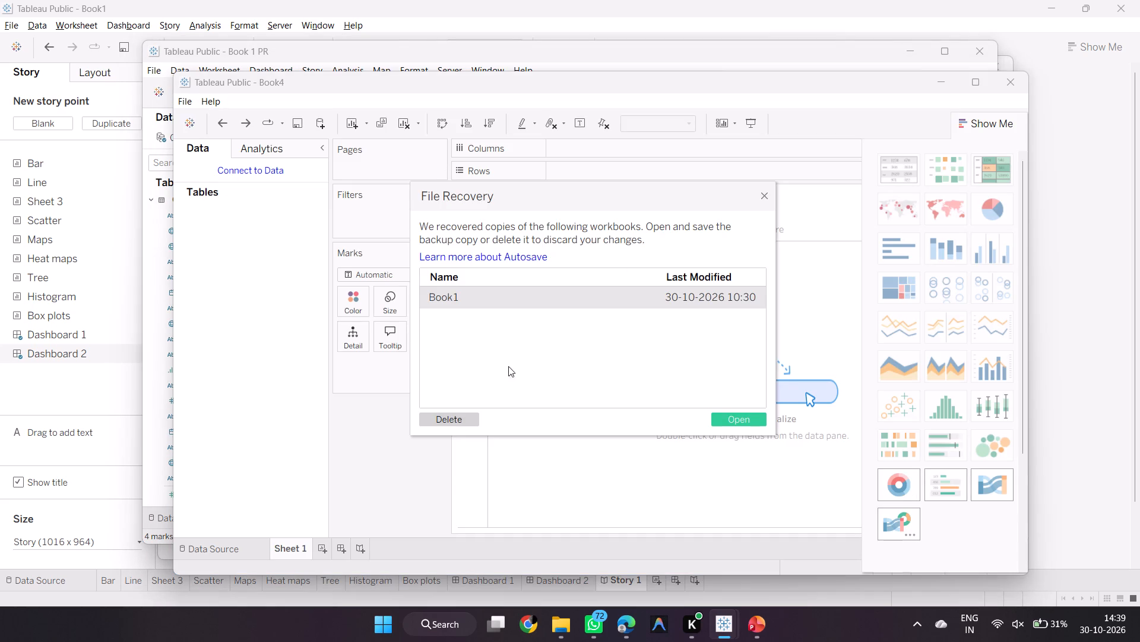
click(764, 202)
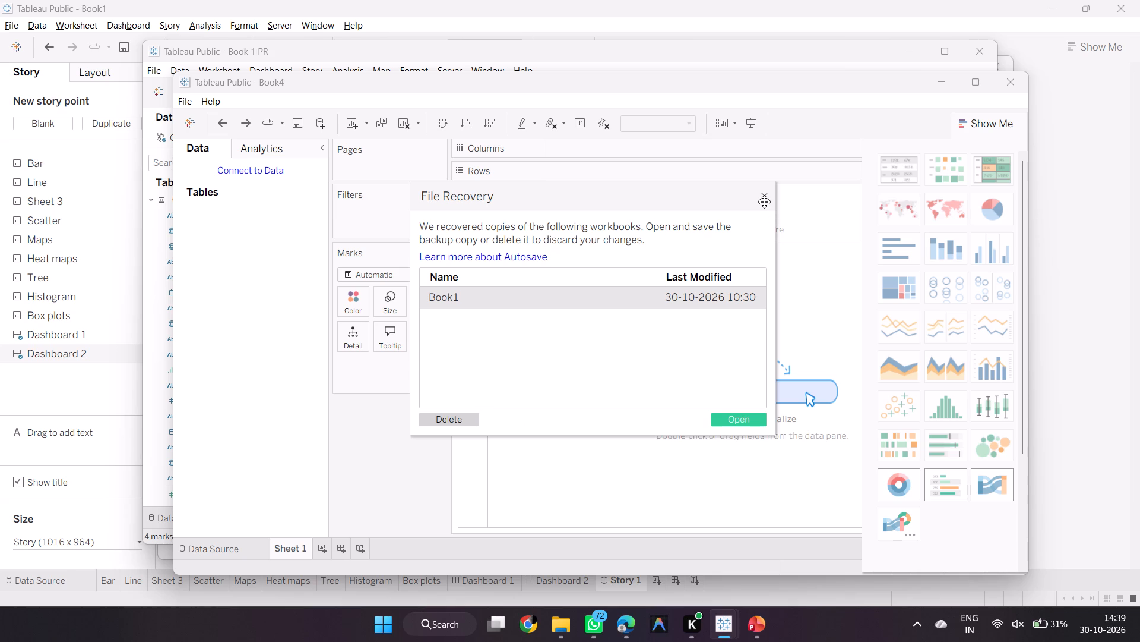
click(765, 198)
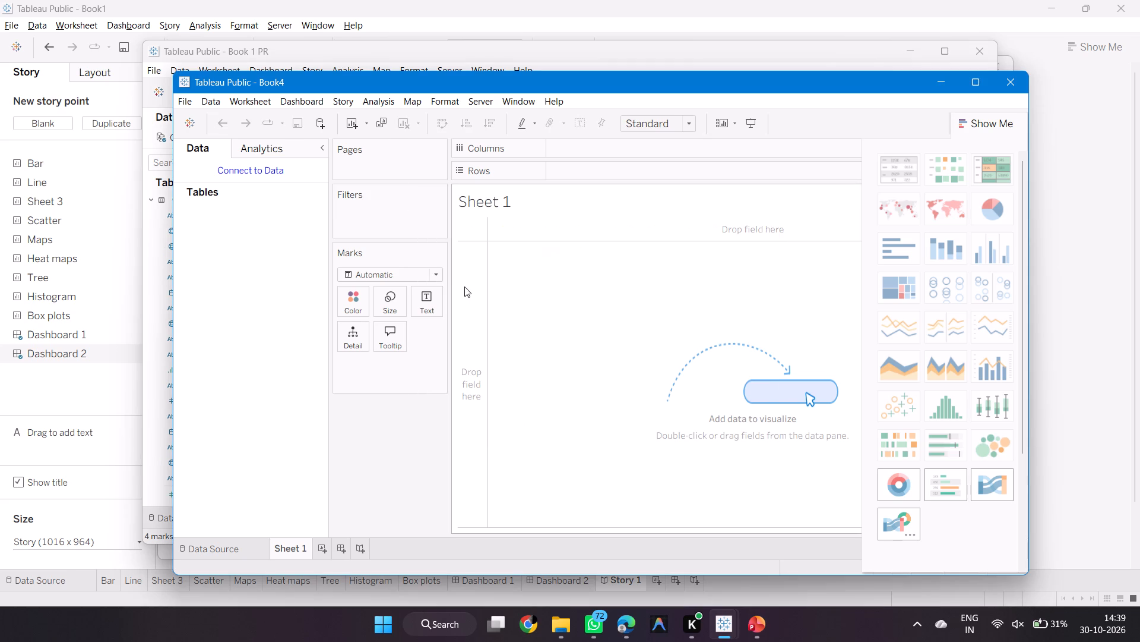
Start a Microsoft Excel connection and look through the Claude SG prototype folder on New Volume (E:) for a data file.
click(217, 550)
click(258, 229)
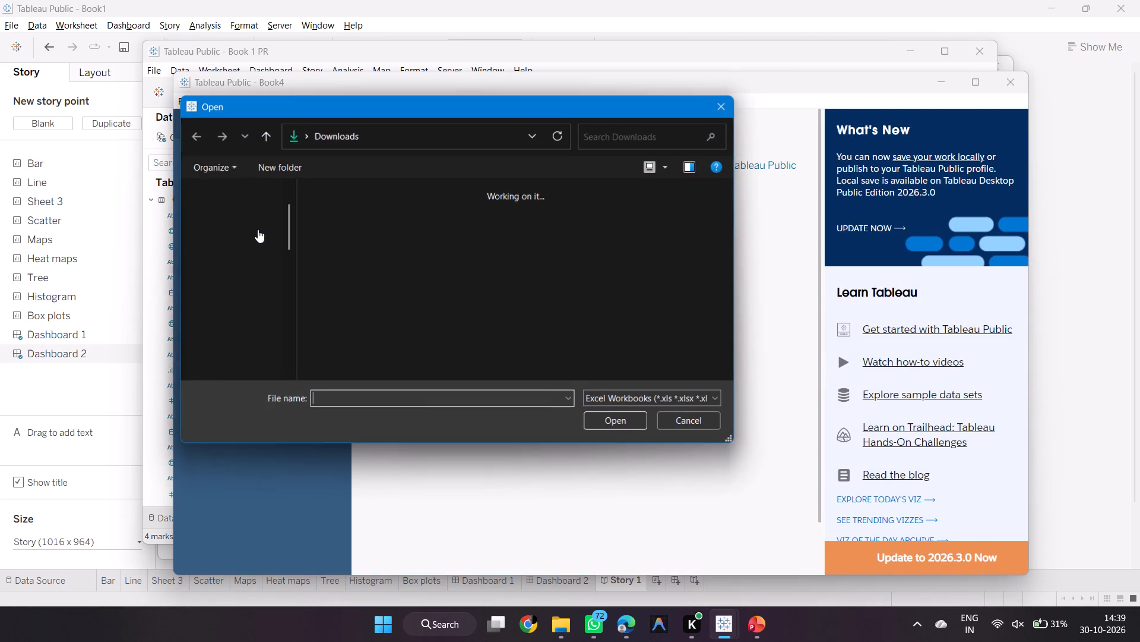
scroll(250, 287, down, 1)
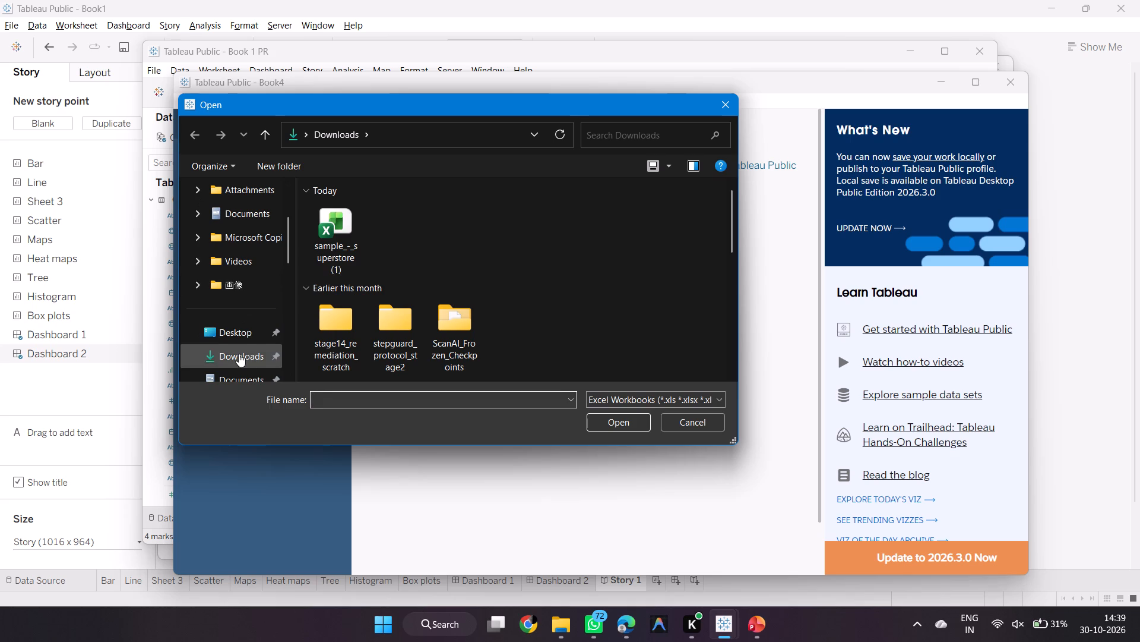
click(244, 335)
scroll(244, 335, down, 6)
click(246, 298)
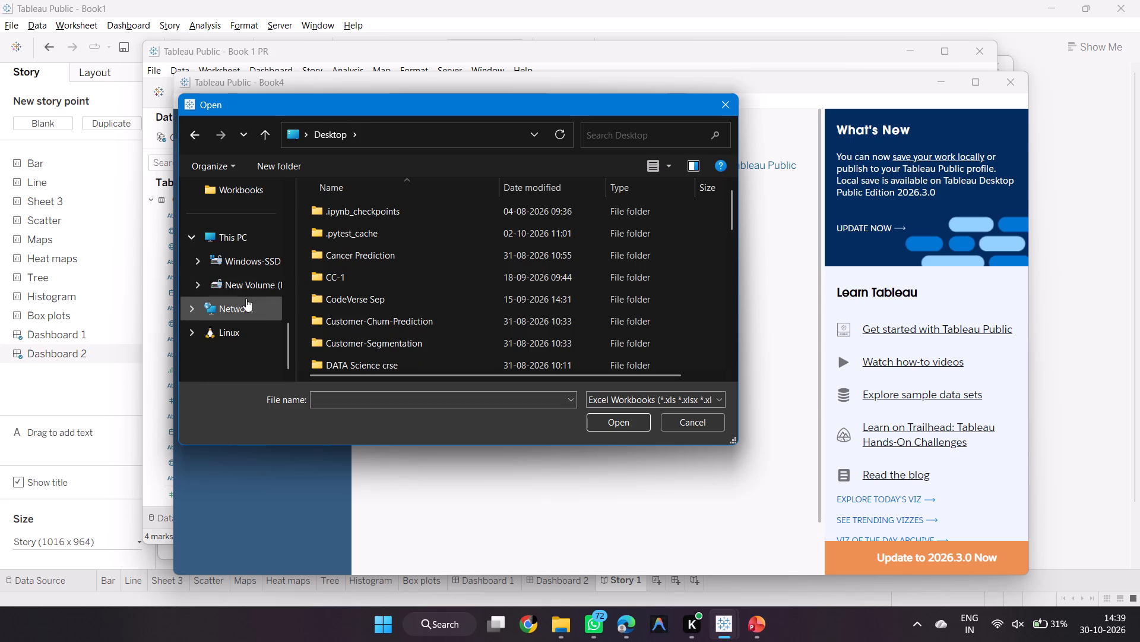
click(251, 287)
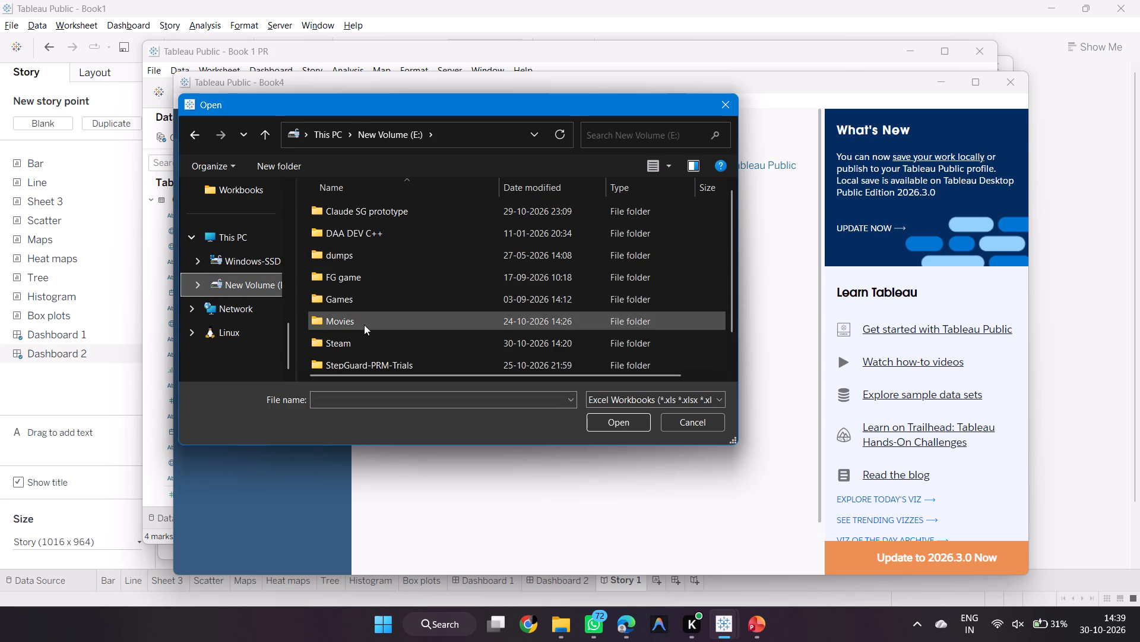
double_click(400, 209)
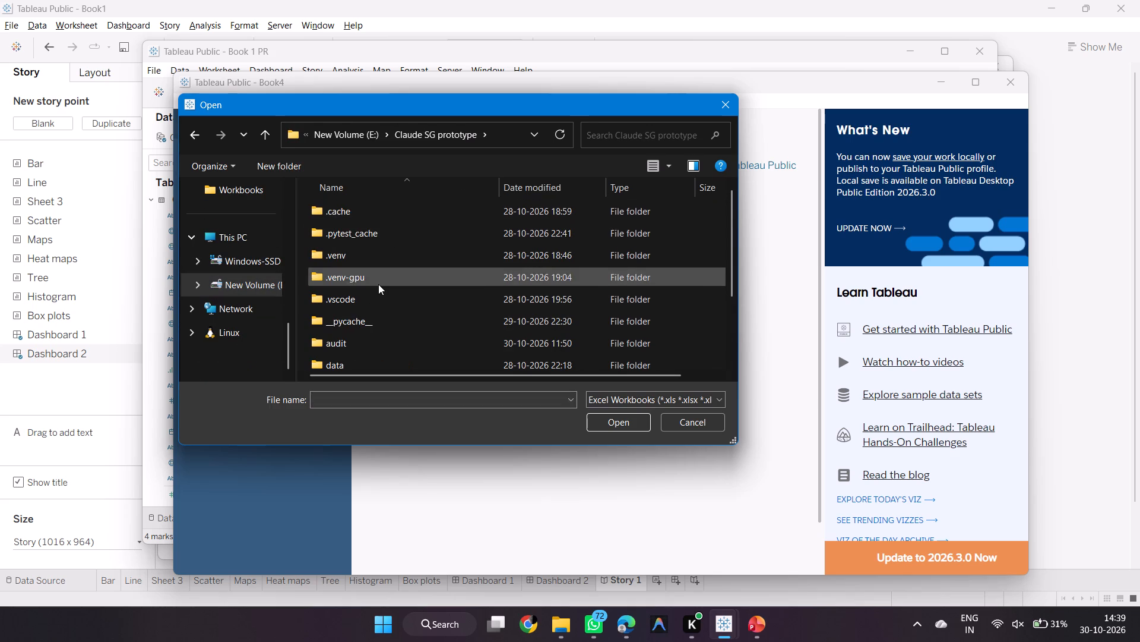
scroll(378, 284, down, 10)
scroll(378, 284, up, 3)
scroll(378, 284, down, 5)
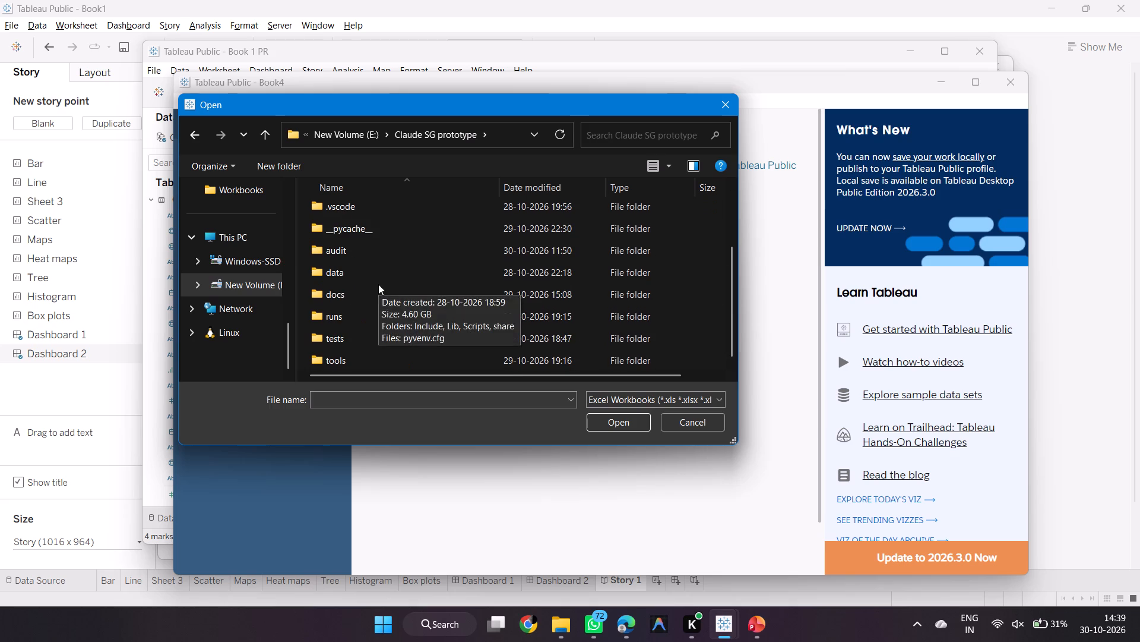
double_click(395, 314)
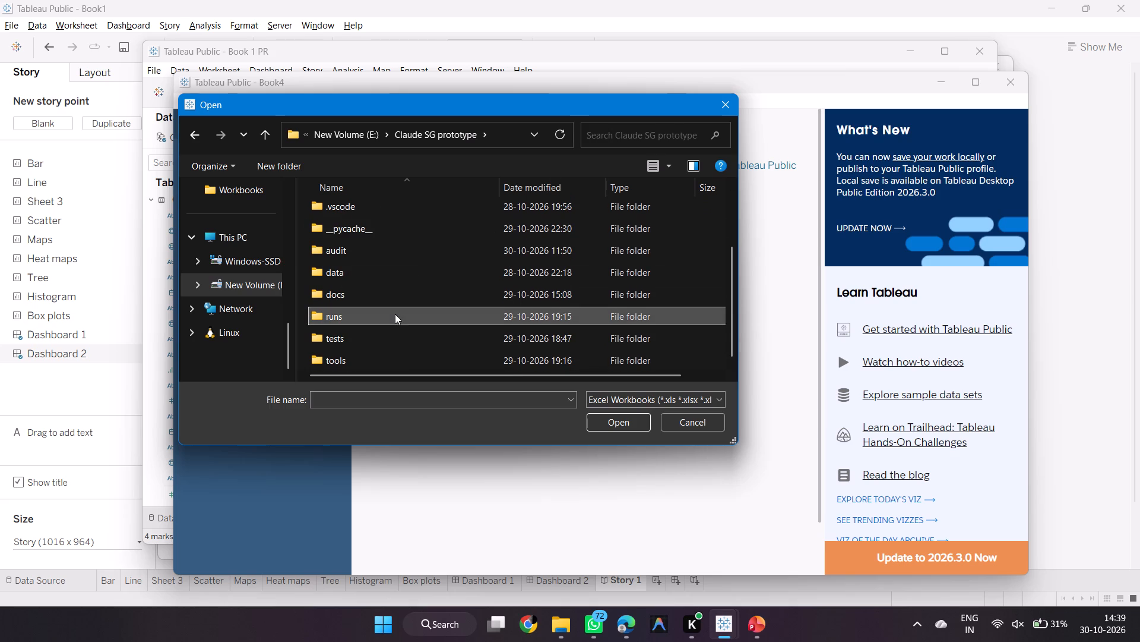
key(Escape)
key(Escape)
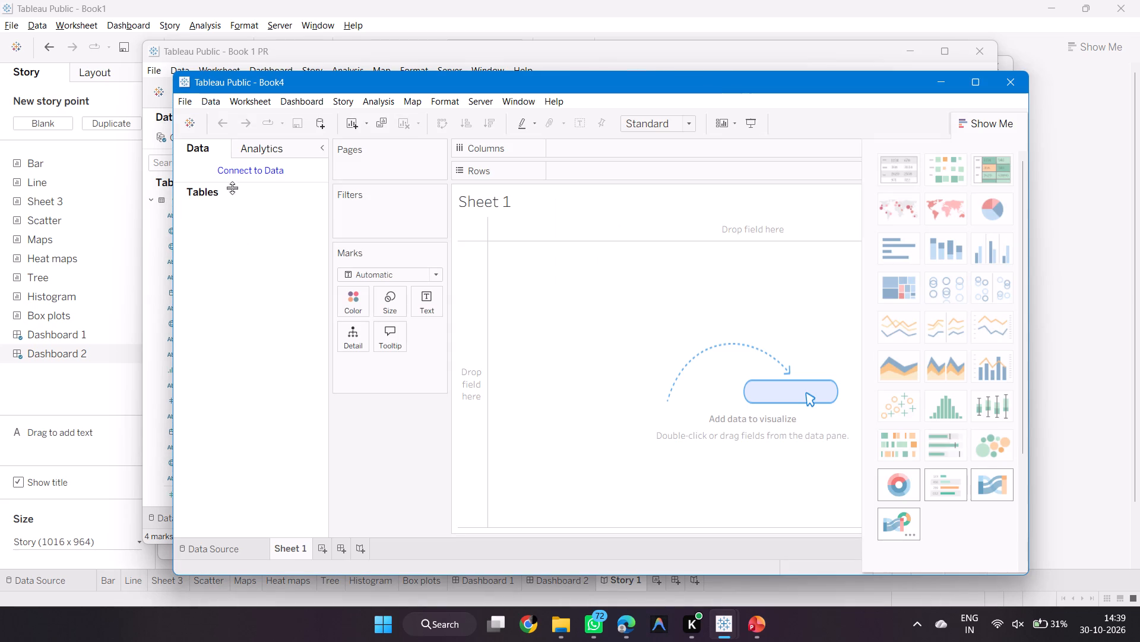
Open the data source page of the Book4 workbook again.
click(183, 100)
key(Escape)
key(Escape)
click(183, 100)
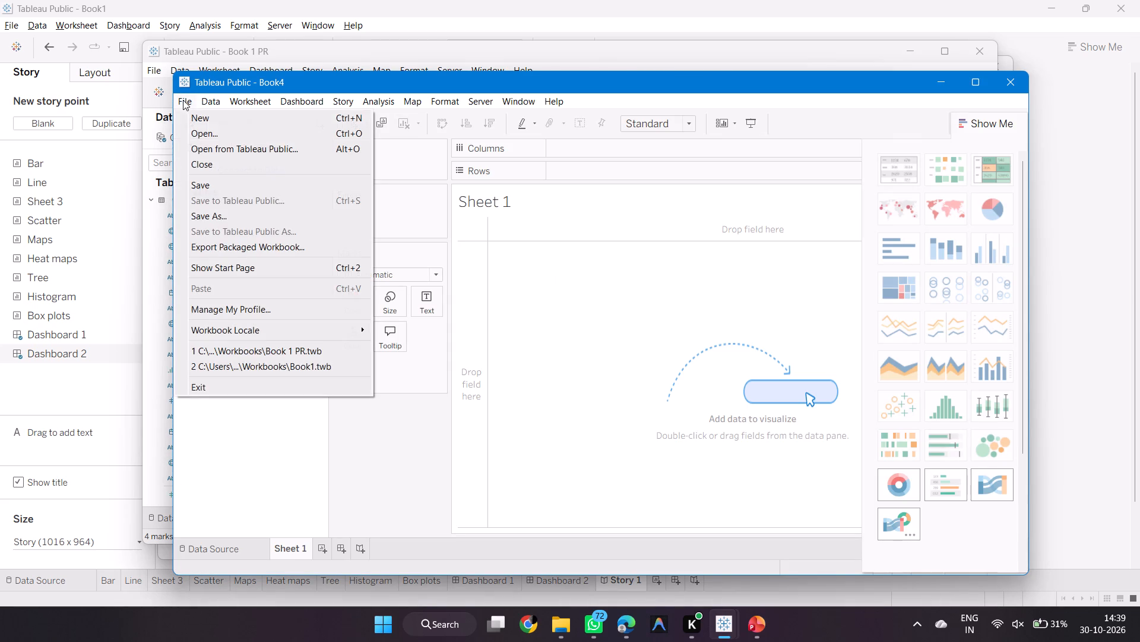
click(210, 546)
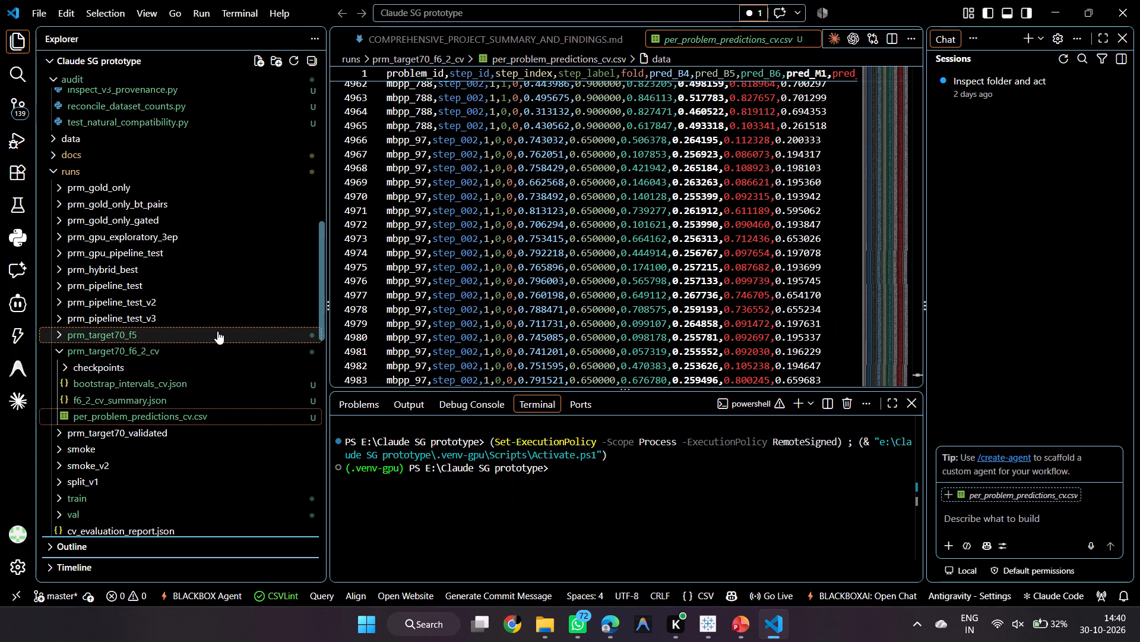
key(alt+Tab)
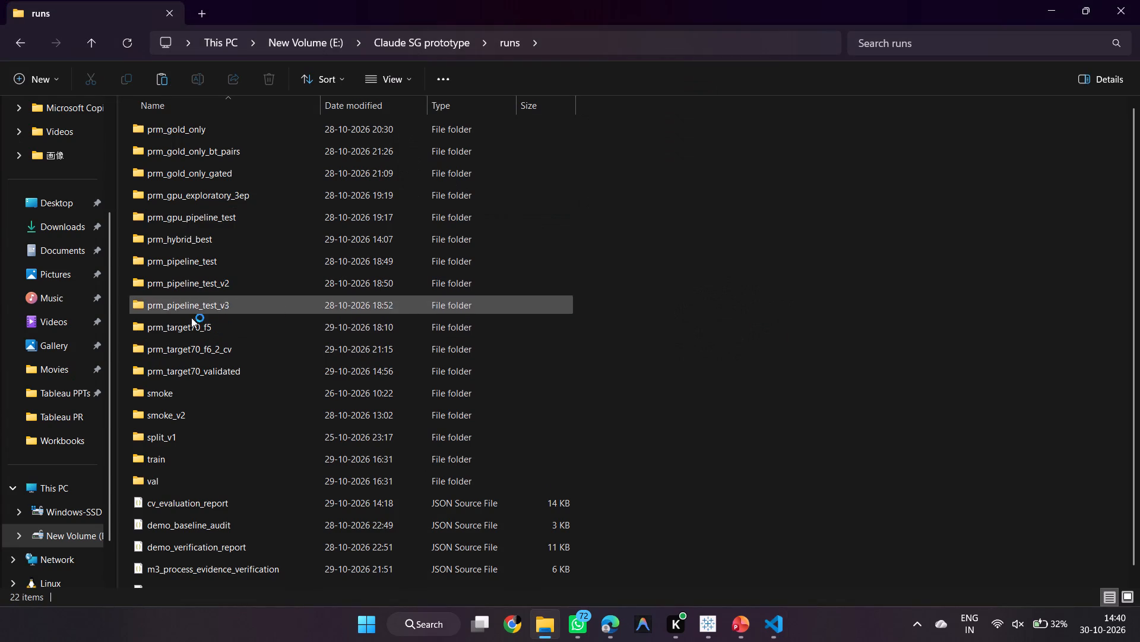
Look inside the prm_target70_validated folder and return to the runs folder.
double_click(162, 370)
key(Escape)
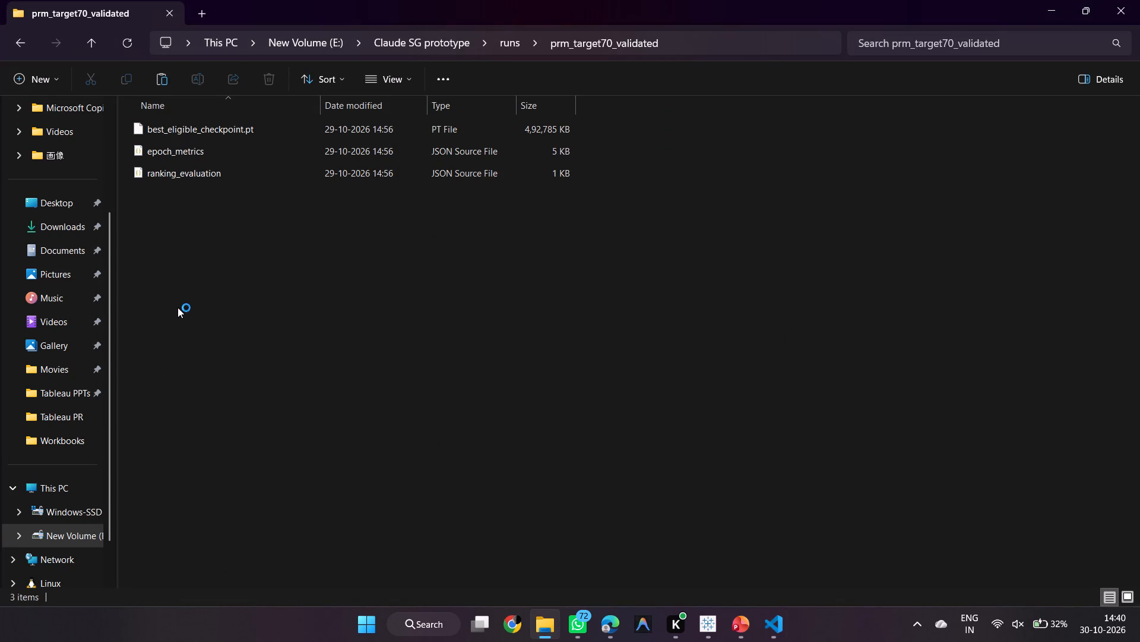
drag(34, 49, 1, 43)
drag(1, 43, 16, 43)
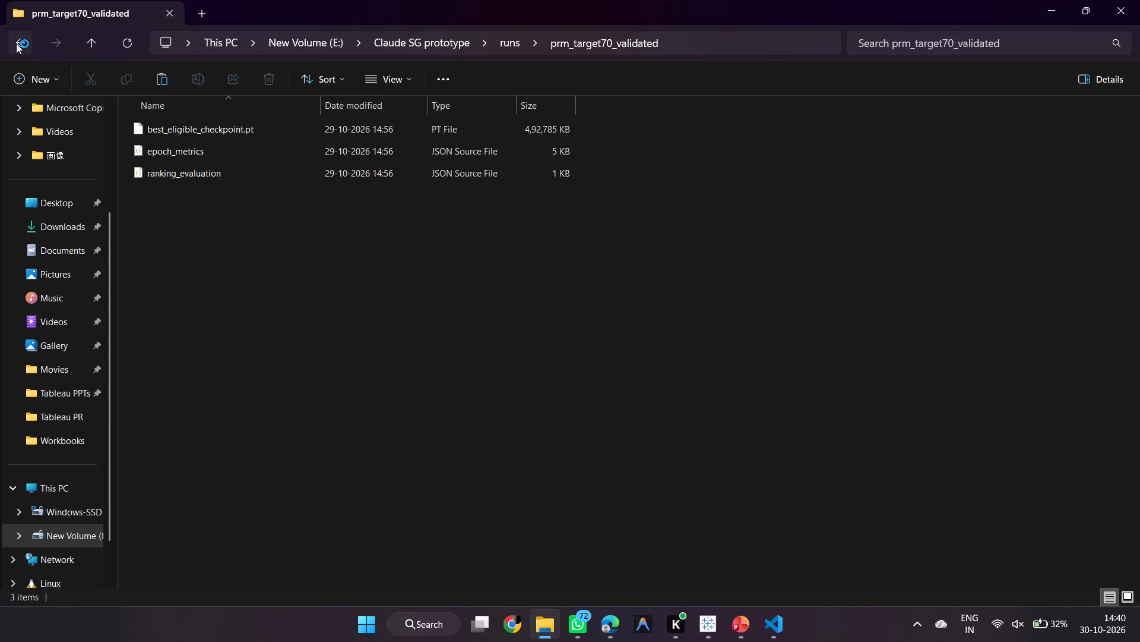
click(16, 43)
Look through the runs folder and check prm_target70_f6_2_cv against the Visual Studio Code tree to locate the predictions CSV.
scroll(316, 243, down, 1)
scroll(350, 174, down, 2)
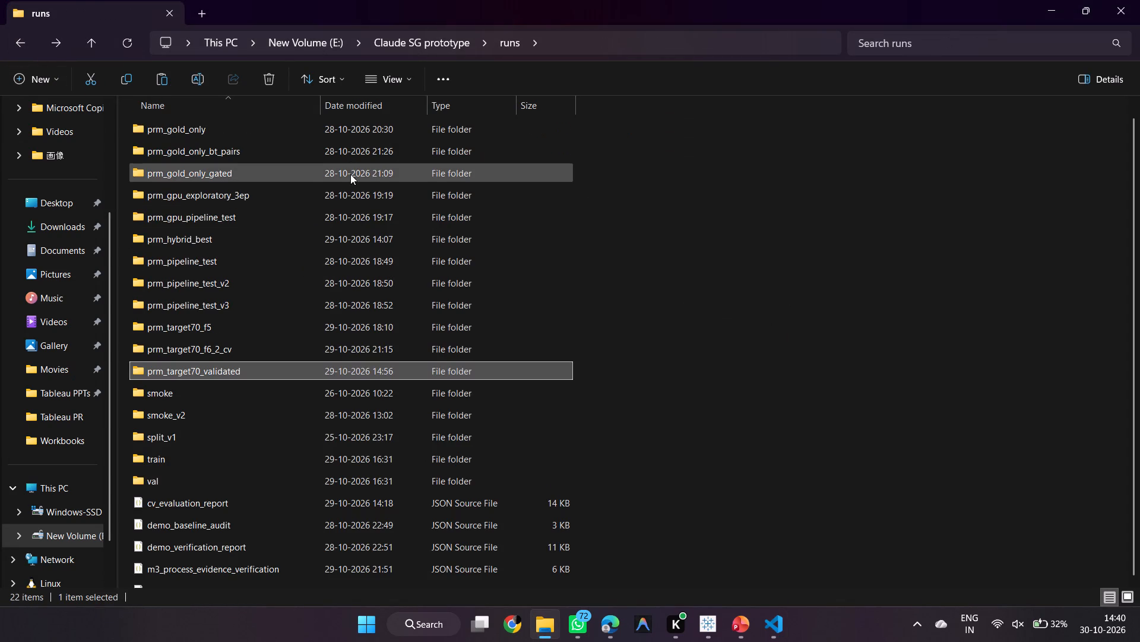
scroll(305, 336, down, 2)
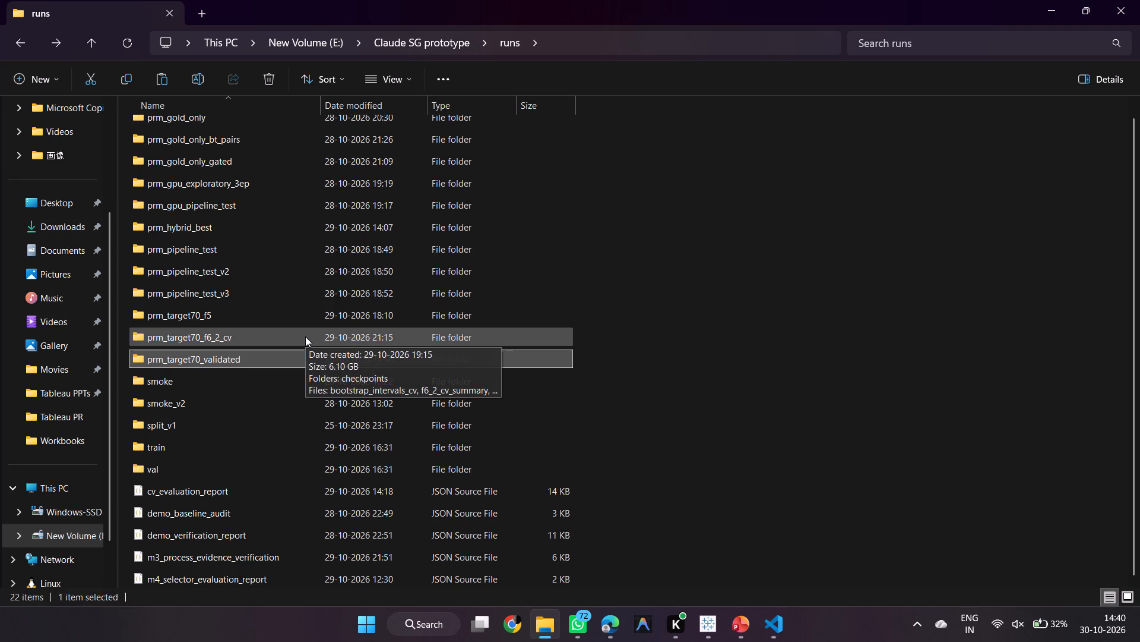
scroll(305, 336, up, 2)
scroll(305, 336, down, 4)
scroll(255, 387, up, 2)
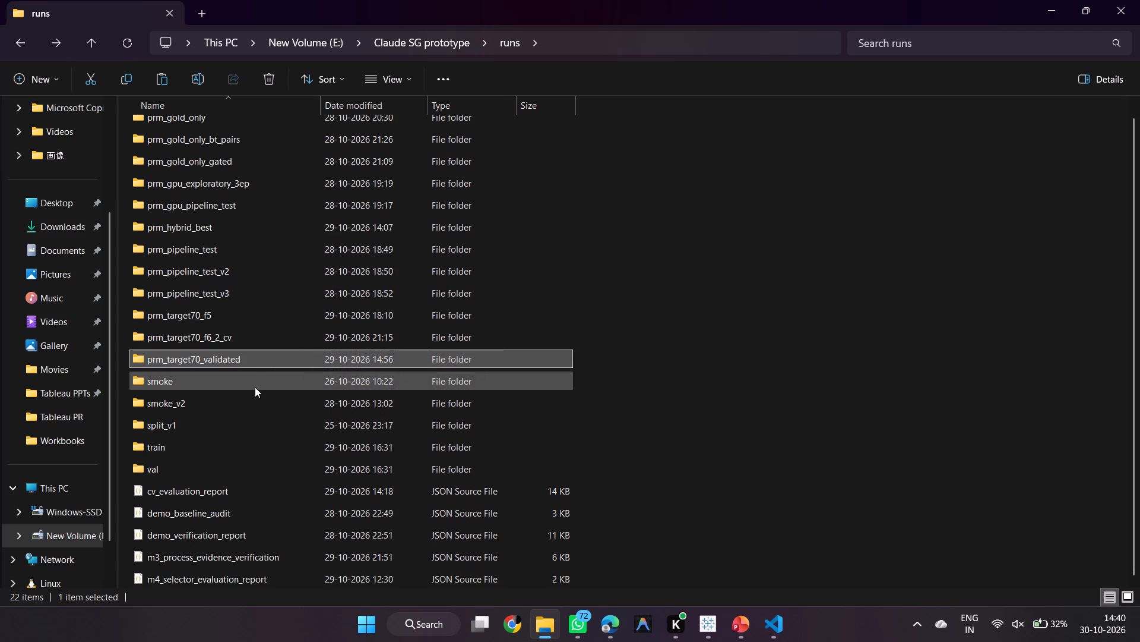
scroll(255, 387, up, 3)
key(alt+Tab)
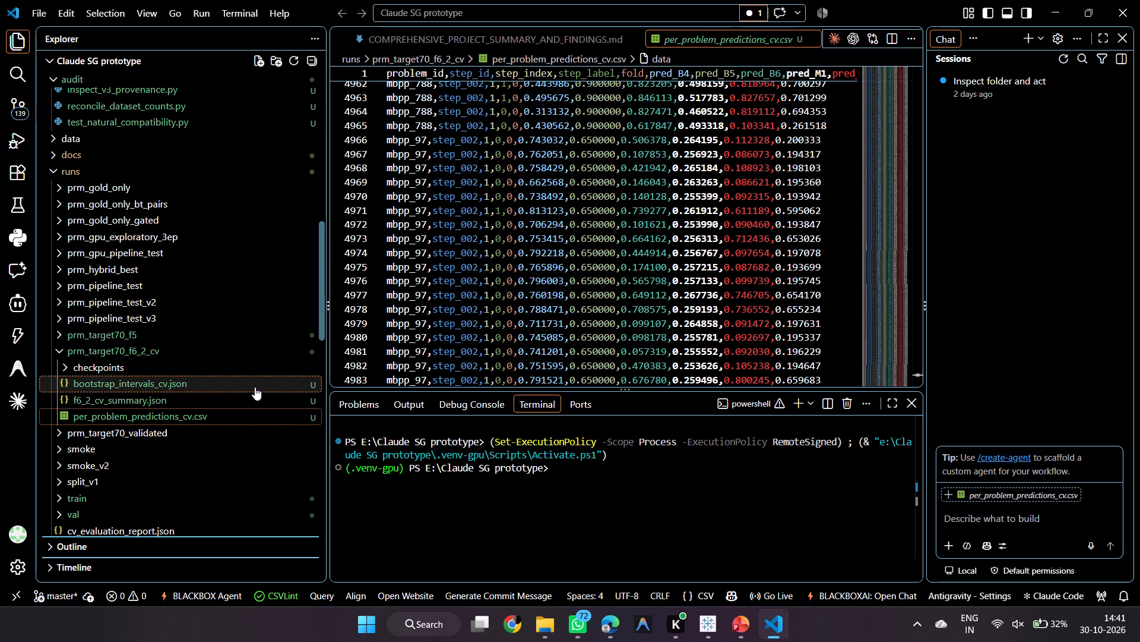
click(117, 354)
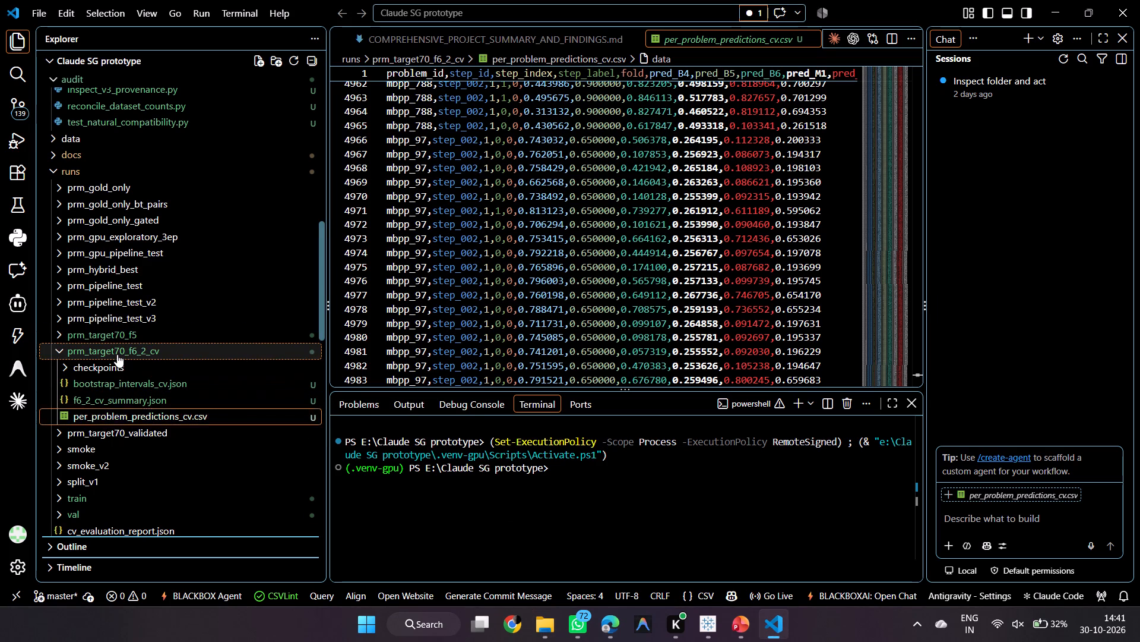
click(117, 354)
Copy the per_problem_predictions_cv file from the prm_target70_f6_2_cv folder in File Explorer into the Documents folder.
key(alt+Tab)
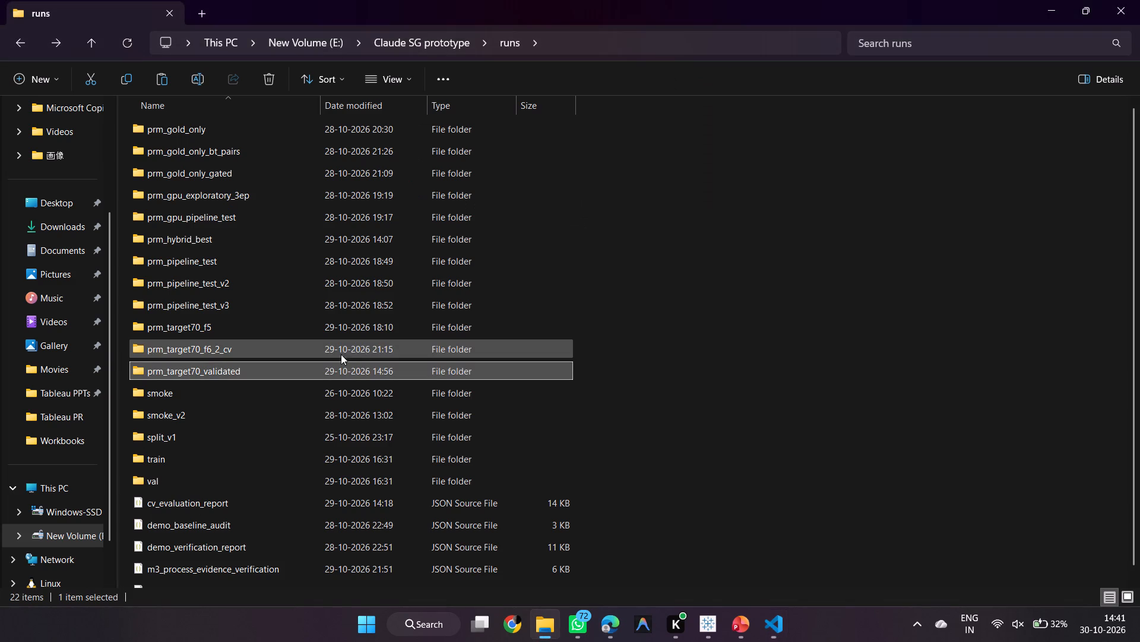
double_click(296, 353)
click(227, 197)
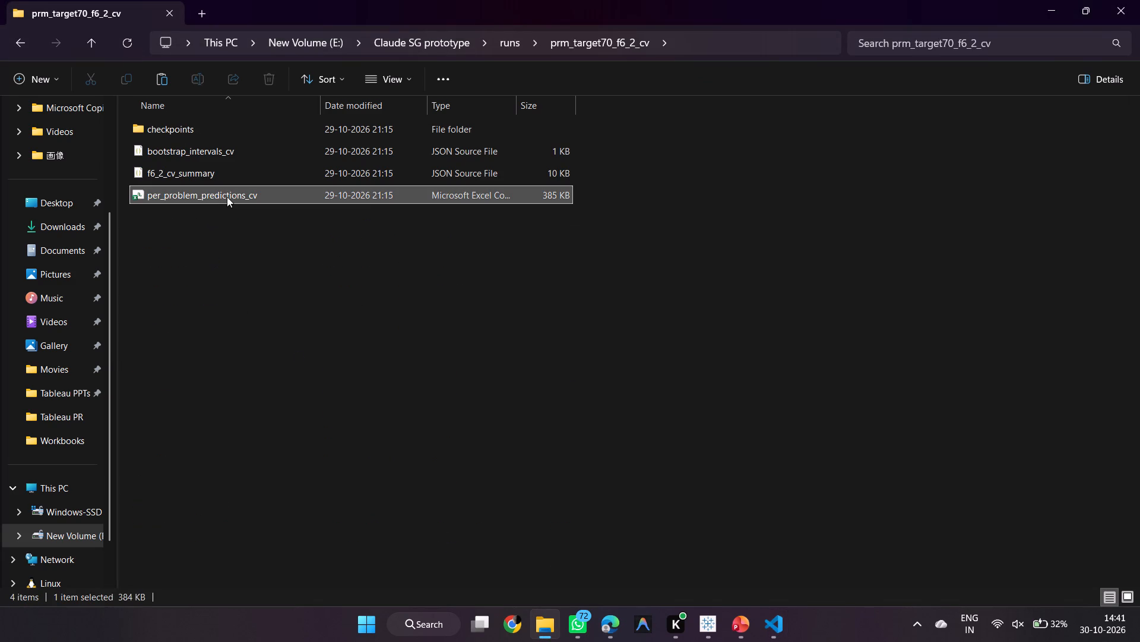
click(132, 83)
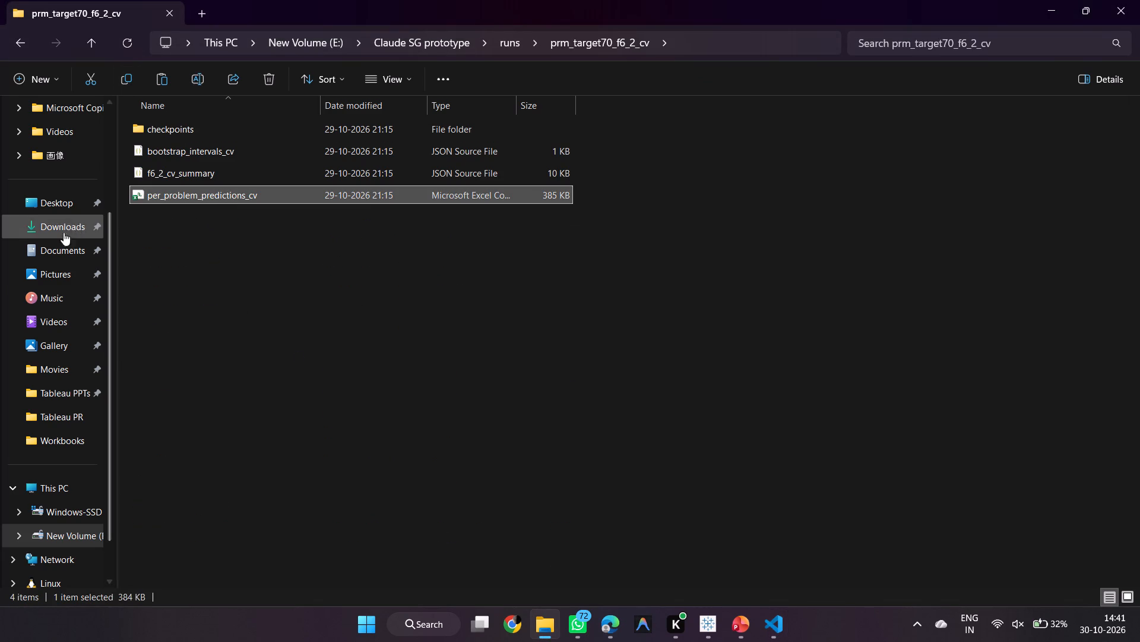
click(43, 264)
click(55, 256)
click(275, 460)
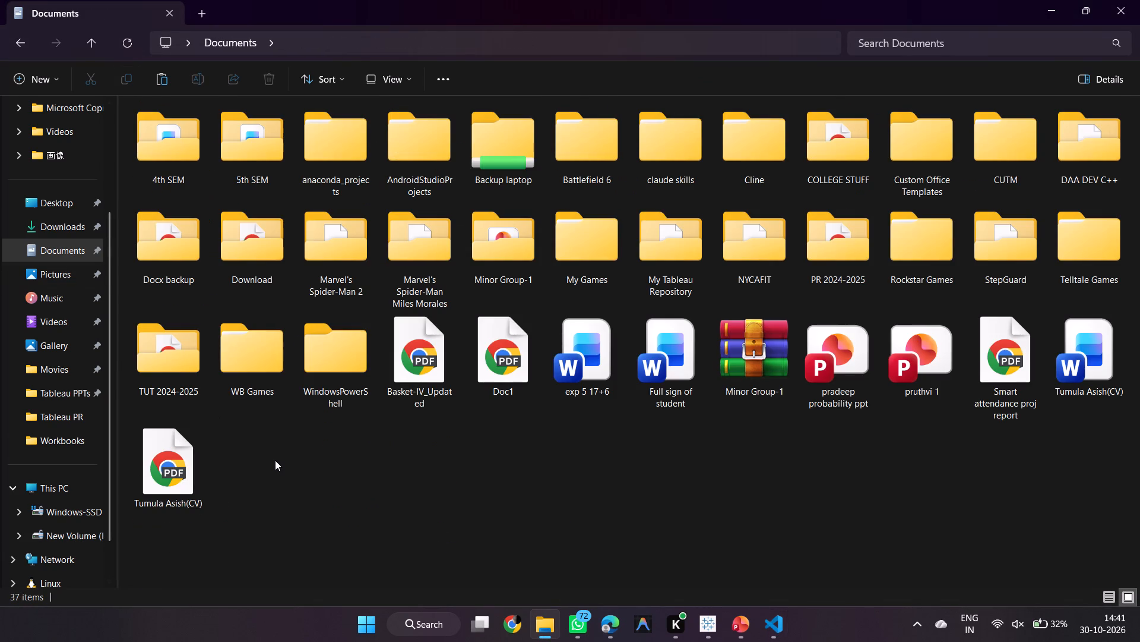
right_click(275, 460)
key(ctrl+v)
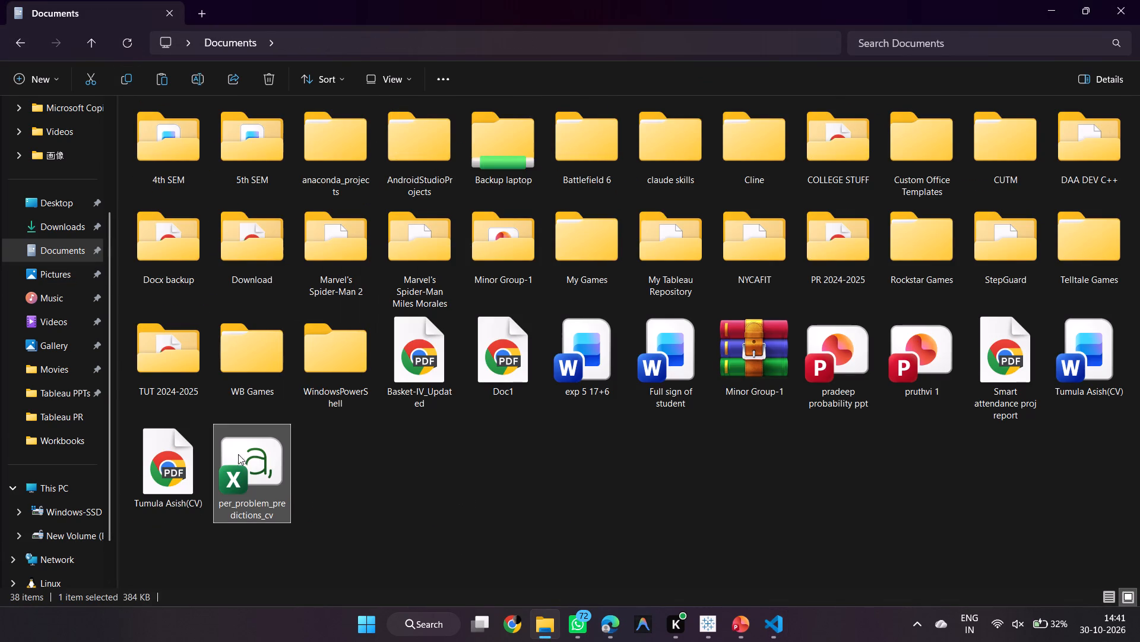
Open the copied per_problem_predictions_cv file from Documents in Microsoft Excel.
click(208, 73)
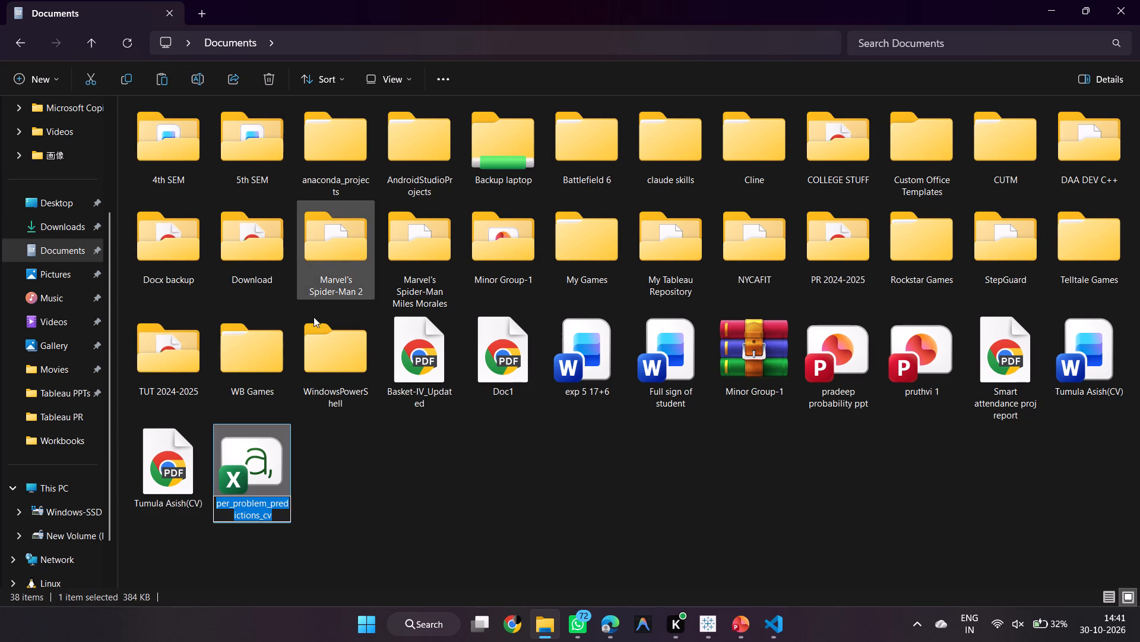
right_click(273, 477)
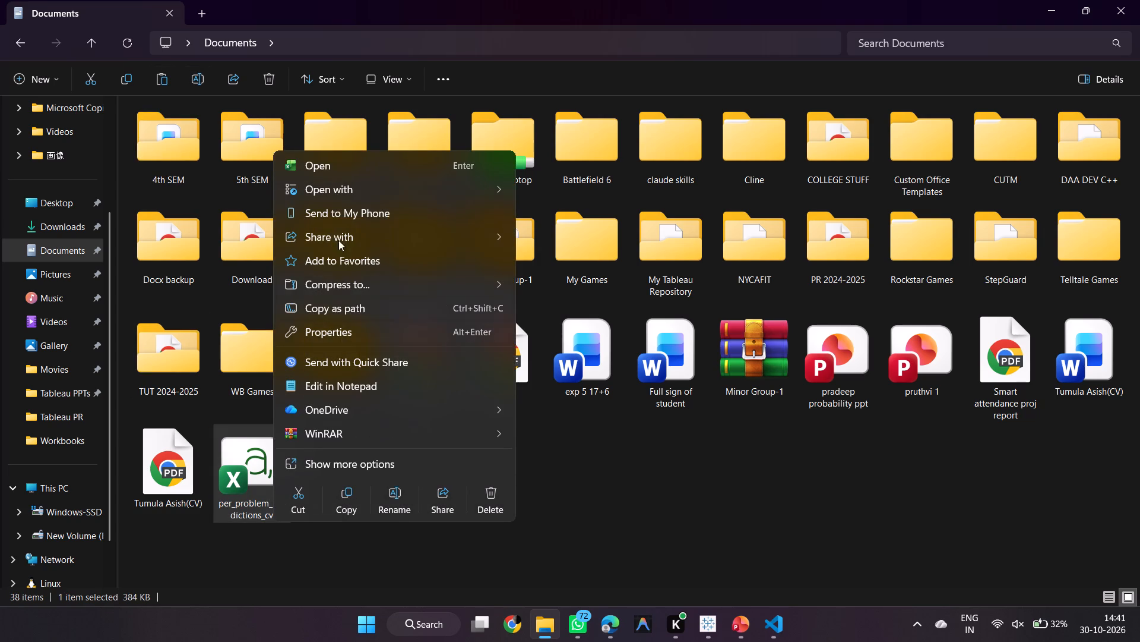
click(384, 166)
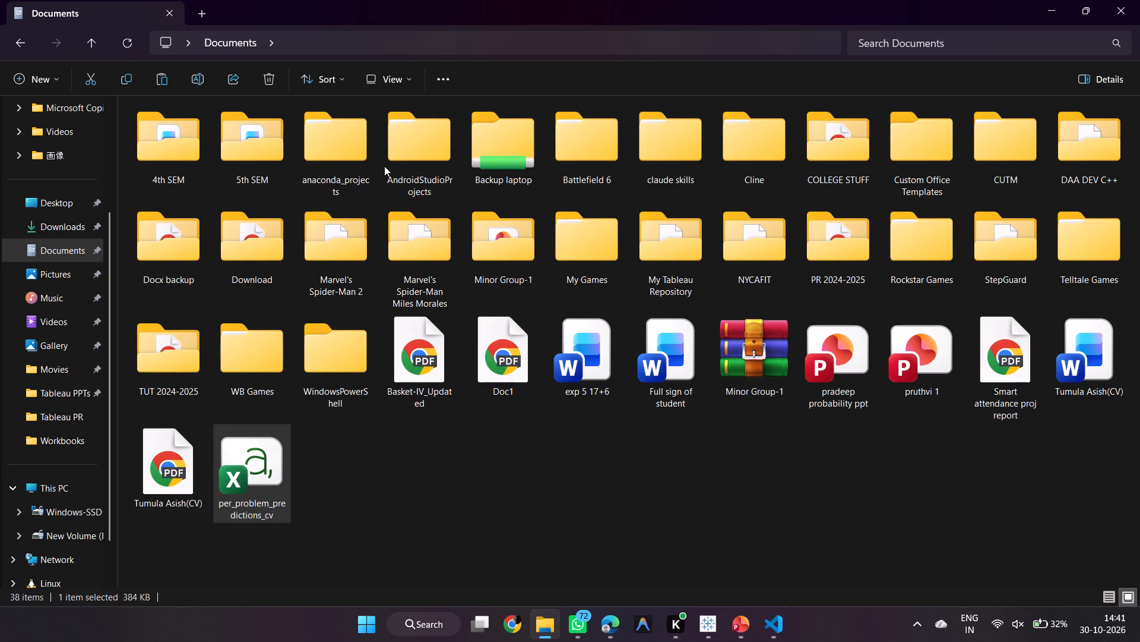
double_click(449, 181)
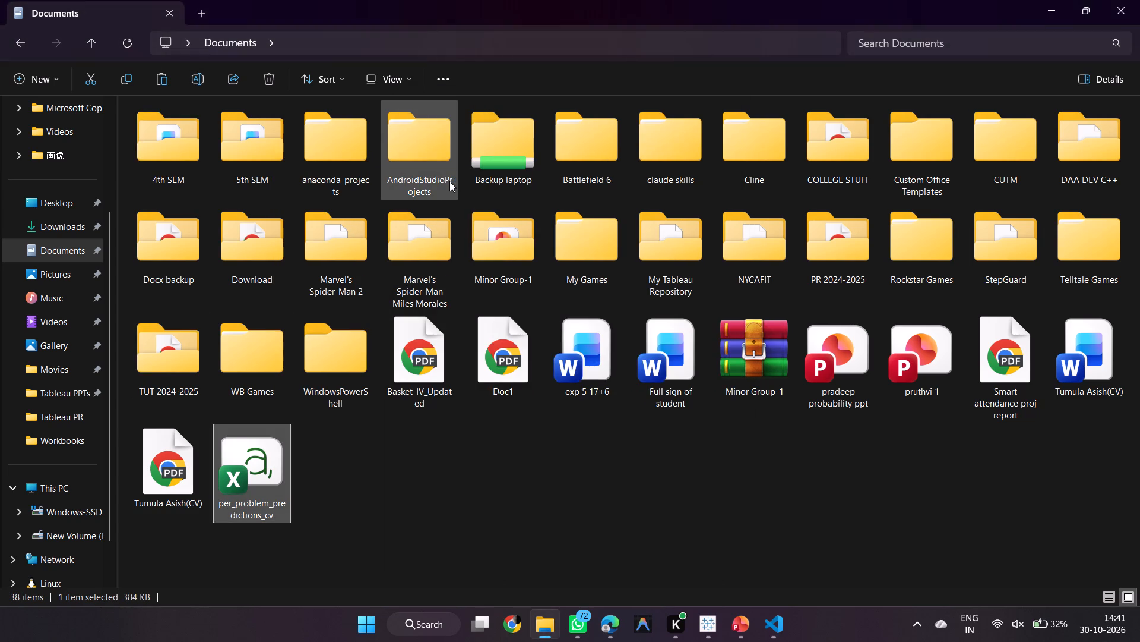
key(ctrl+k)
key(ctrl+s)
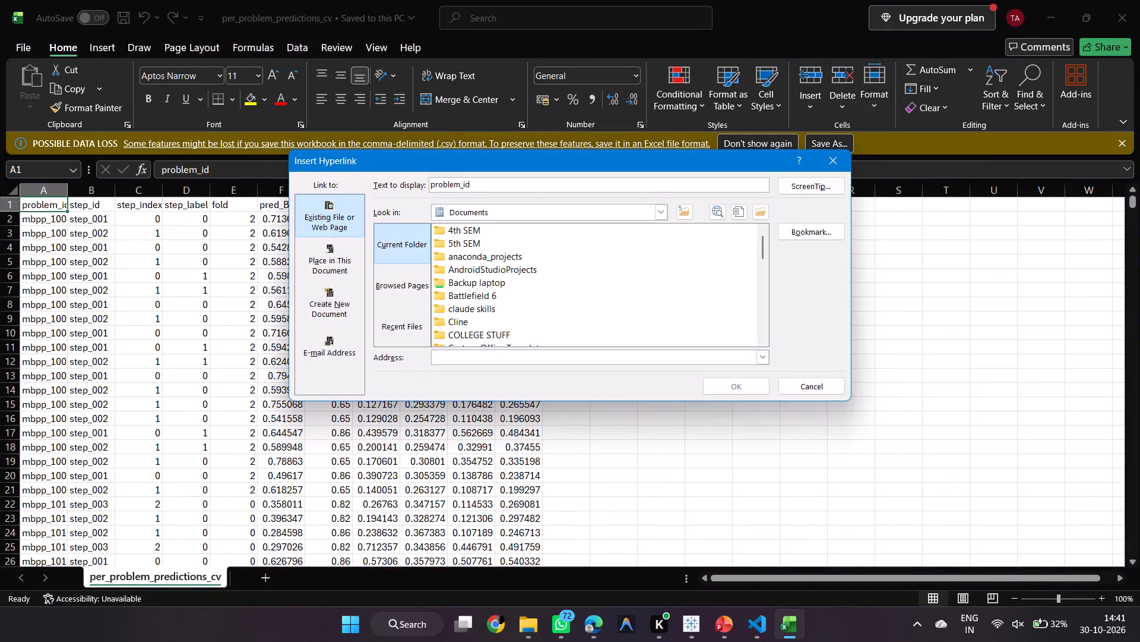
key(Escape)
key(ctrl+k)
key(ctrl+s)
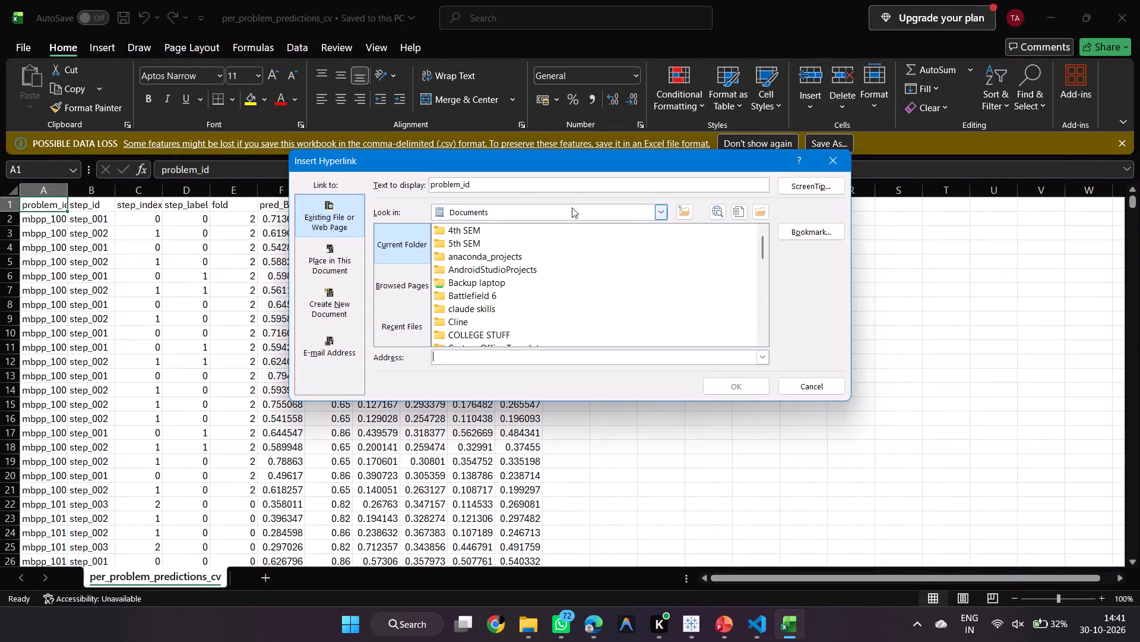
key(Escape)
Save per_problem_predictions_cv as an Excel Workbook in the personal OneDrive's Documents folder.
click(26, 50)
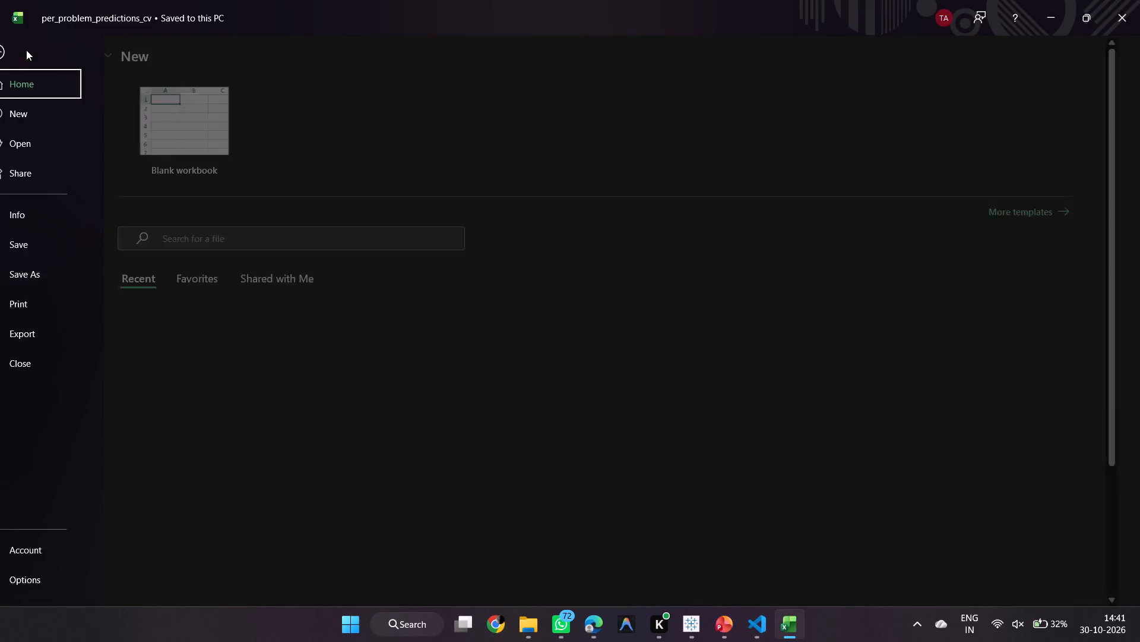
click(27, 268)
click(189, 377)
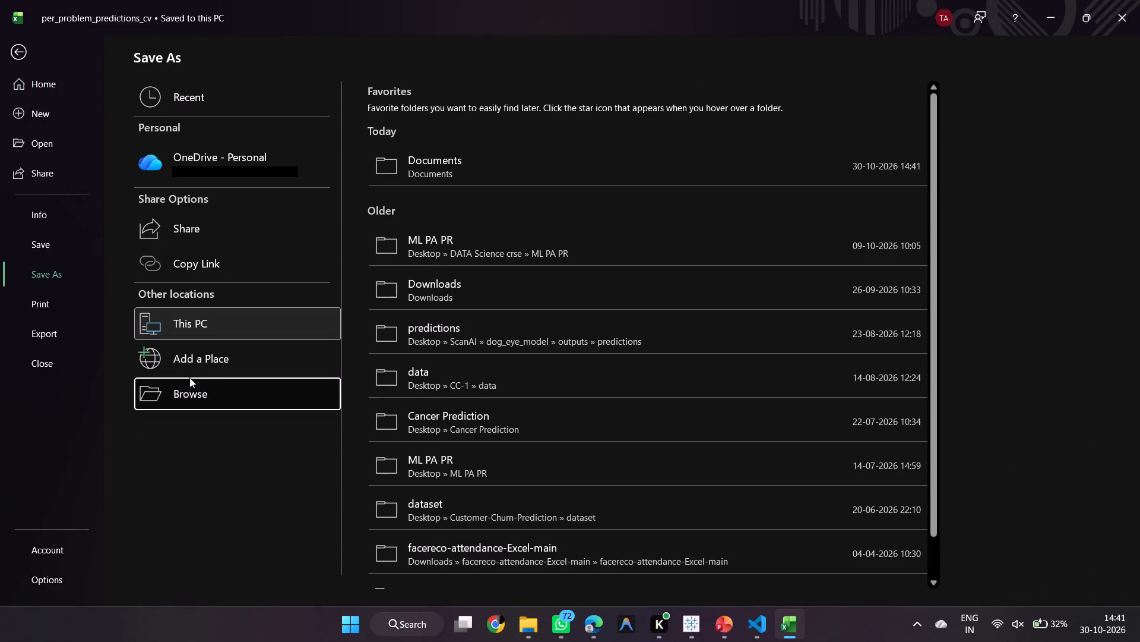
scroll(189, 185, down, 3)
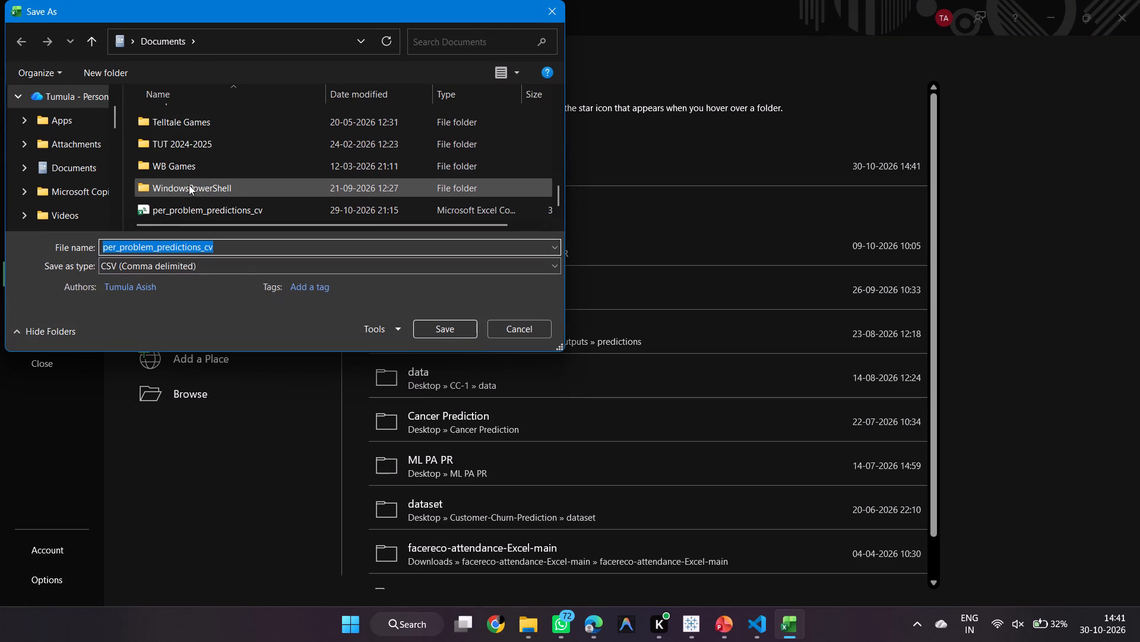
scroll(189, 185, down, 4)
click(58, 163)
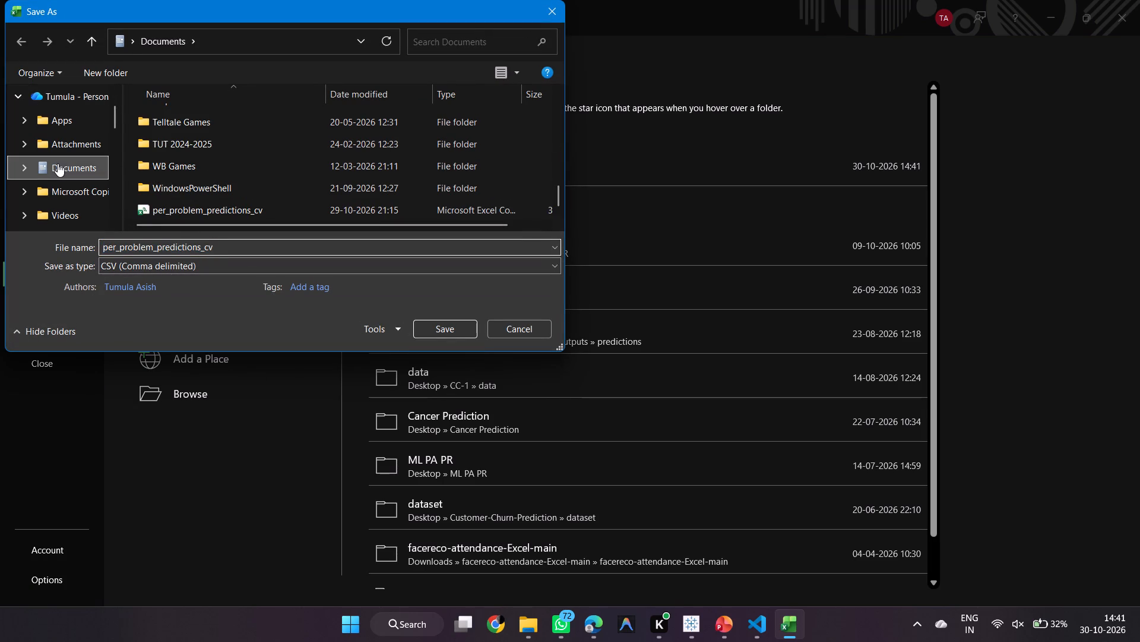
click(233, 267)
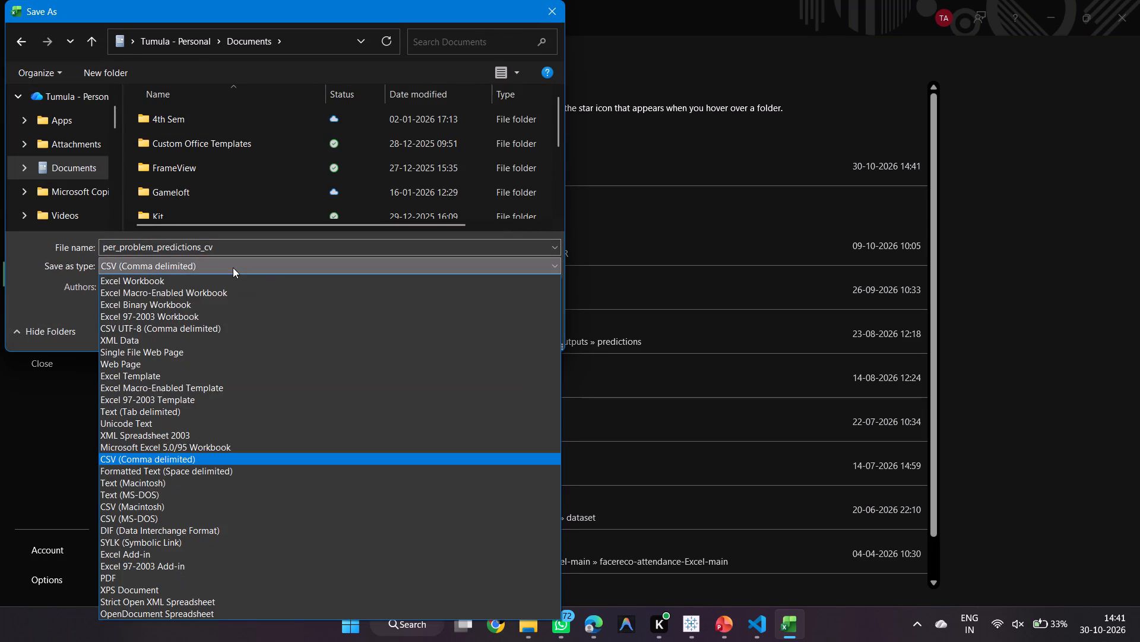
key(alt+Tab)
key(alt+Tab)
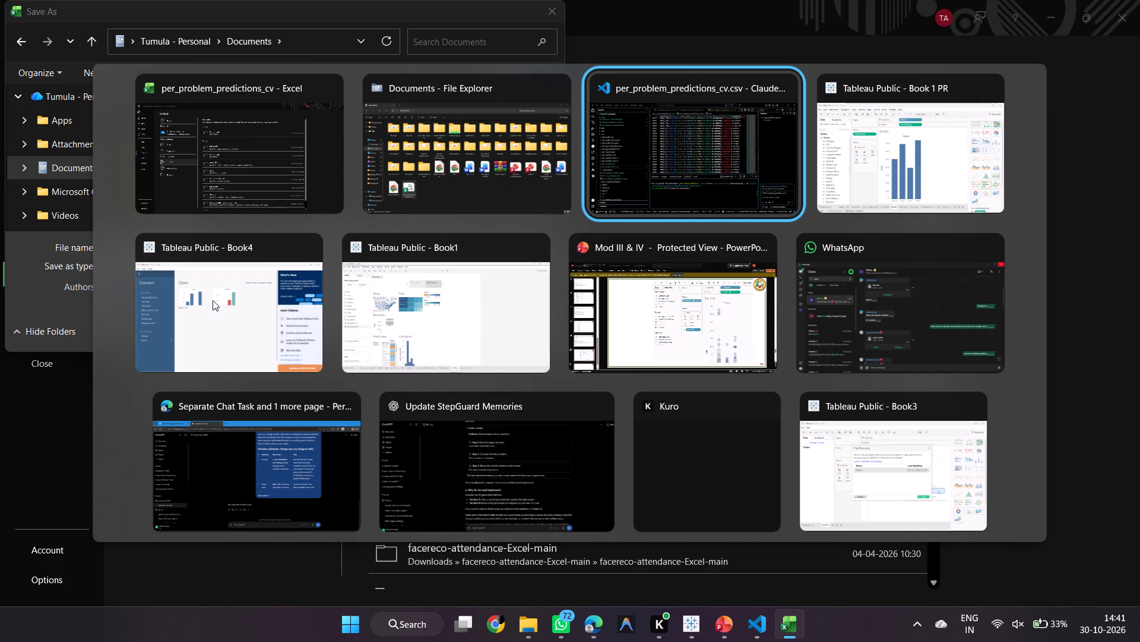
alt+click(202, 300)
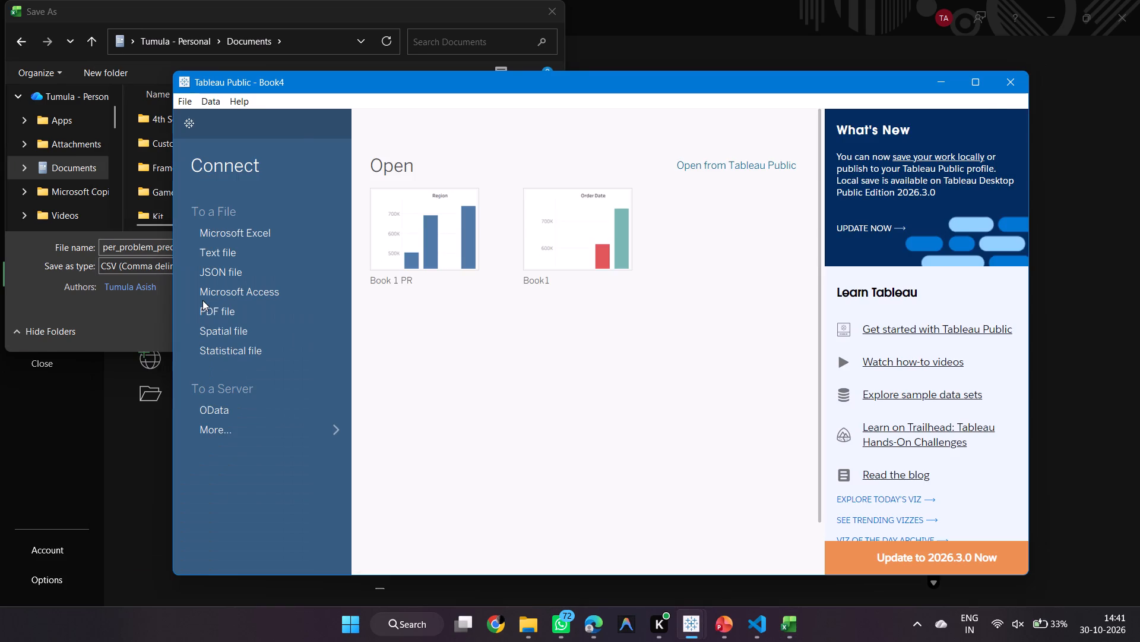
key(alt+Tab)
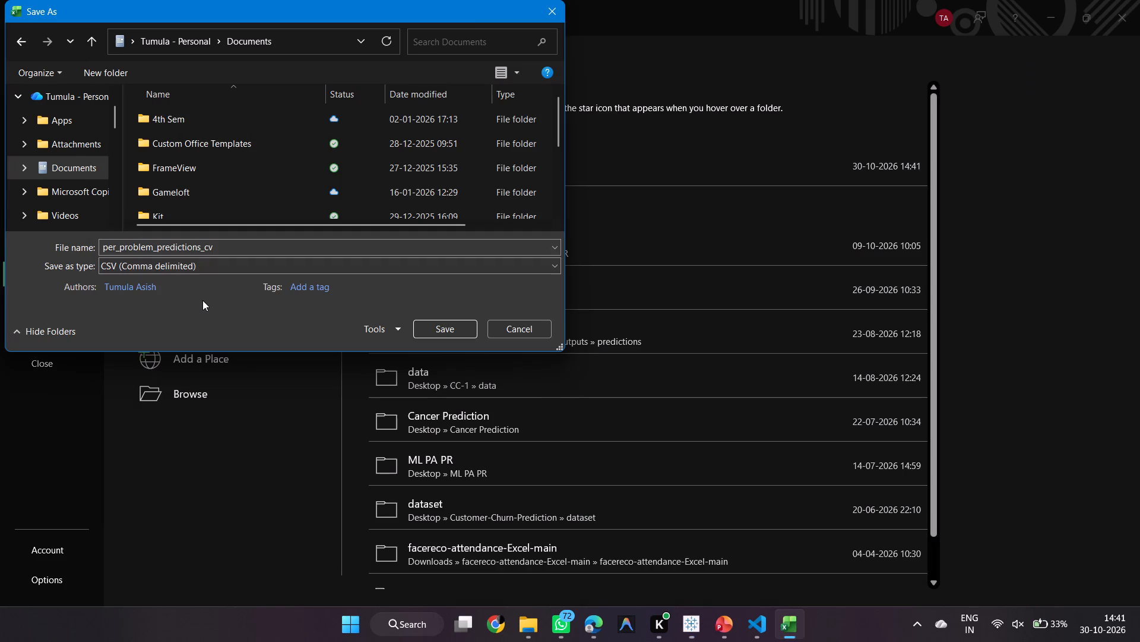
click(161, 269)
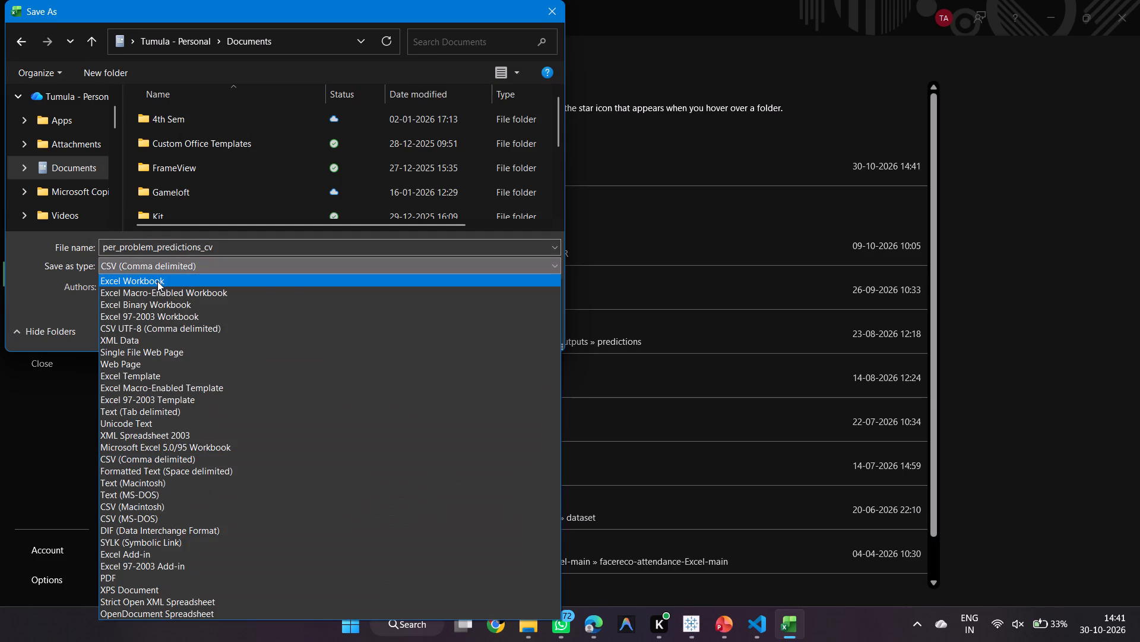
click(157, 281)
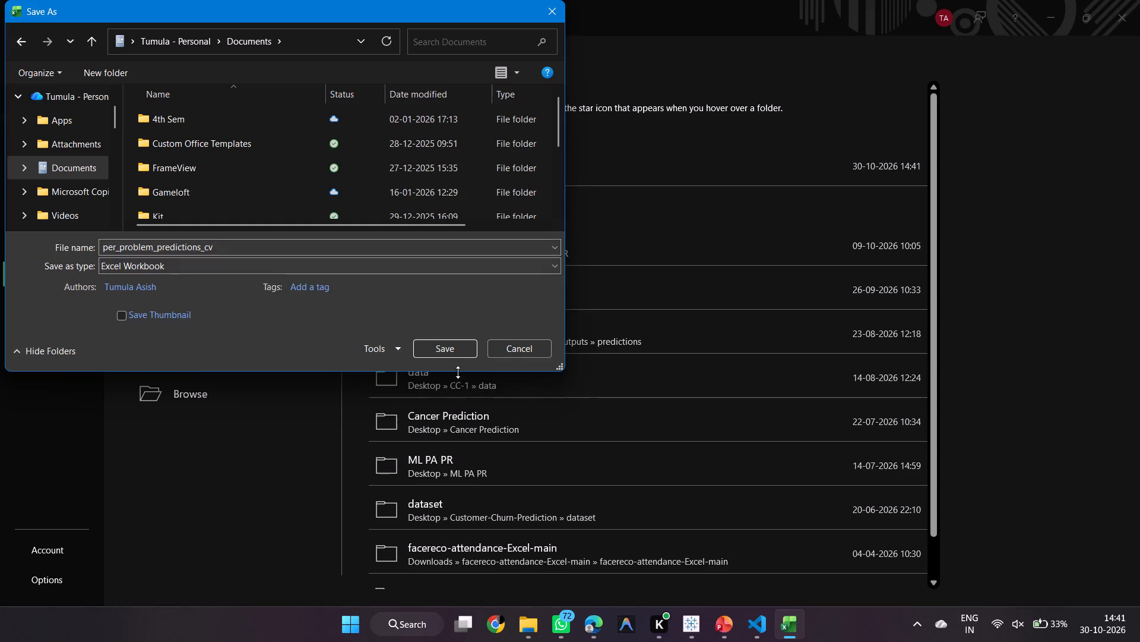
click(460, 348)
Switch to Tableau Public Book4, start a Microsoft Excel connection and look for the workbook in the local Documents folder.
key(alt+Tab)
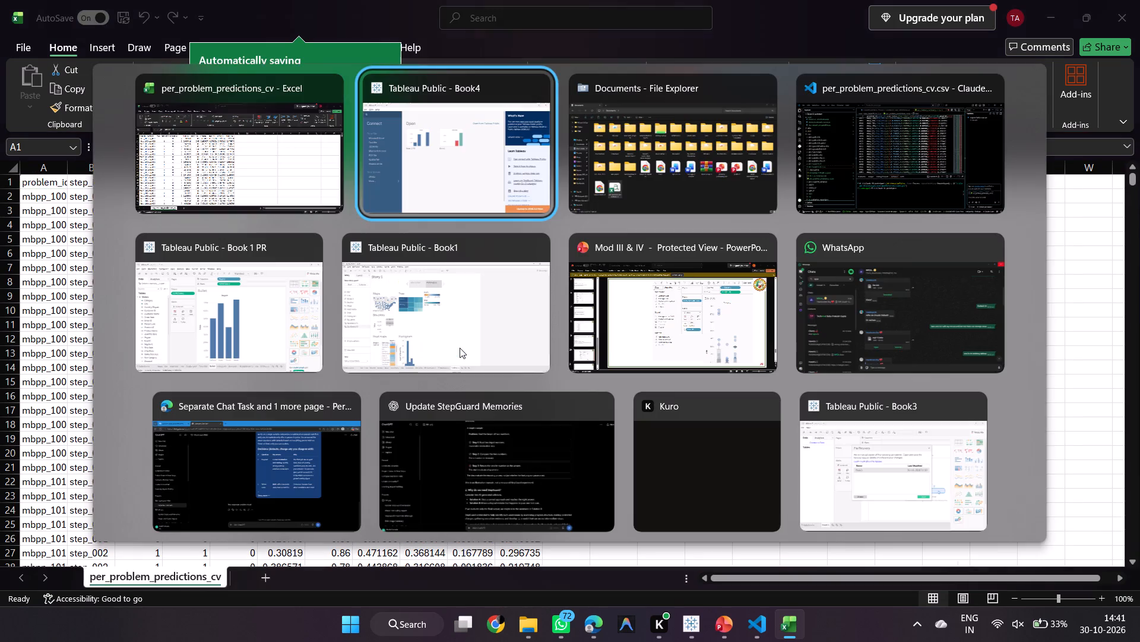
click(249, 226)
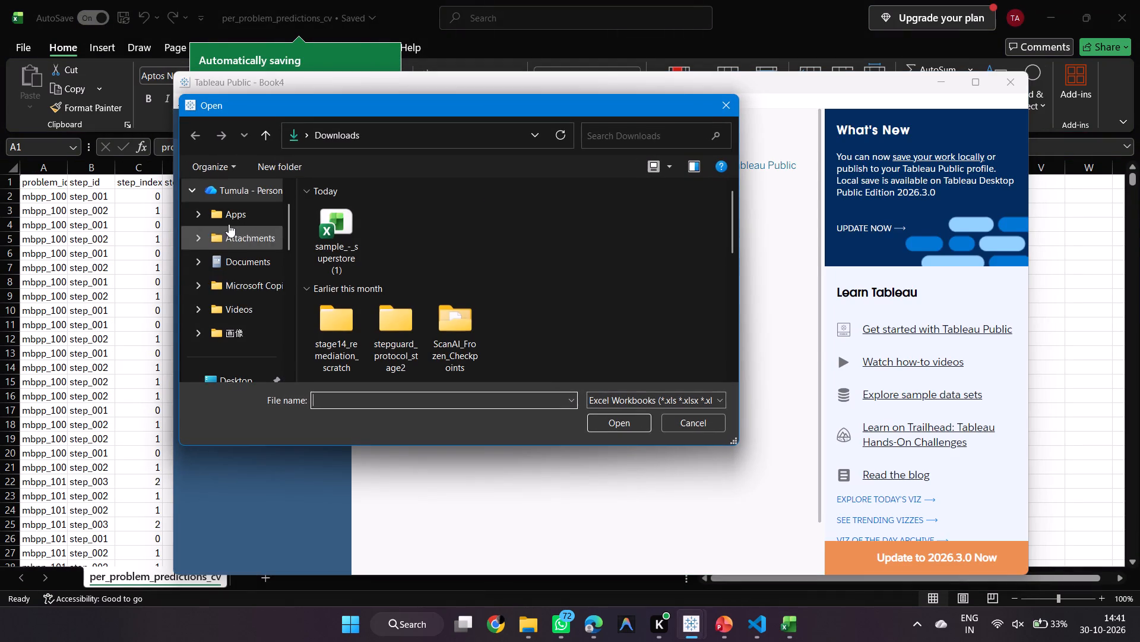
scroll(249, 301, down, 5)
scroll(243, 257, up, 1)
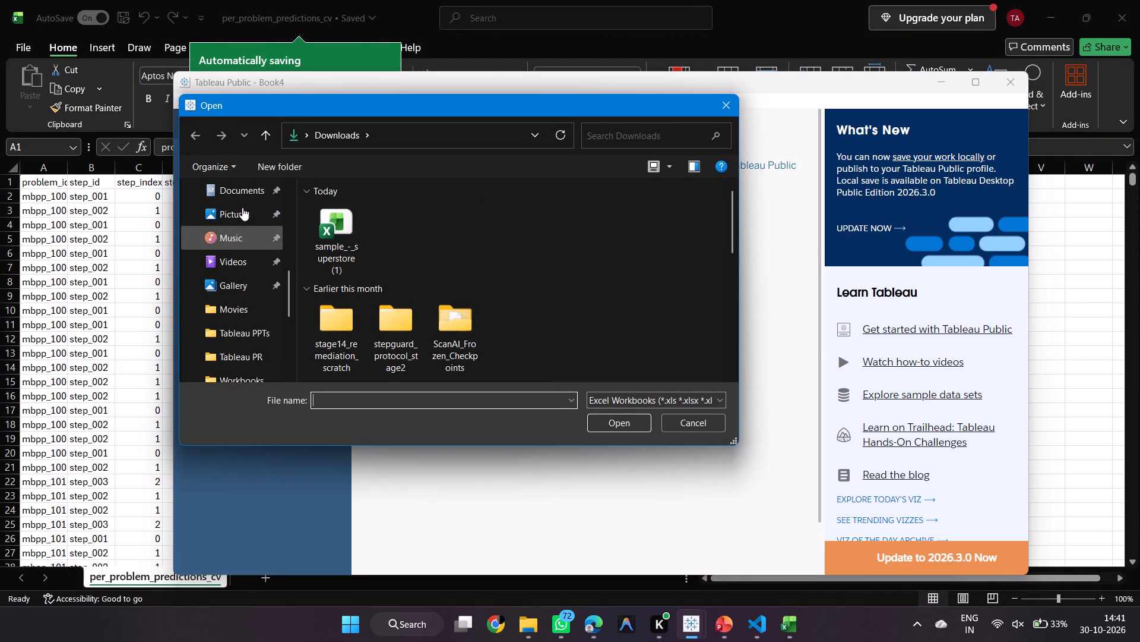
click(259, 185)
scroll(435, 279, down, 3)
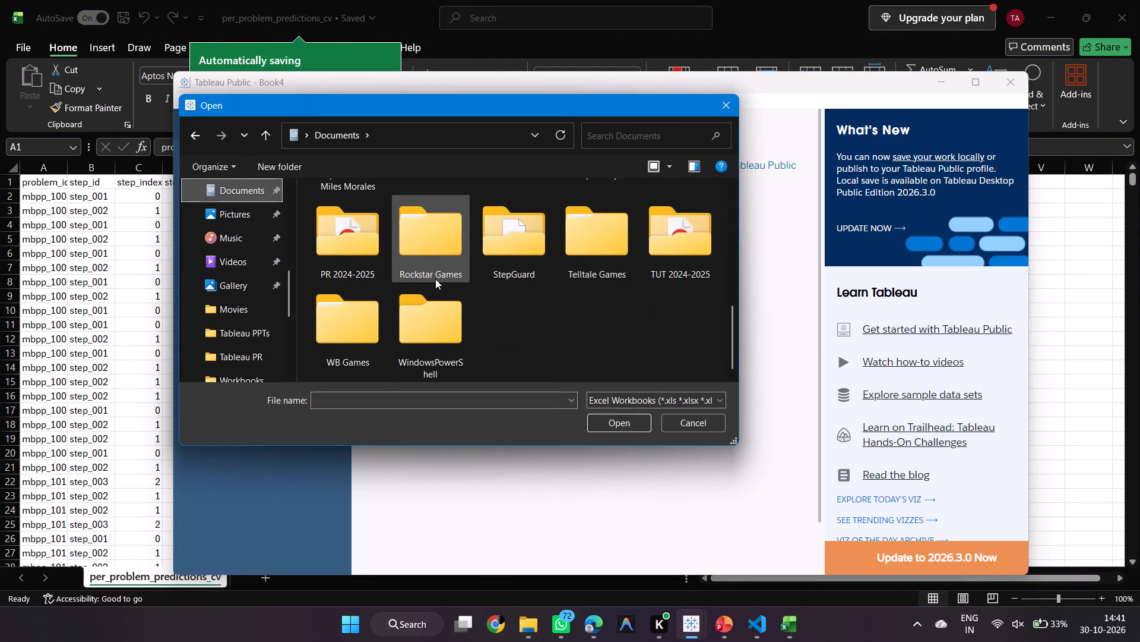
scroll(516, 306, down, 3)
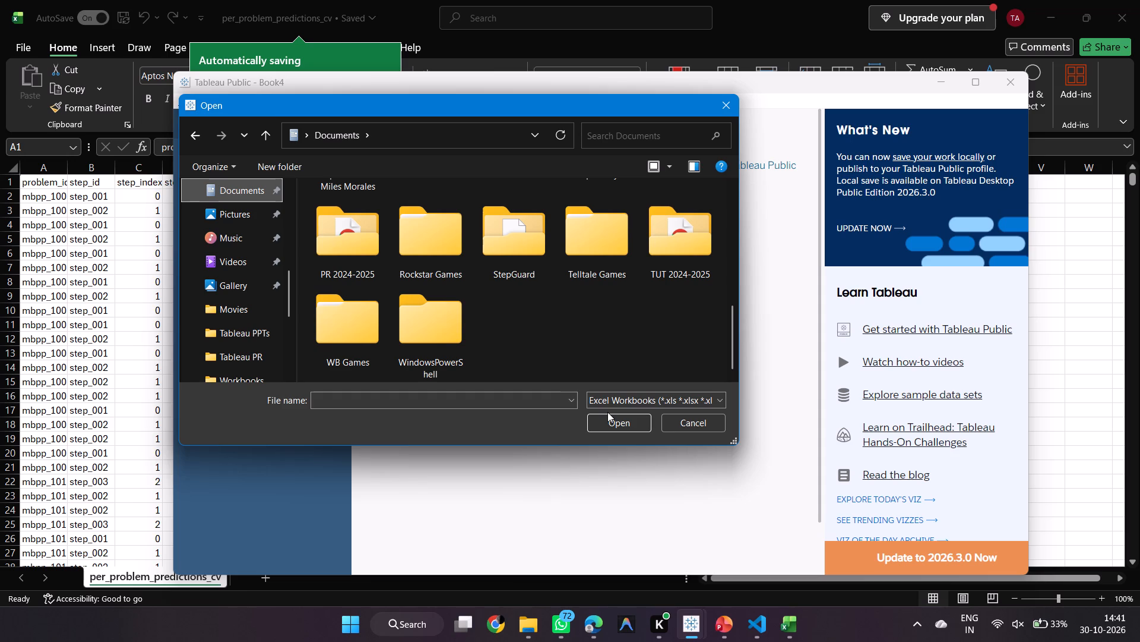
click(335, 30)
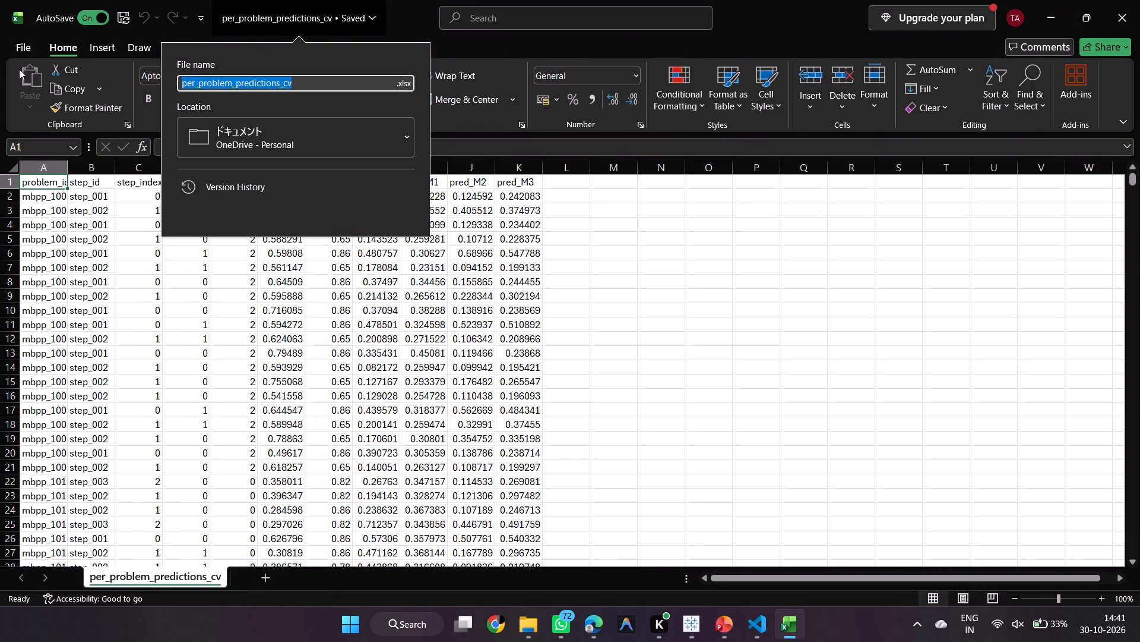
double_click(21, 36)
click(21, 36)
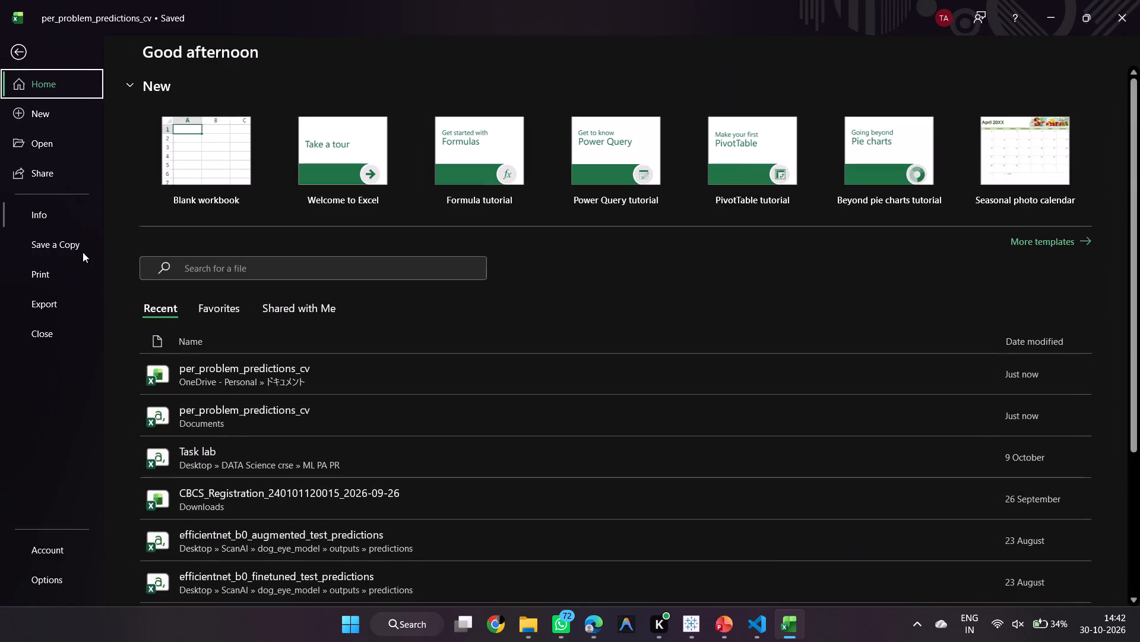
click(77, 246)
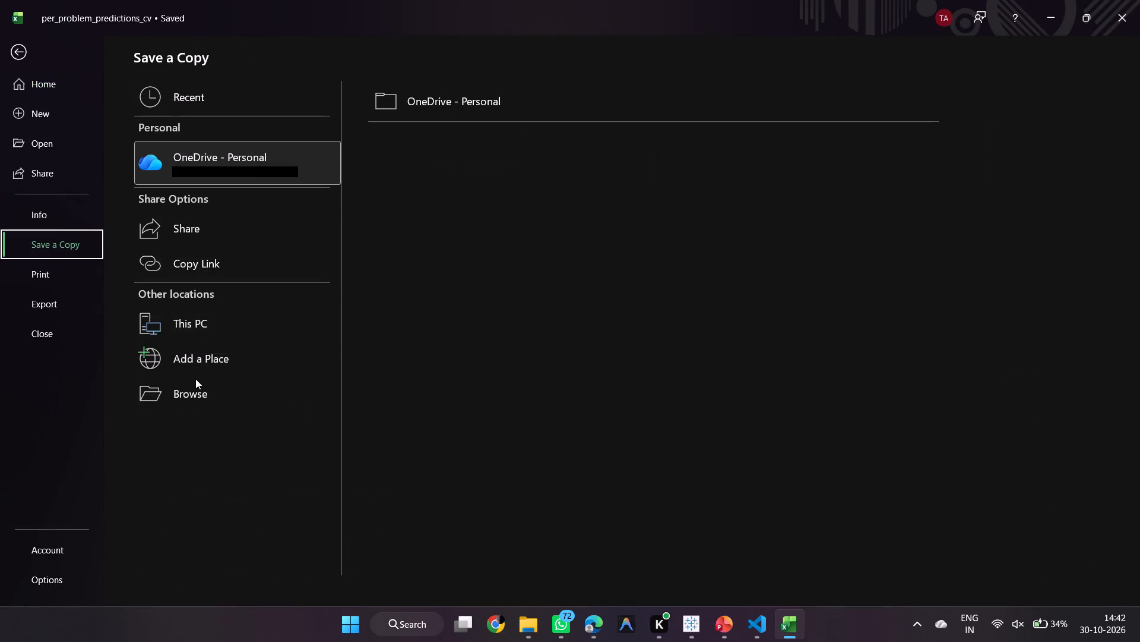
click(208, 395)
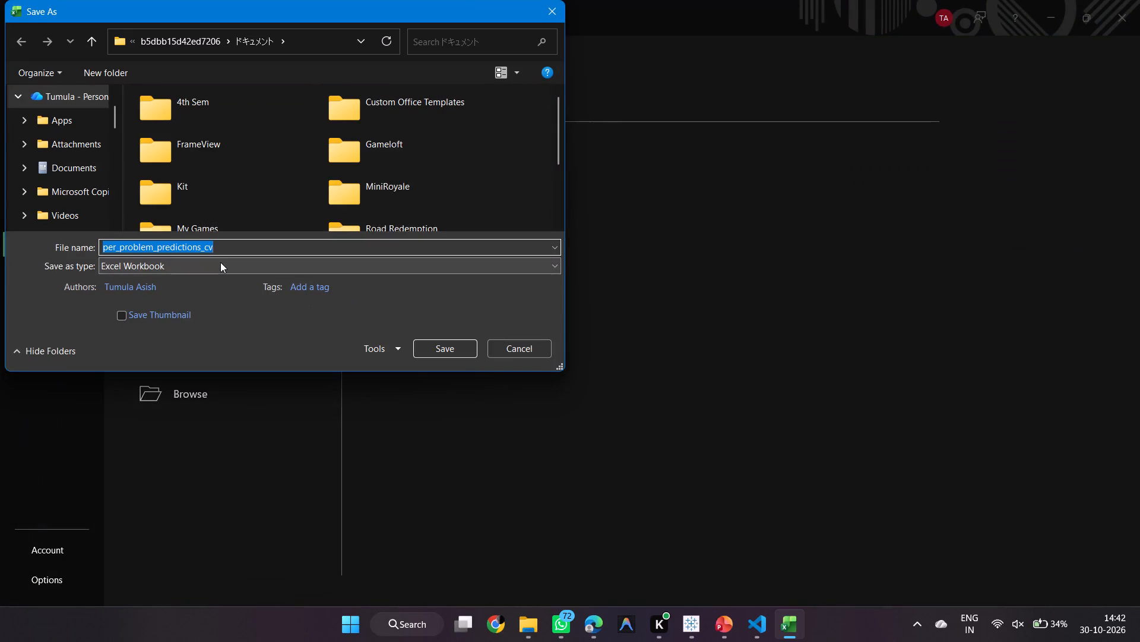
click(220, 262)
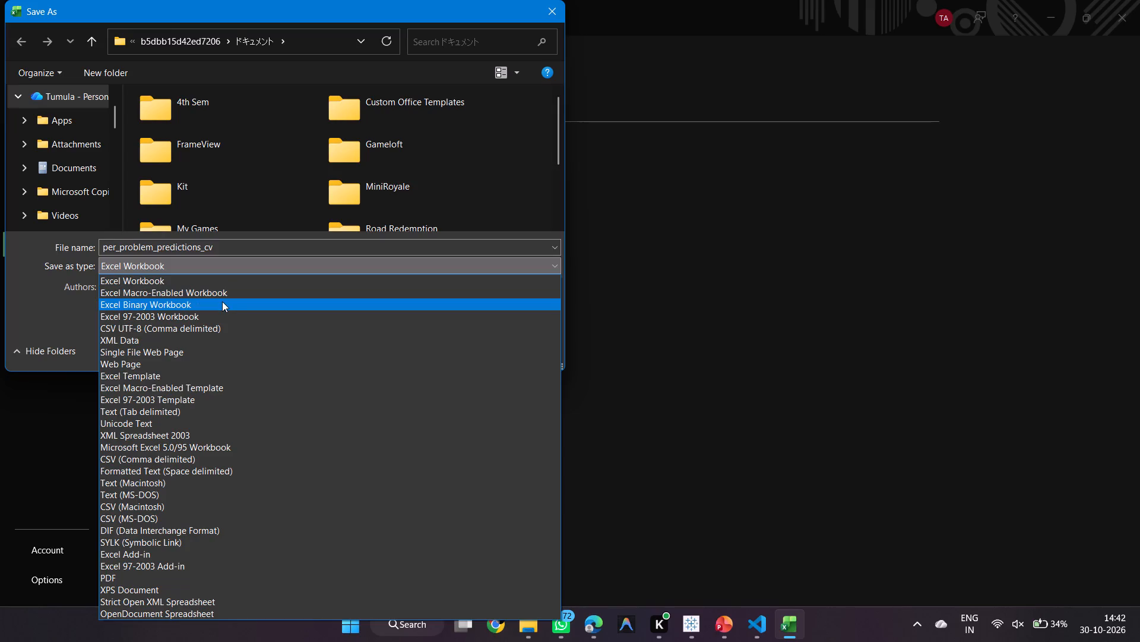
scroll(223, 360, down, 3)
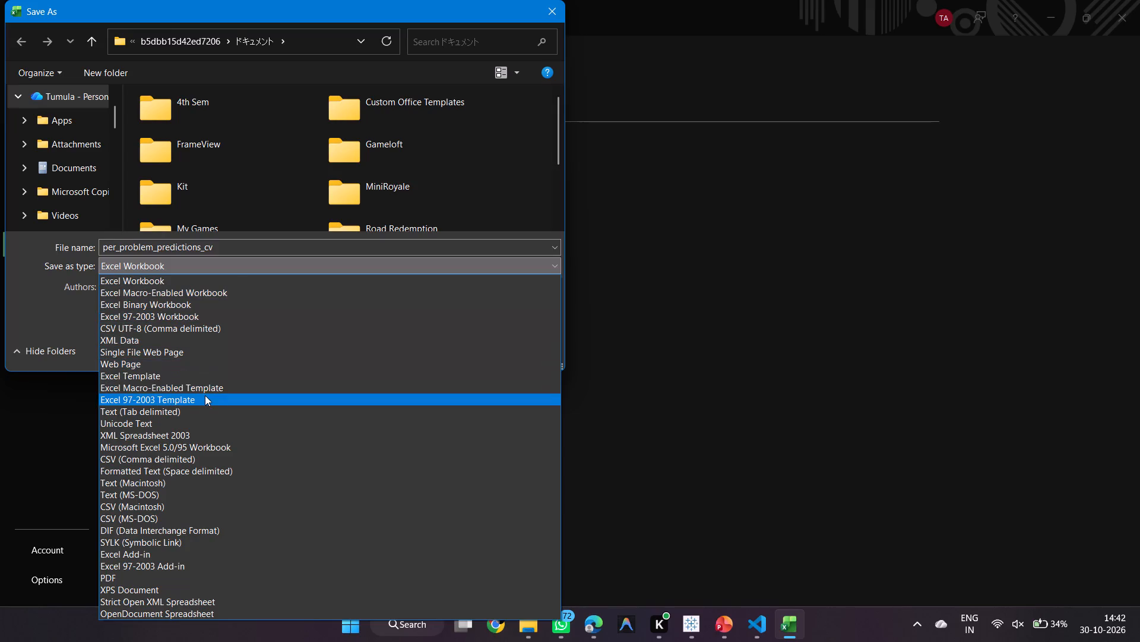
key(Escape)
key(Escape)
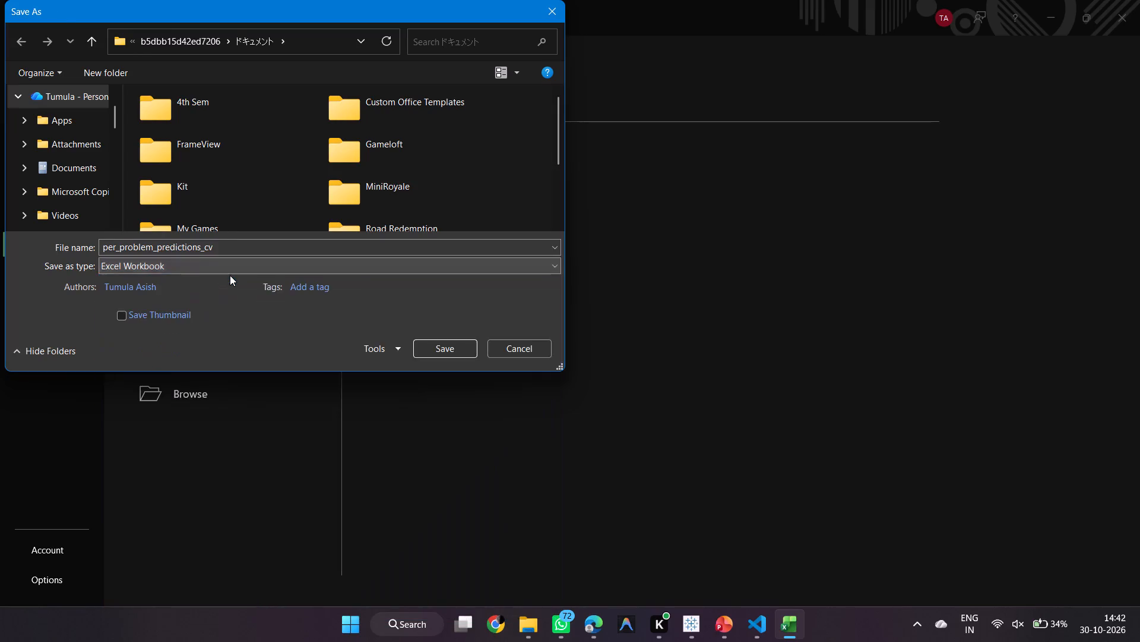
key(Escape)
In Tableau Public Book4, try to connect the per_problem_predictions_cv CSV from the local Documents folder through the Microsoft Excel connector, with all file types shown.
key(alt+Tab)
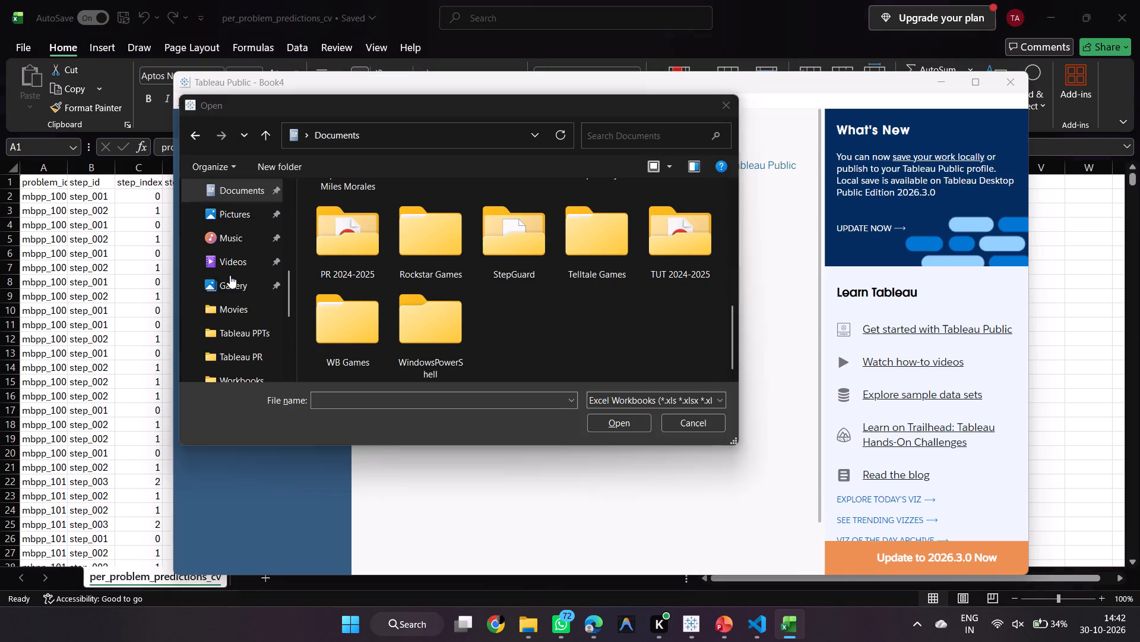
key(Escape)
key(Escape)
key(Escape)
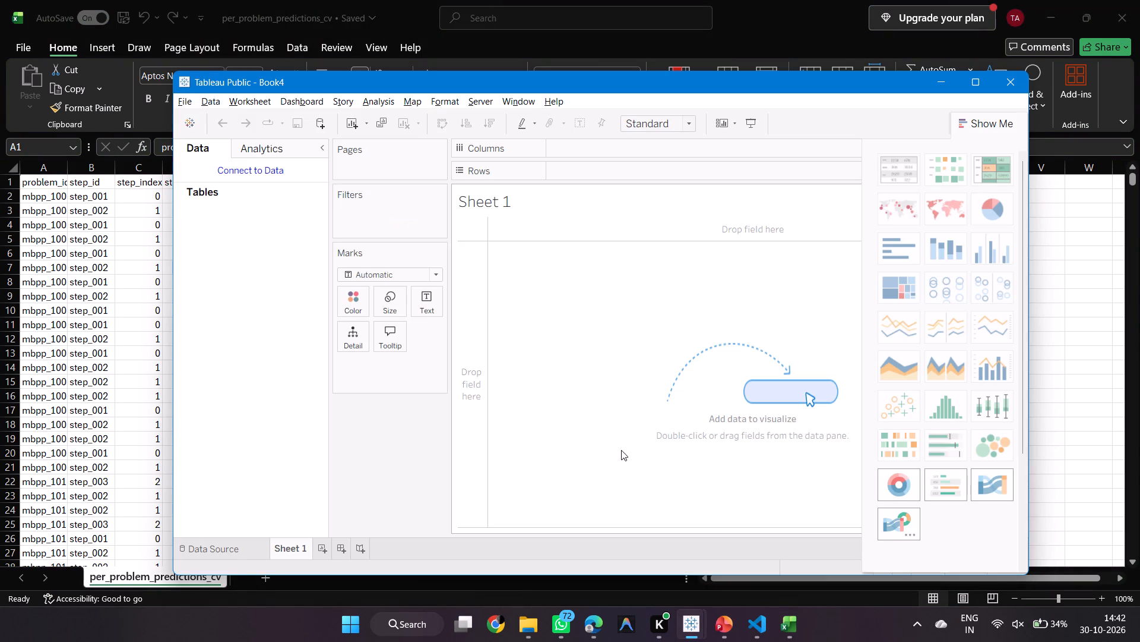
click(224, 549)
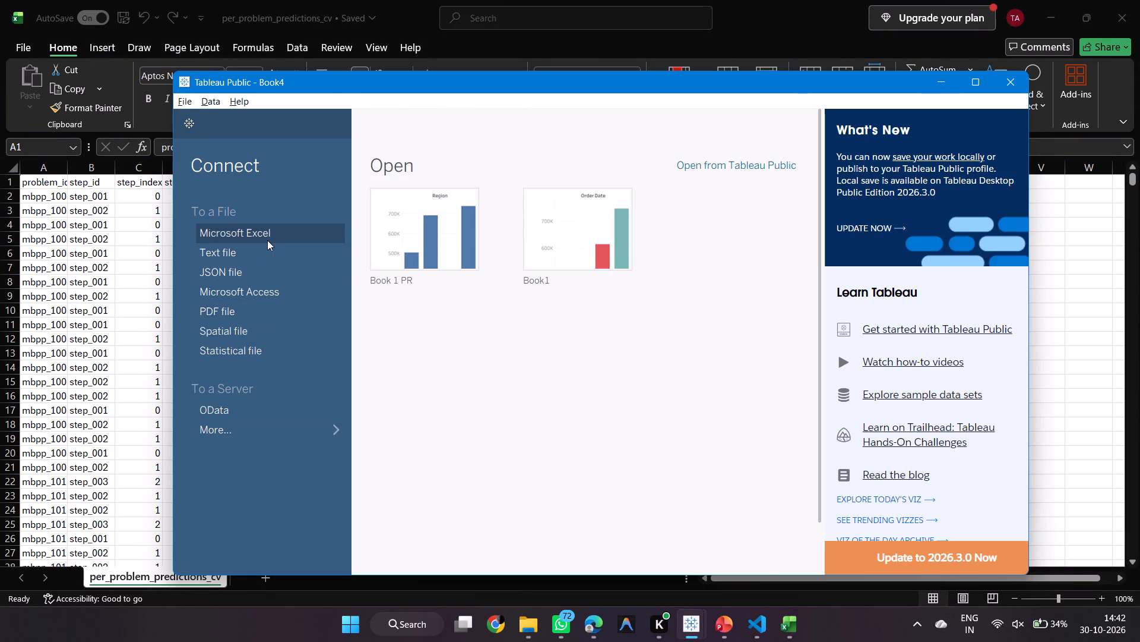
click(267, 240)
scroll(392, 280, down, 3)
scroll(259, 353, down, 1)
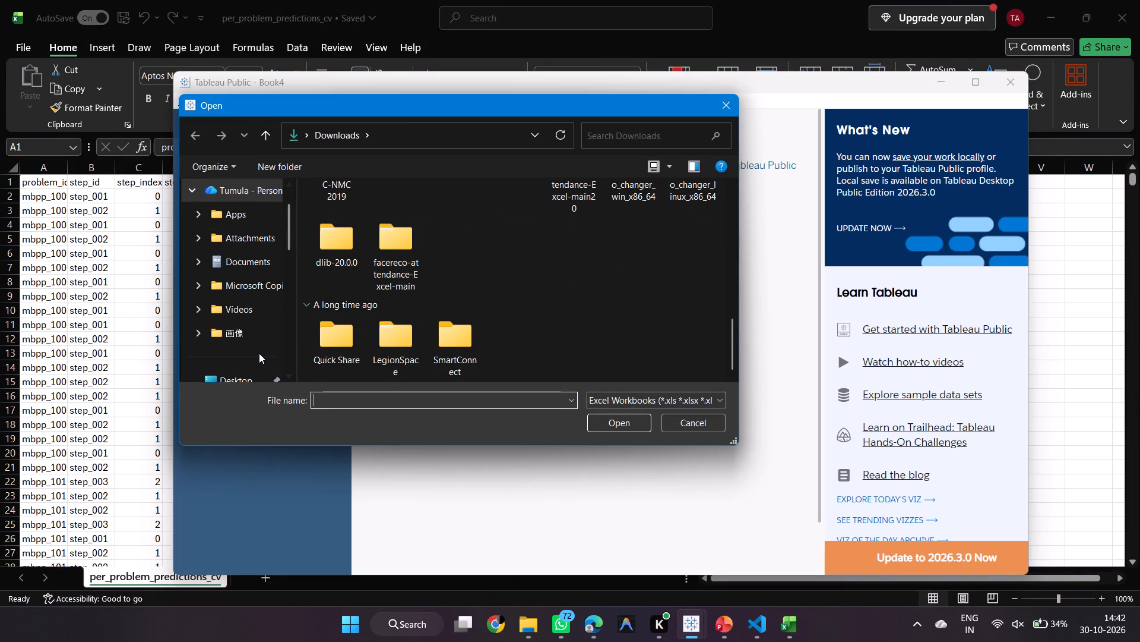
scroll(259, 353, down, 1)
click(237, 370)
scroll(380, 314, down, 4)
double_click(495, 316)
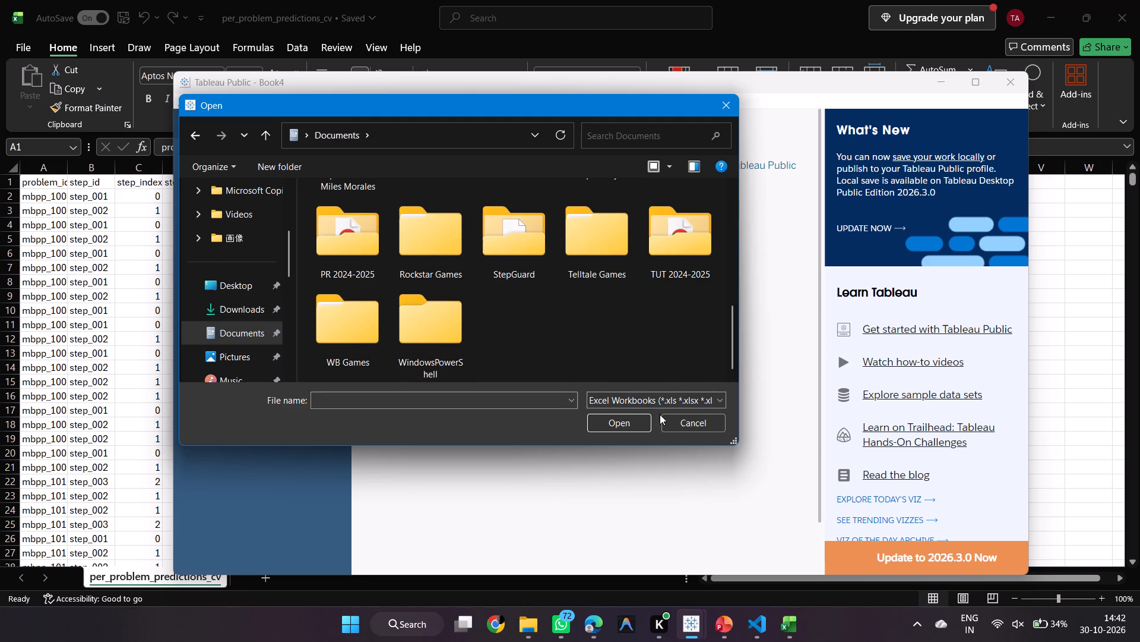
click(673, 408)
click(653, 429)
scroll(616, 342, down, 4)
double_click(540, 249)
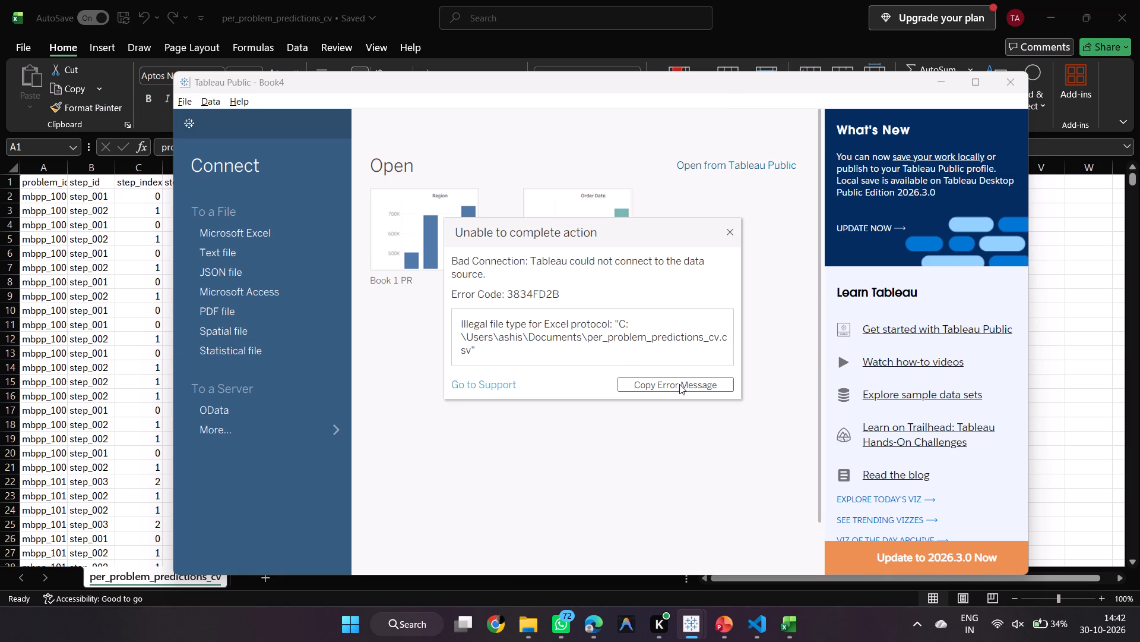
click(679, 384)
Switch to File Explorer, refresh the local Documents folder and check it for an Excel workbook version of per_problem_predictions_cv.
click(529, 641)
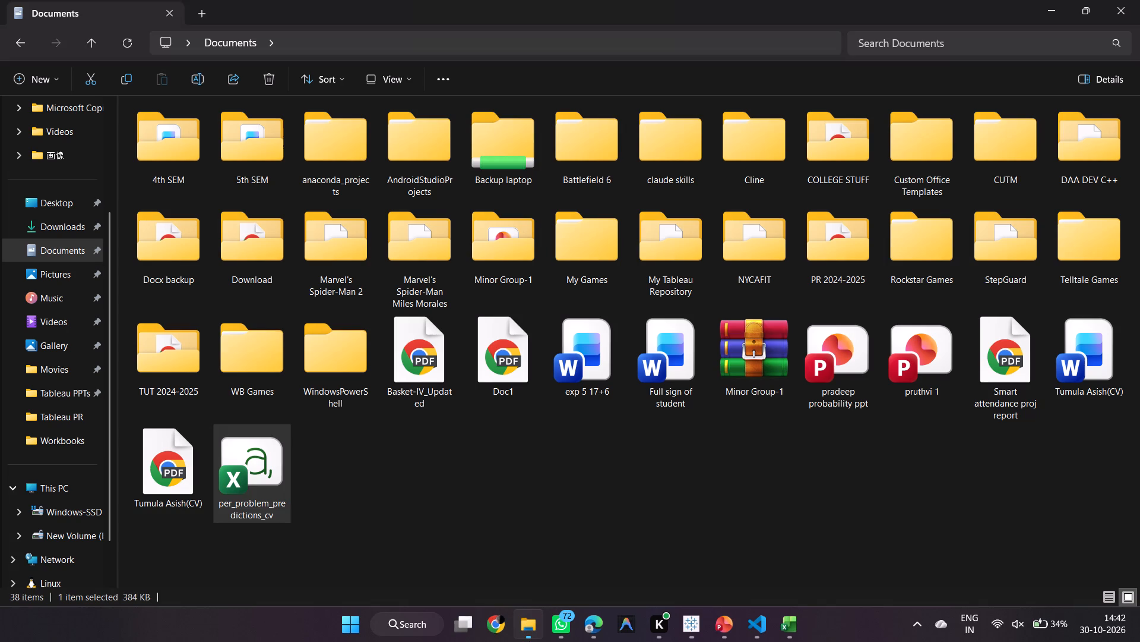
scroll(506, 567, down, 1)
key(ctrl+r)
key(ctrl+r)
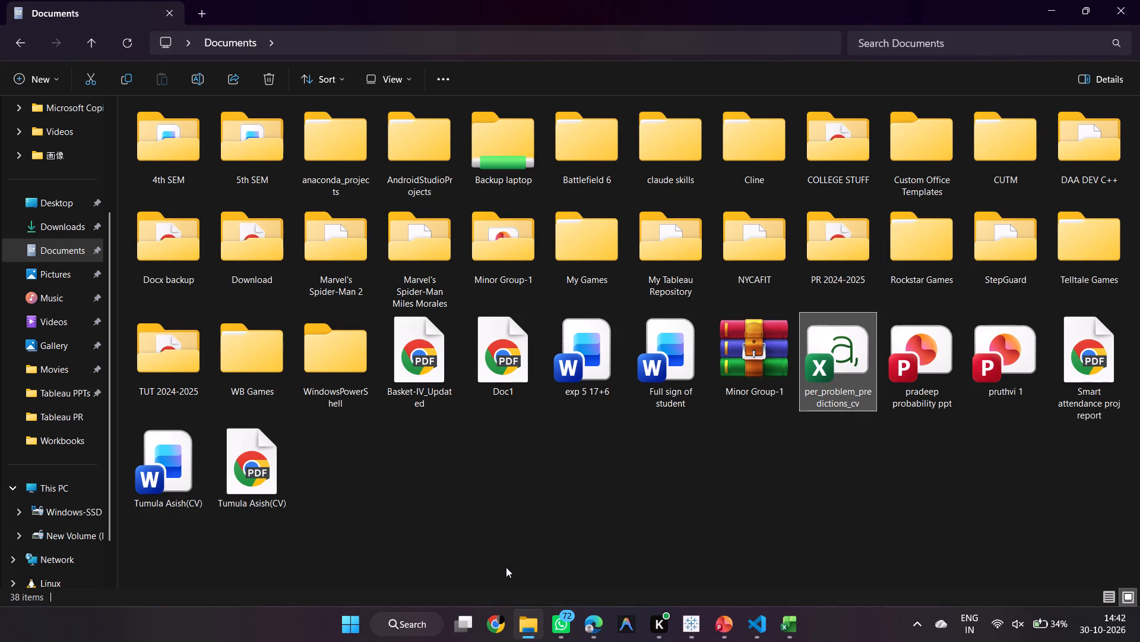
key(alt+Tab)
key(Tab)
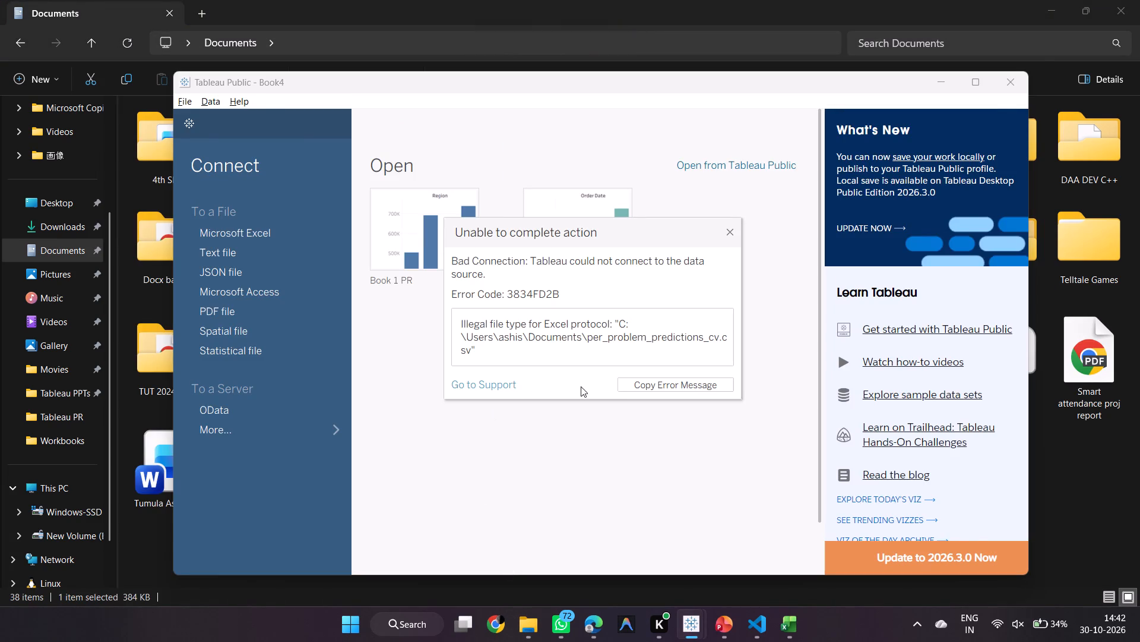
key(alt+Tab)
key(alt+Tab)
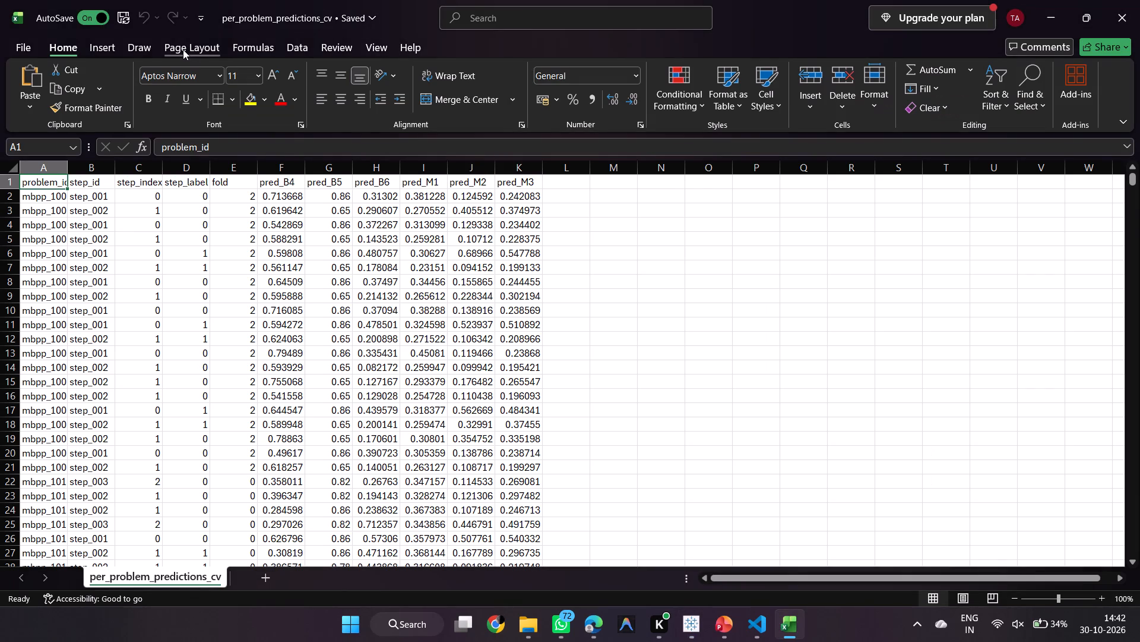
Switch to File Explorer and check the properties of per_problem_predictions_cv in the local Documents folder for its file type.
key(alt+Tab)
key(alt+Tab)
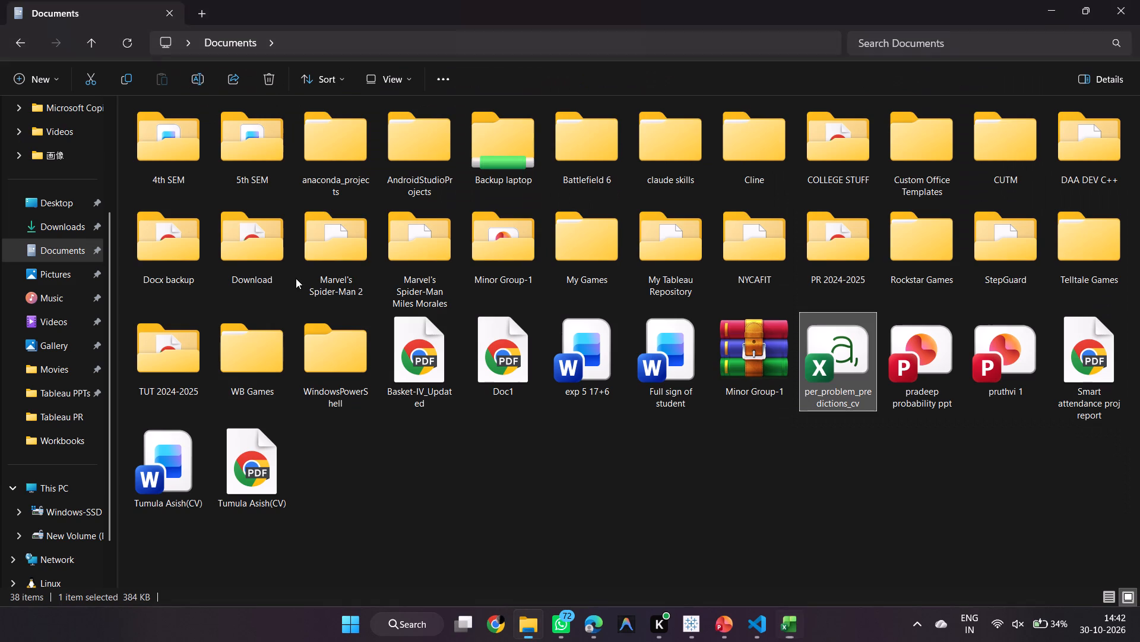
right_click(819, 367)
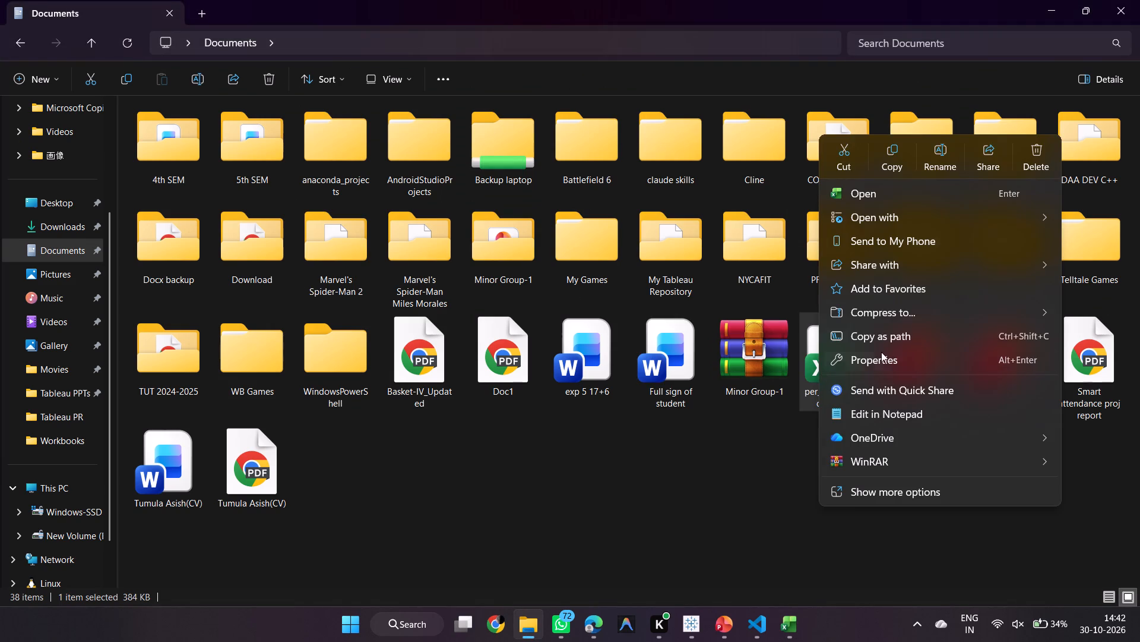
click(875, 363)
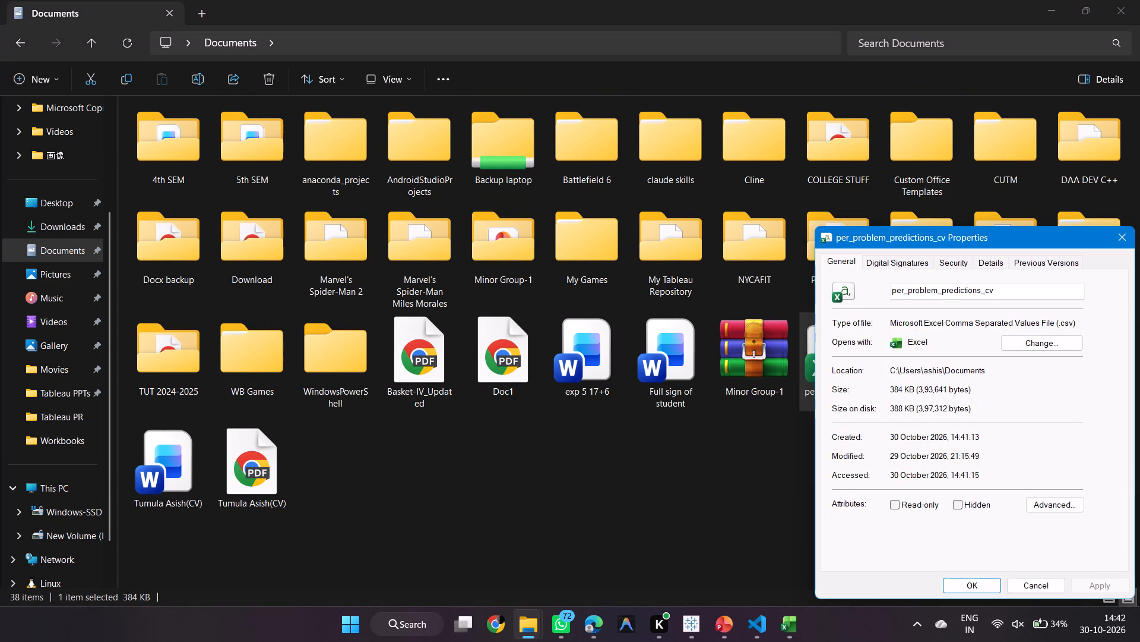
key(Escape)
Switch back to Excel and start saving a copy of the per_problem_predictions_cv workbook, browsing for a save location.
key(alt+Tab)
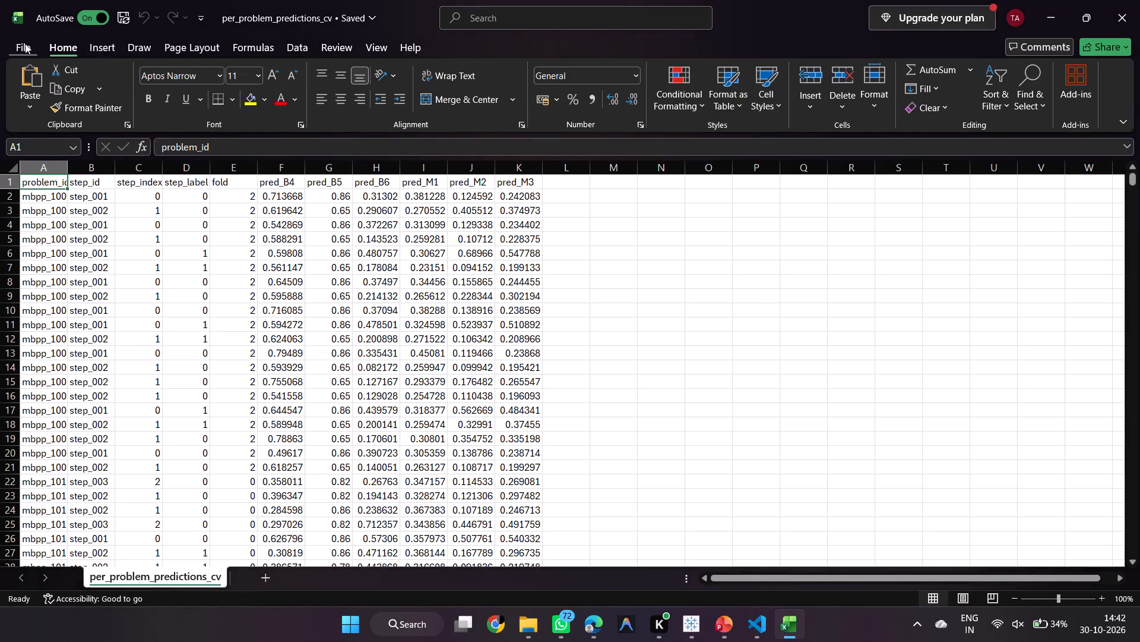
click(25, 43)
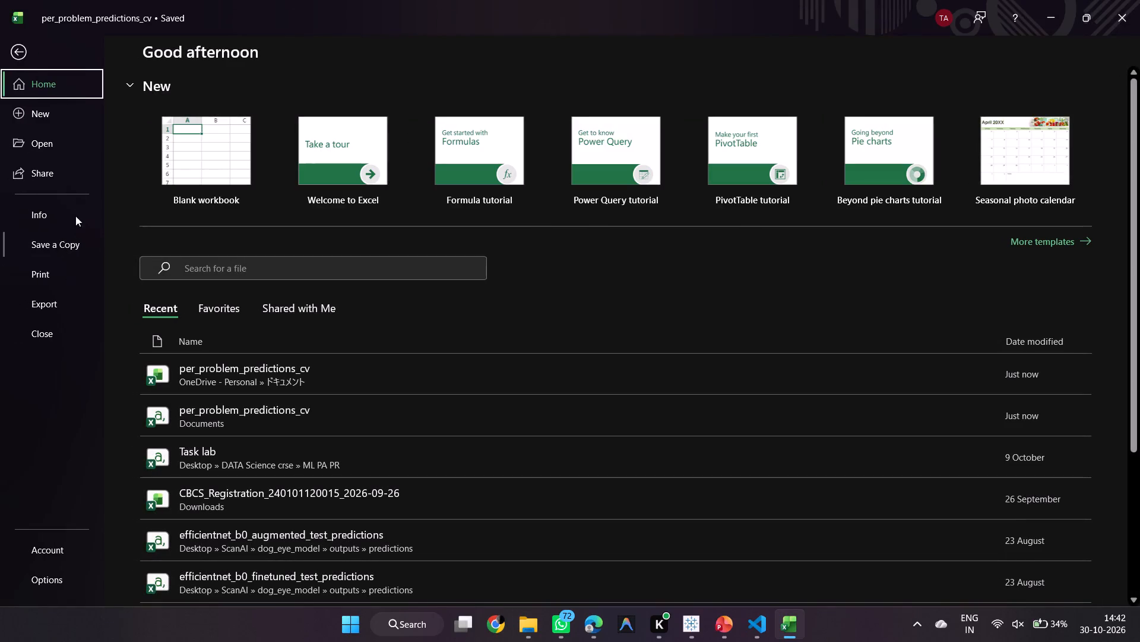
click(54, 243)
click(191, 383)
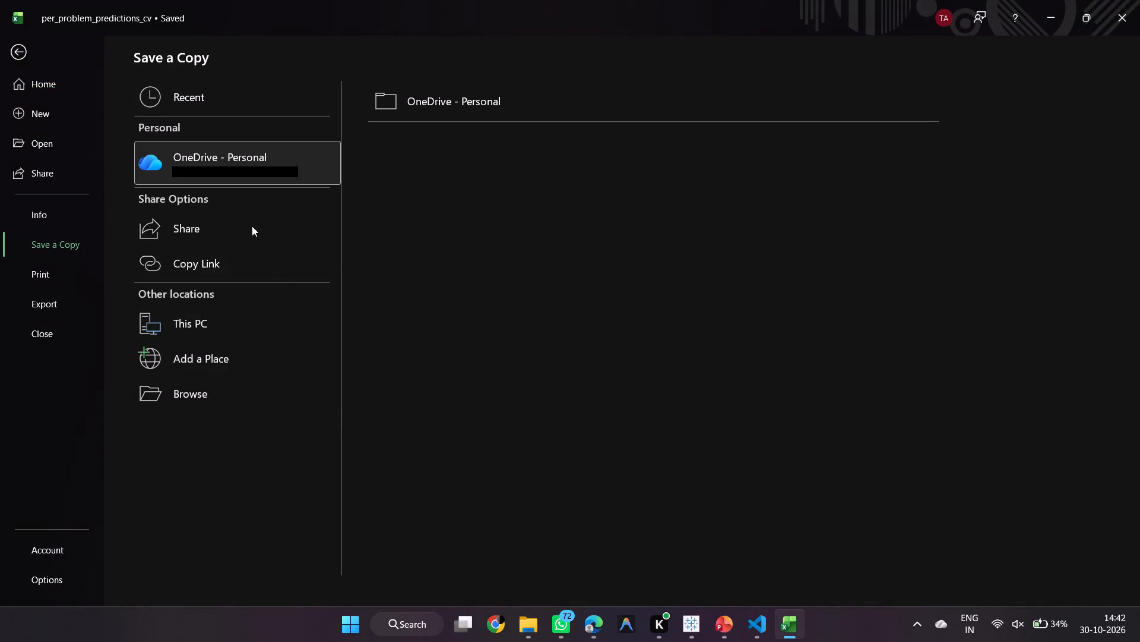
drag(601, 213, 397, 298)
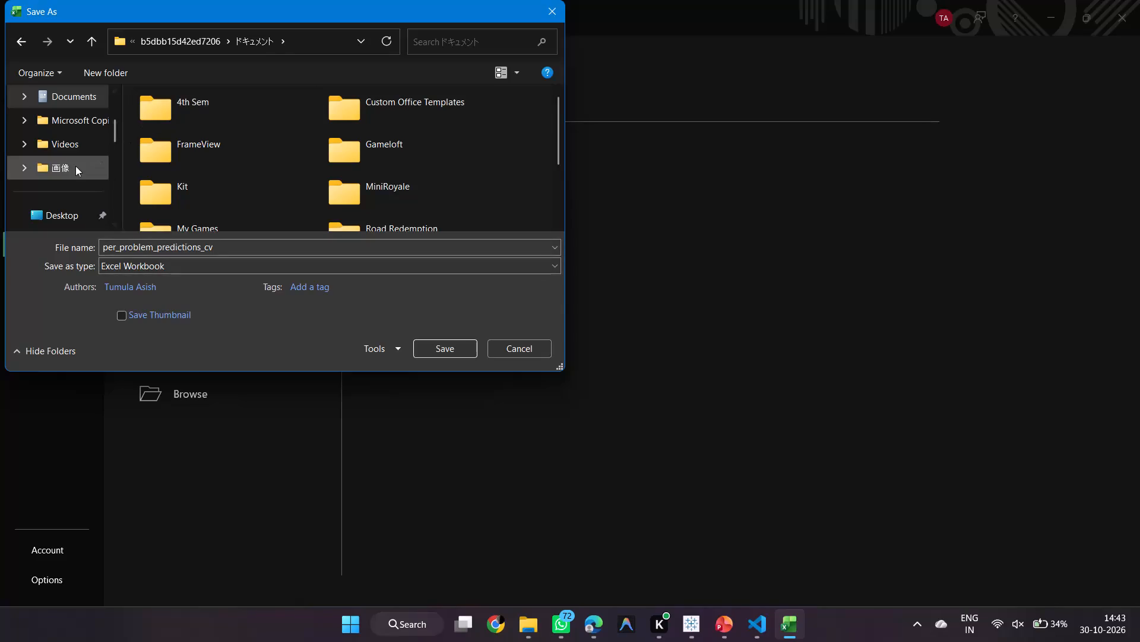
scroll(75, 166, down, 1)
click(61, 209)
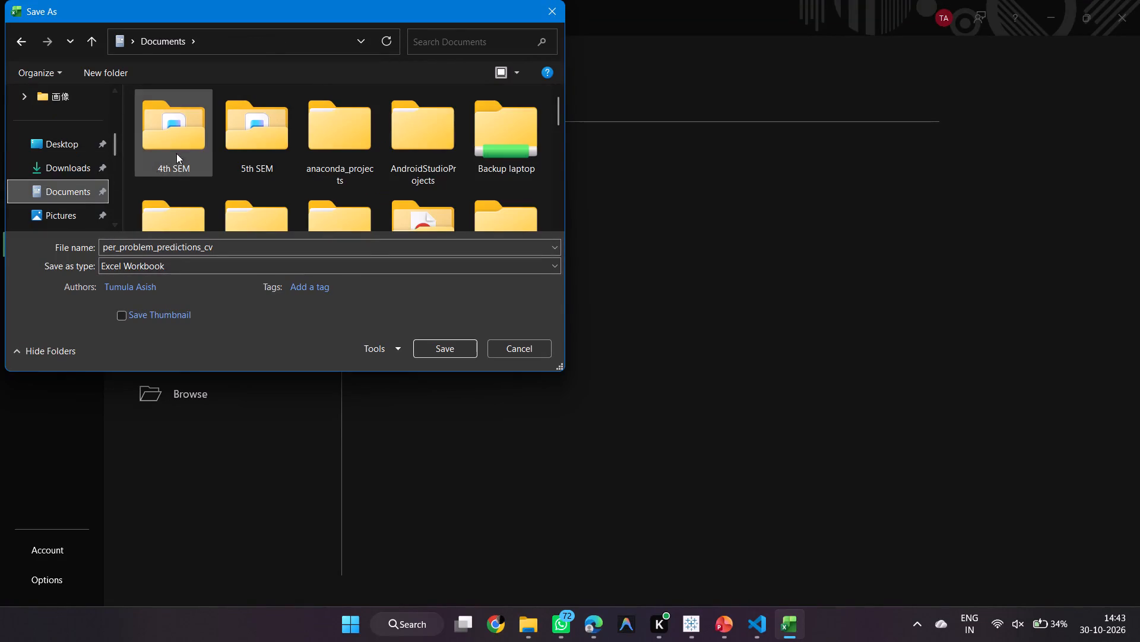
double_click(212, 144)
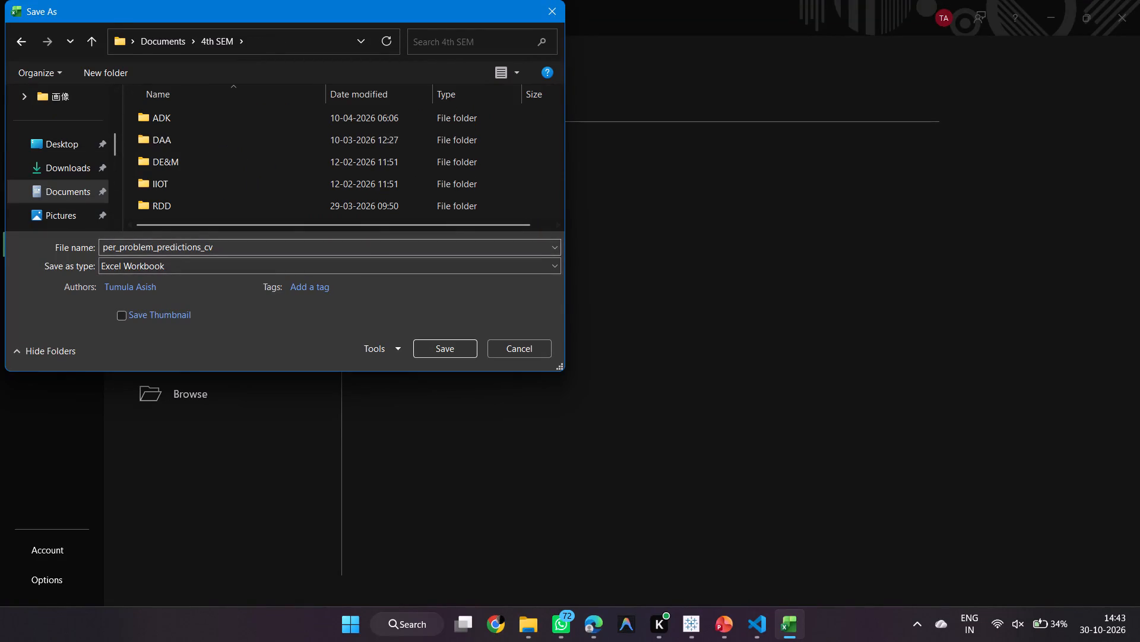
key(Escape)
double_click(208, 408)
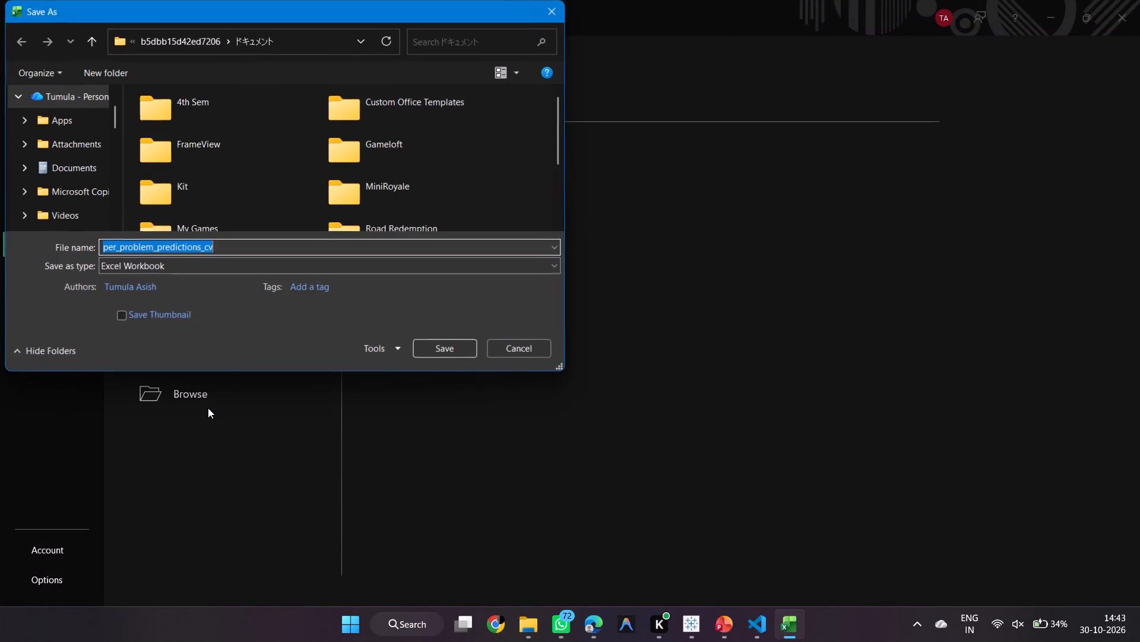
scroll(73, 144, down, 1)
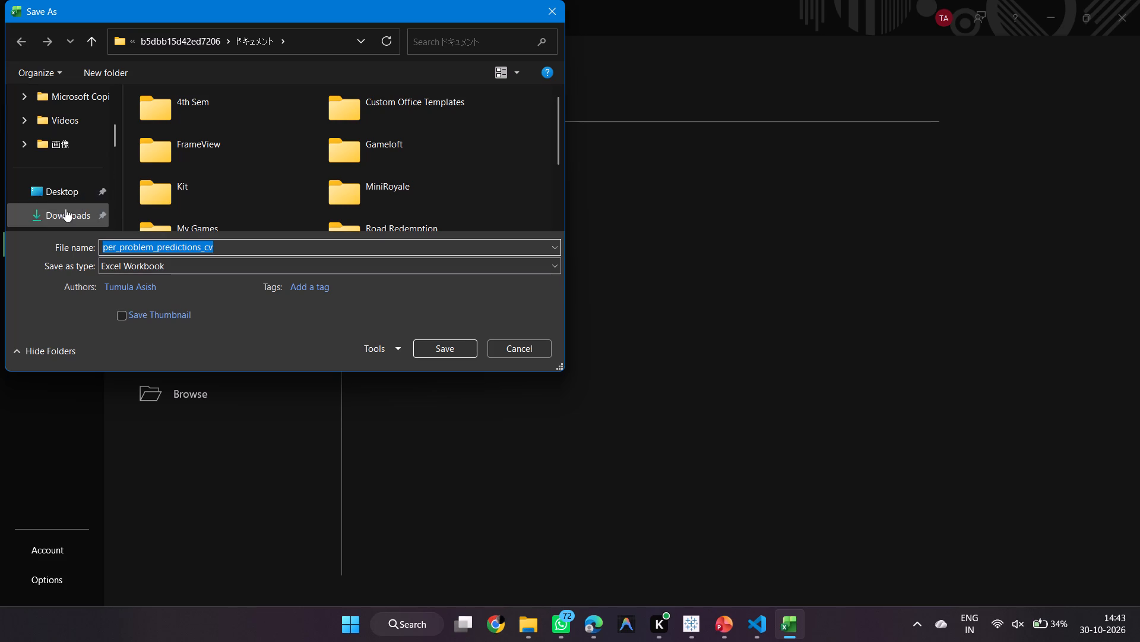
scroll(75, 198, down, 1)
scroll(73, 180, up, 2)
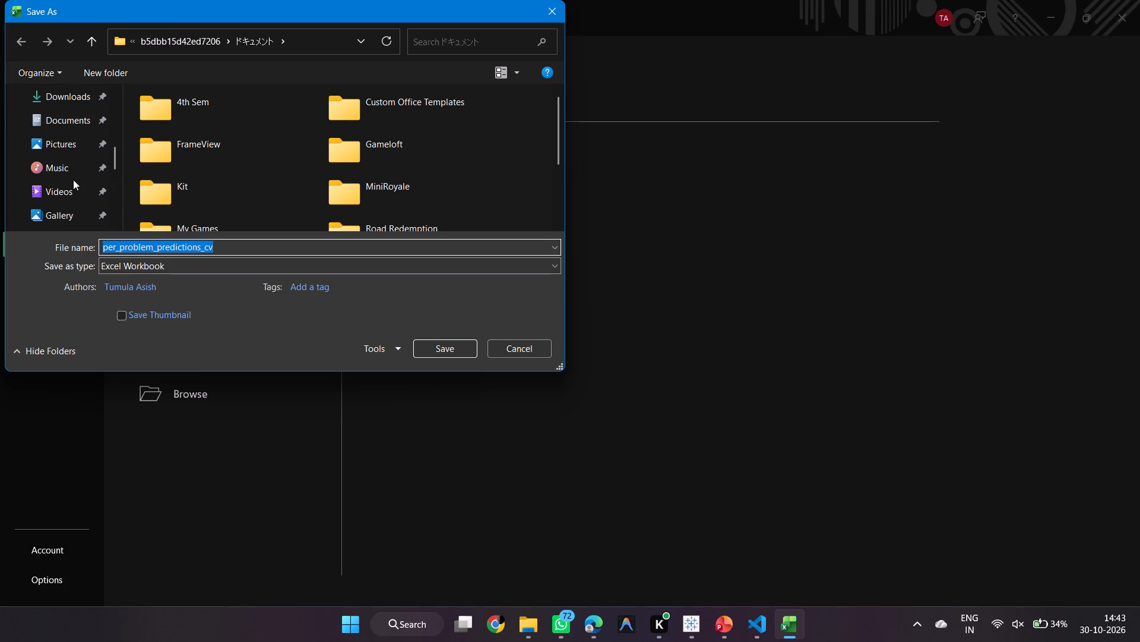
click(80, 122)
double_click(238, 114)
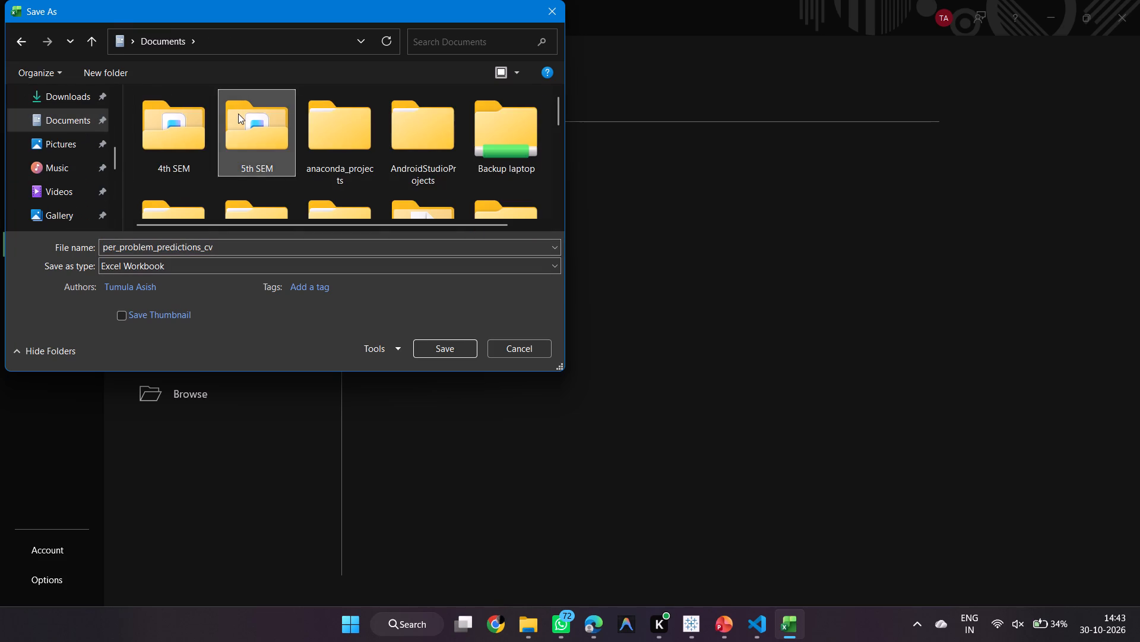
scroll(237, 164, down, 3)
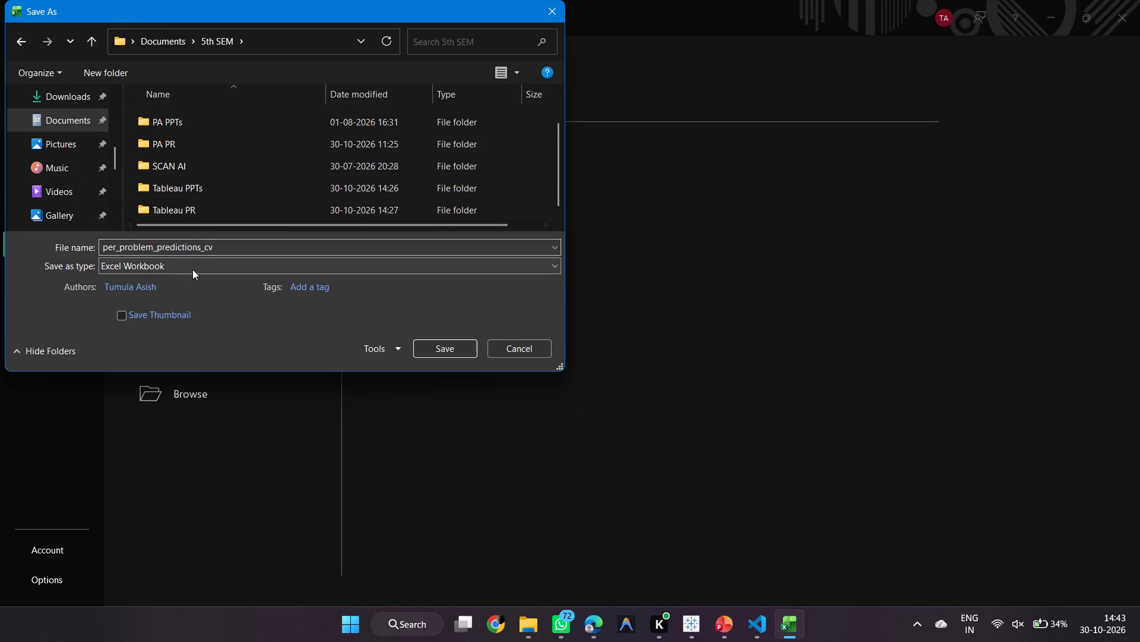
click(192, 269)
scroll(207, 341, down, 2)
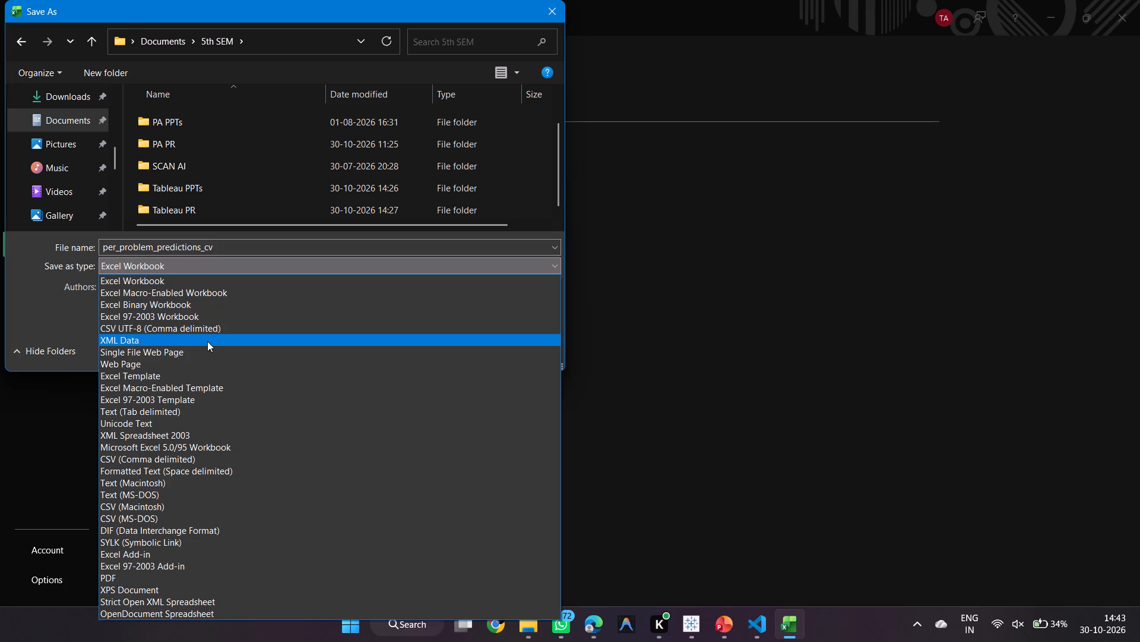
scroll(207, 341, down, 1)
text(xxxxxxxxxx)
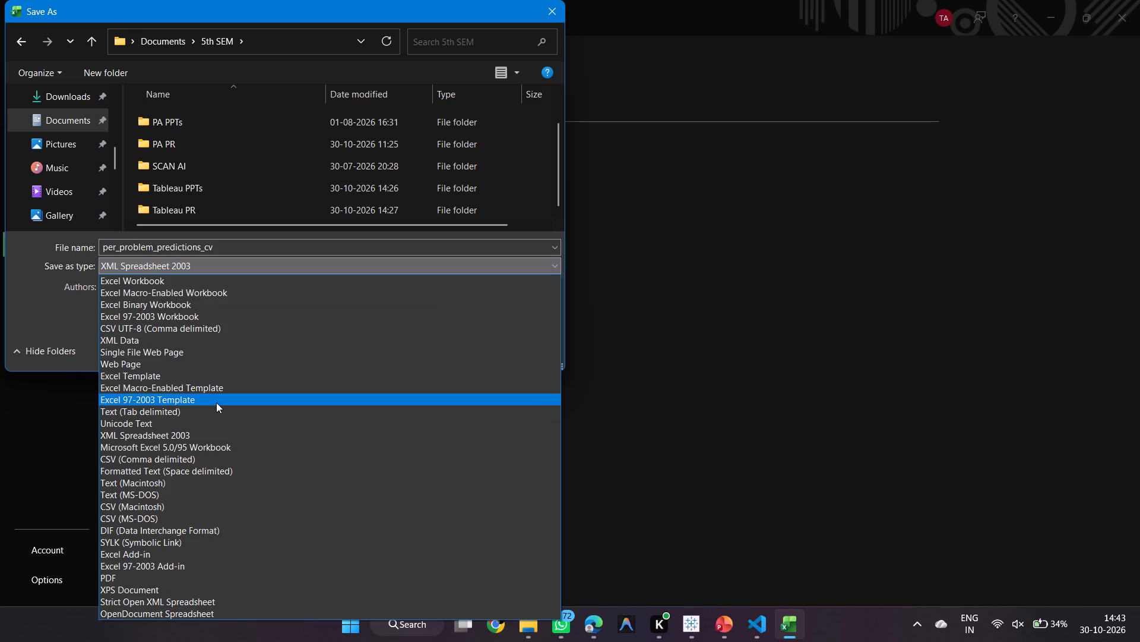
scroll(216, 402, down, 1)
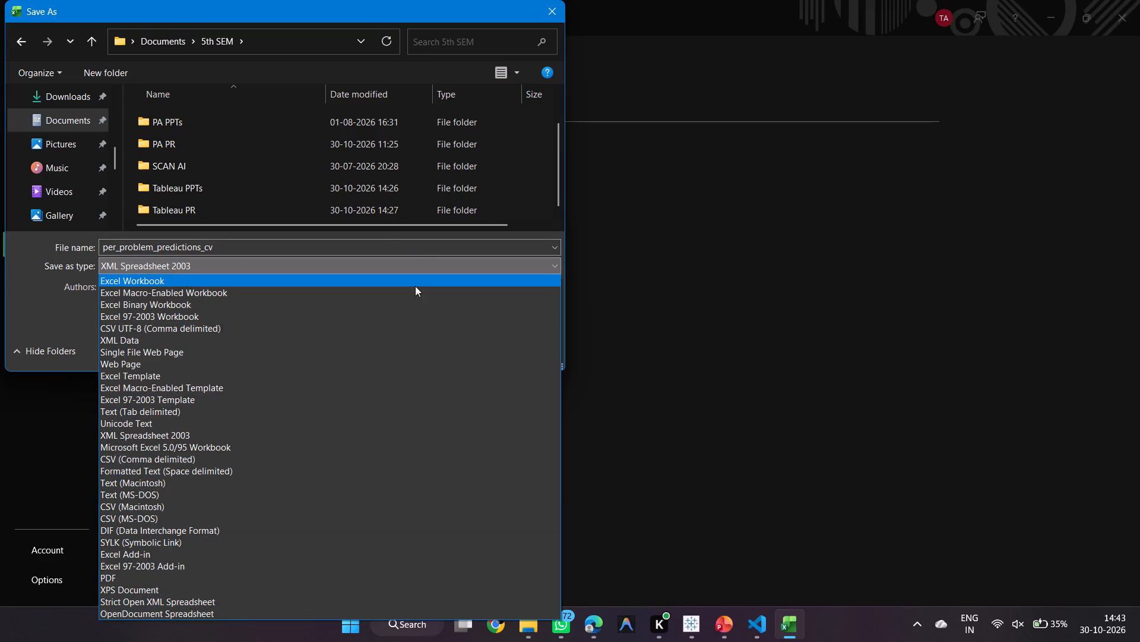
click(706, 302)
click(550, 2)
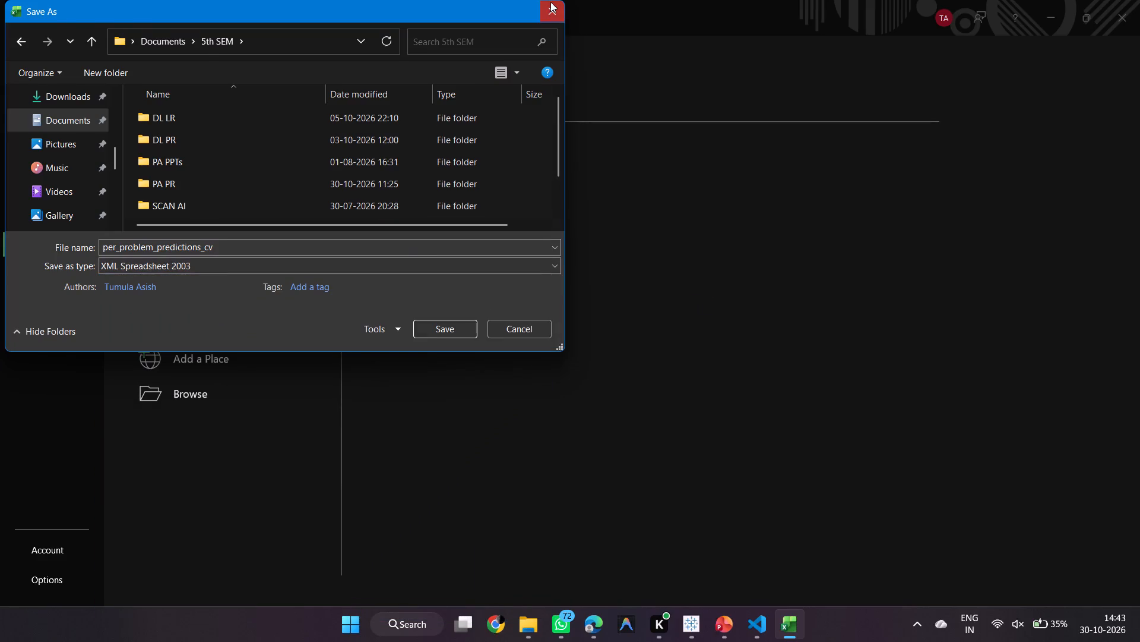
In File Explorer's Downloads folder, view the properties of sample_-_superstore (1) to check its file type.
click(66, 226)
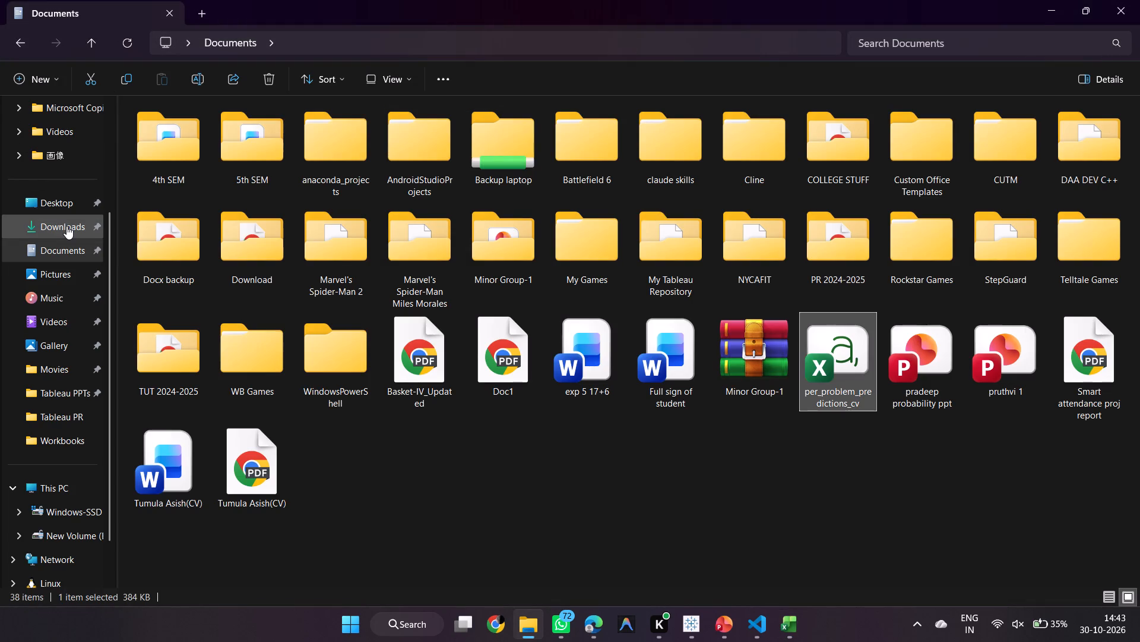
click(376, 171)
right_click(376, 171)
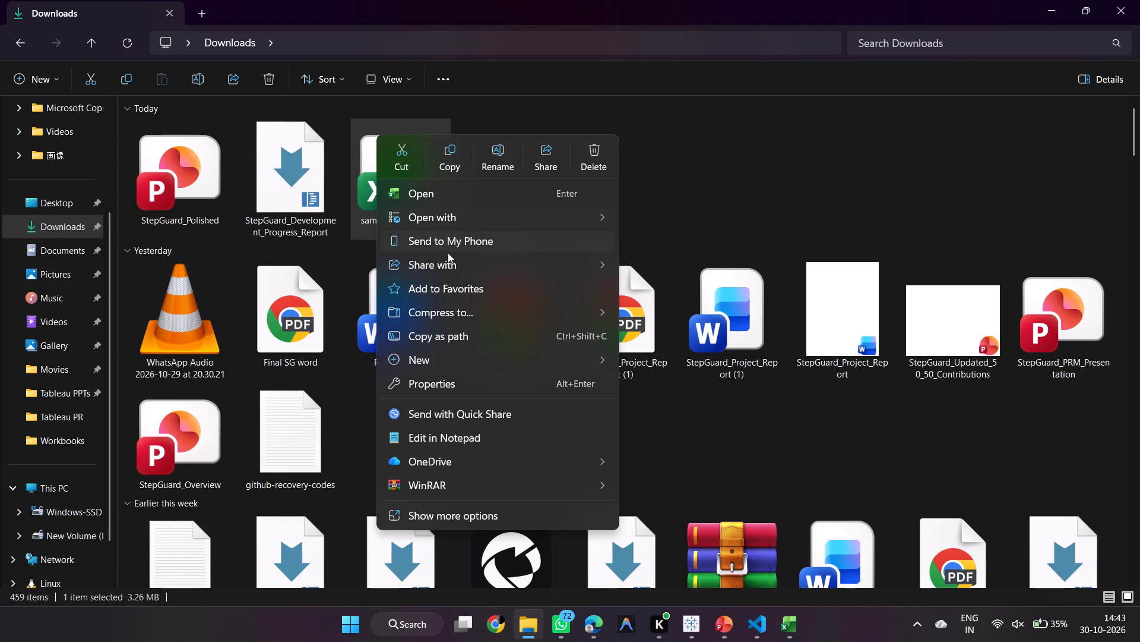
click(412, 390)
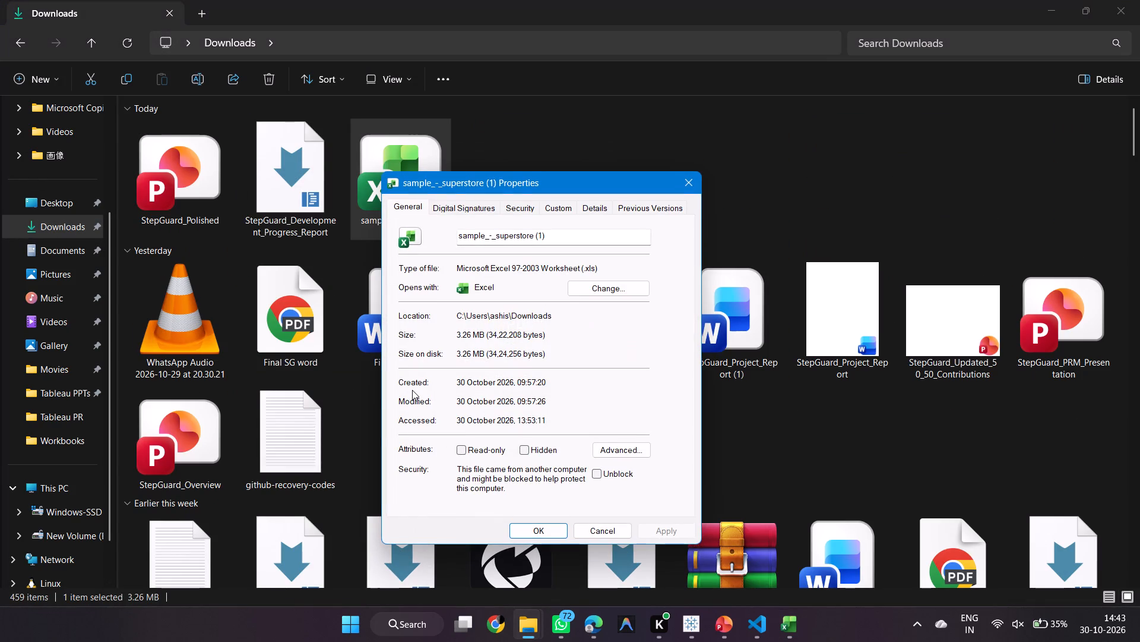
Switch to Excel and save a copy of per_problem_predictions_cv as a Microsoft Excel 5.0/95 Workbook in the local Documents > 5th SEM folder.
key(alt+Tab)
key(alt+Tab)
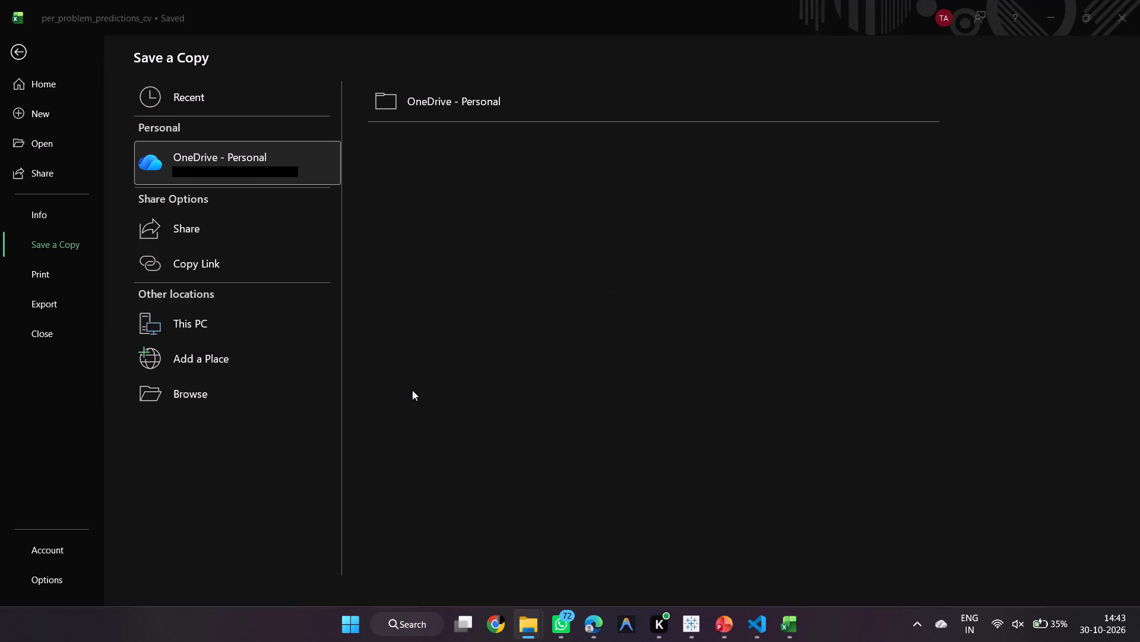
click(231, 392)
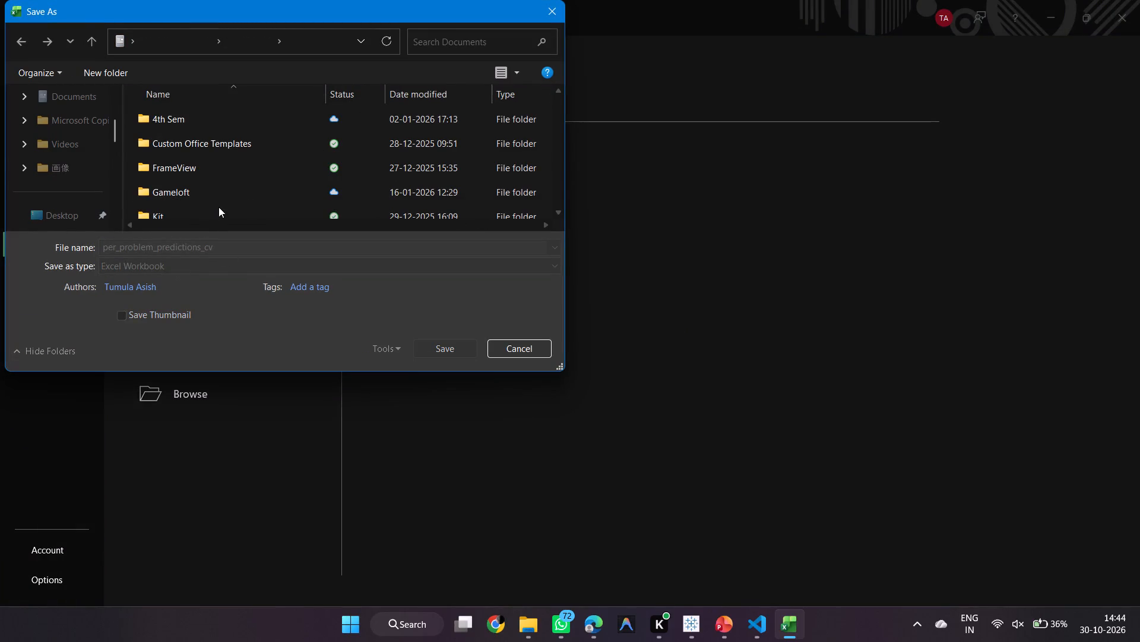
scroll(216, 155, down, 4)
scroll(53, 215, down, 2)
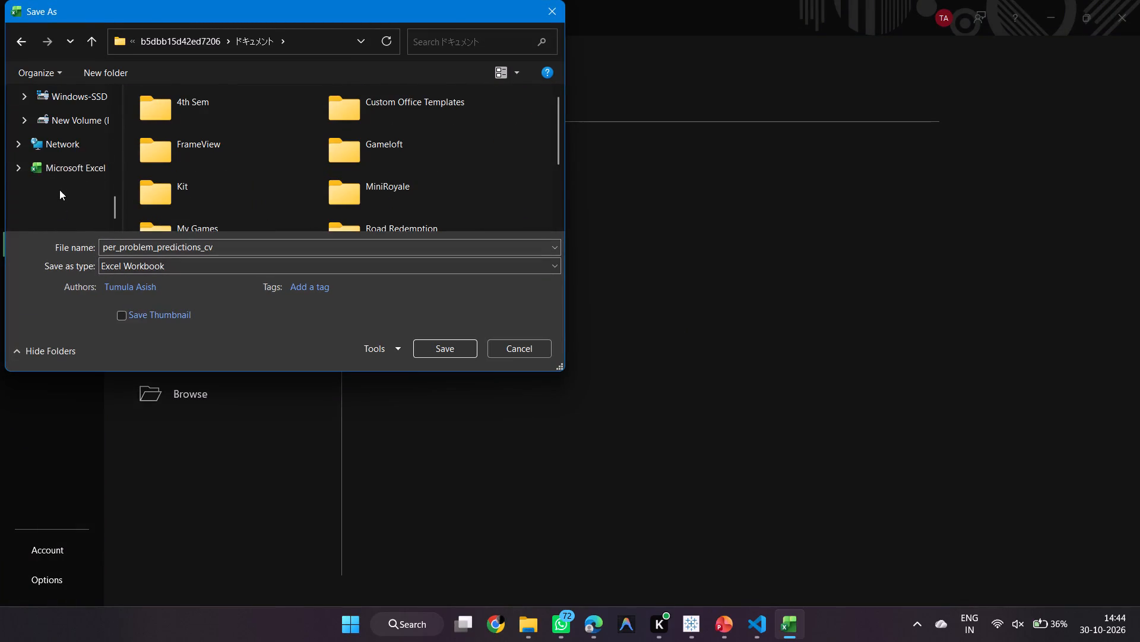
scroll(61, 185, up, 2)
click(74, 171)
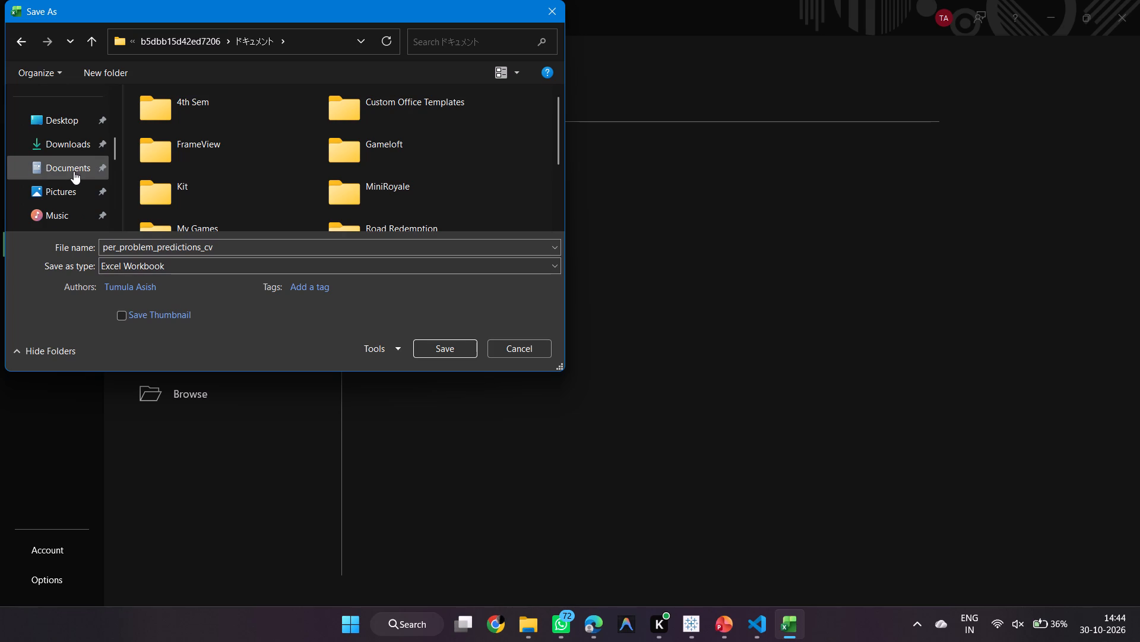
double_click(251, 143)
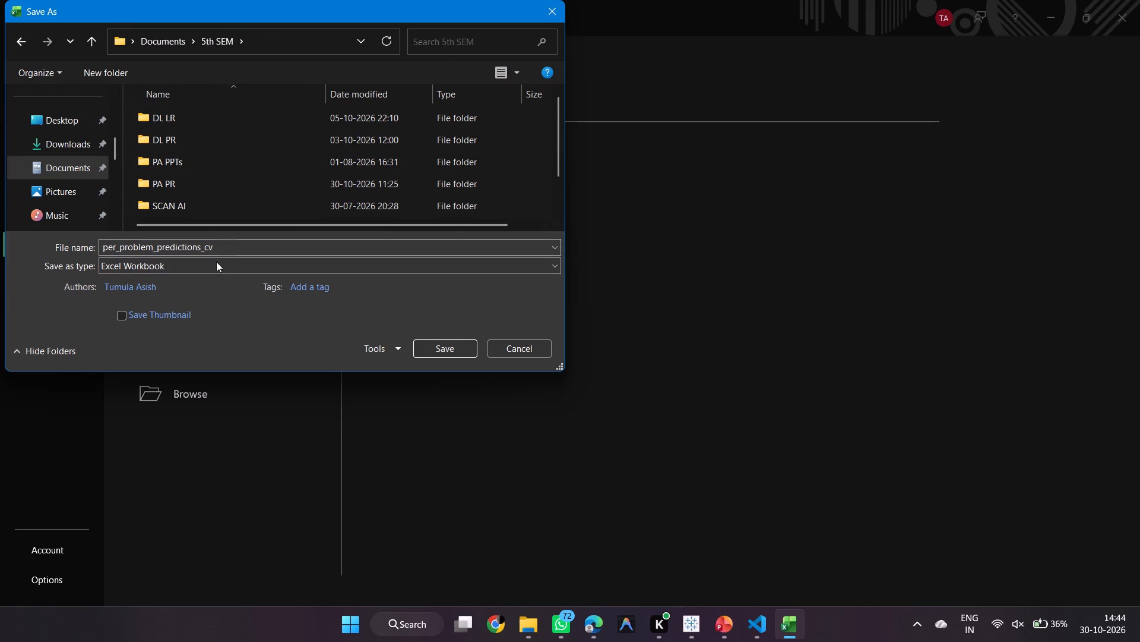
click(213, 269)
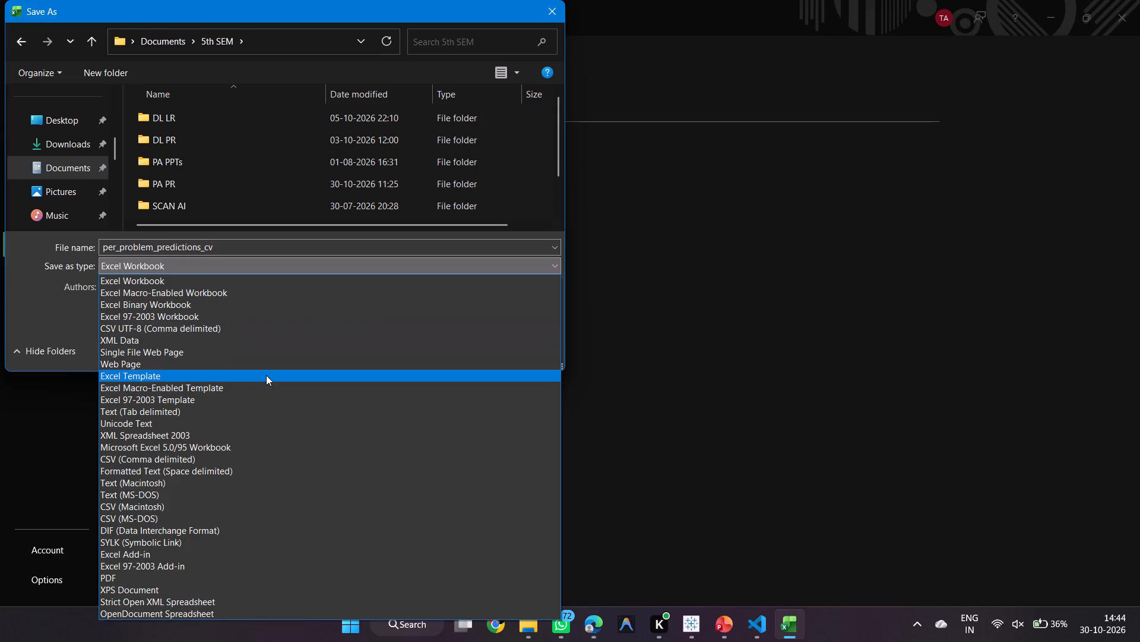
click(217, 446)
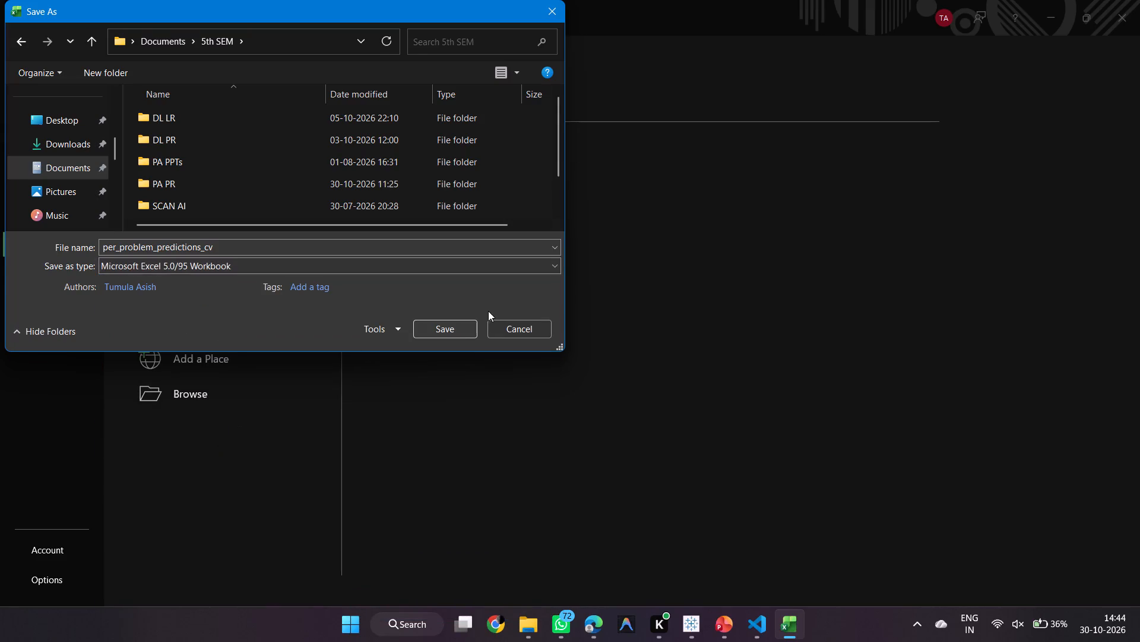
click(453, 331)
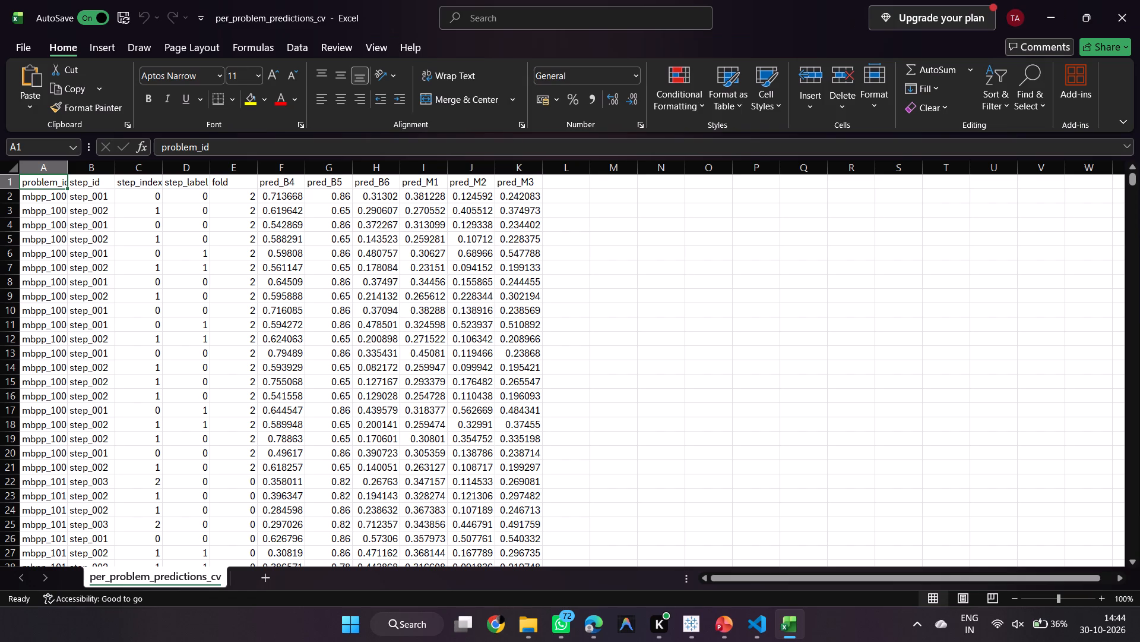
Switch to Tableau Public Book4, dismiss the error and connect the per_problem_predictions_cv workbook from Documents > 5th SEM as Microsoft Excel data, with the window maximised.
click(696, 618)
click(906, 537)
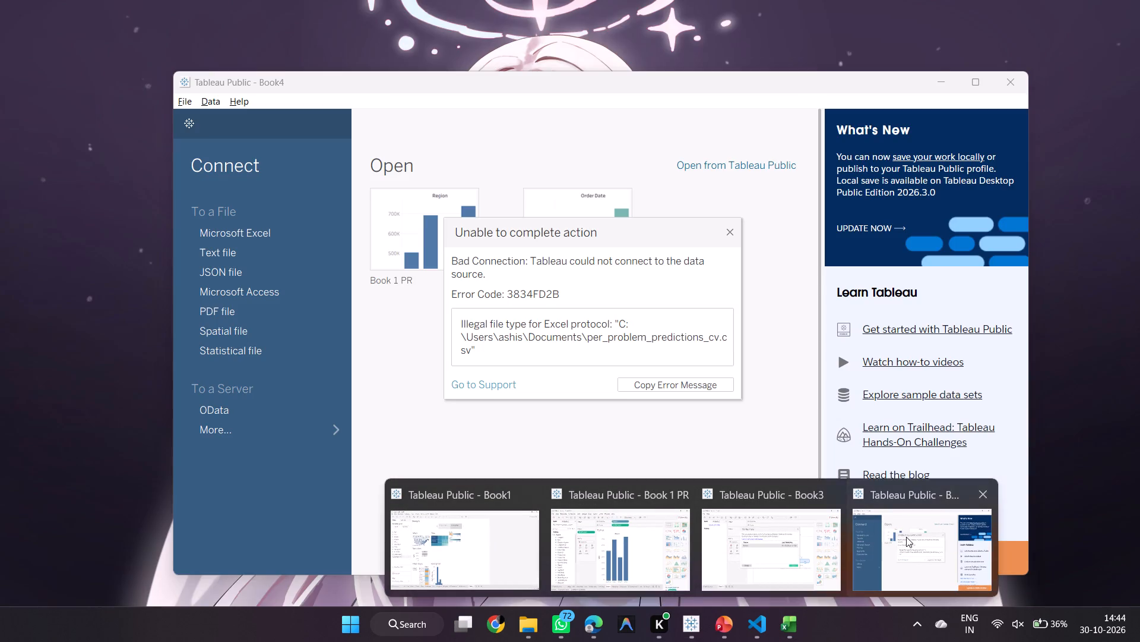
click(240, 224)
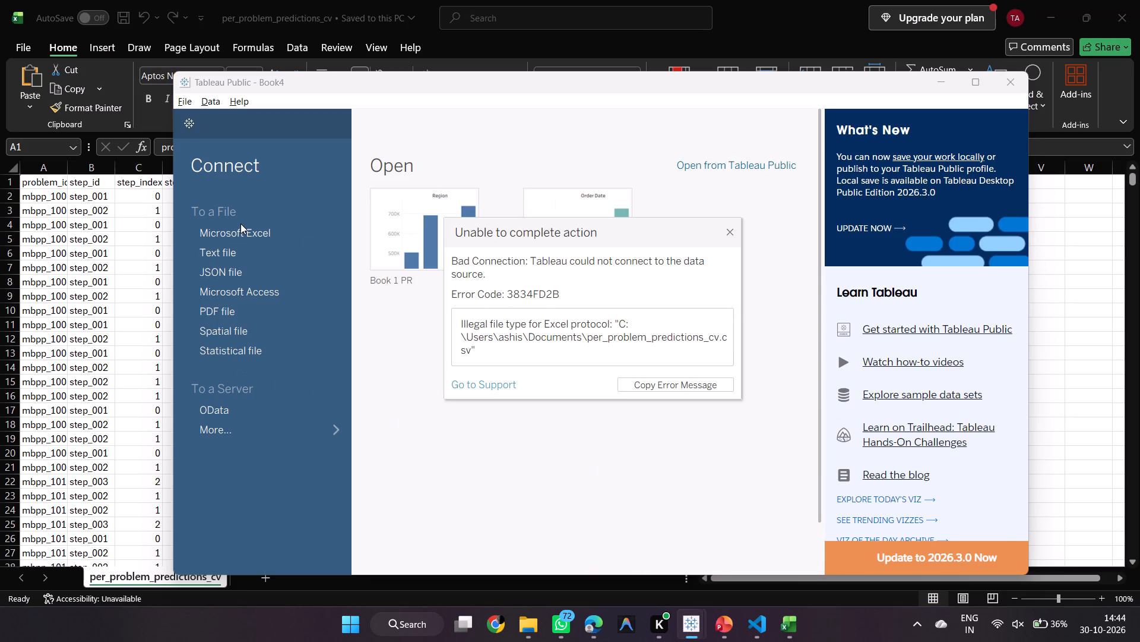
click(728, 231)
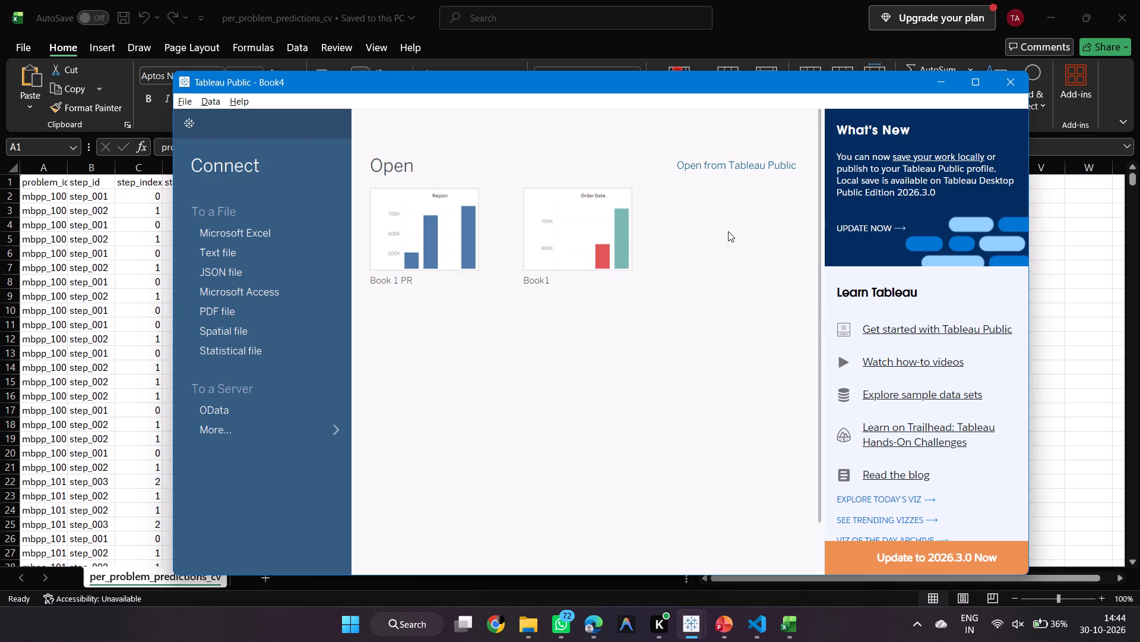
double_click(270, 232)
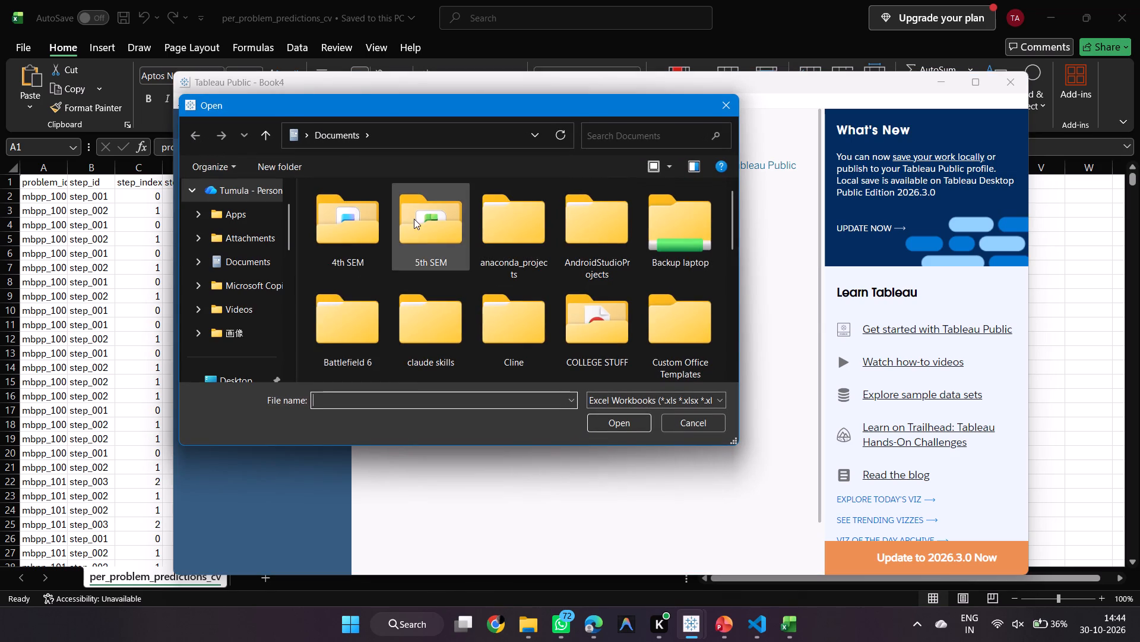
double_click(414, 219)
scroll(441, 304, down, 4)
double_click(419, 352)
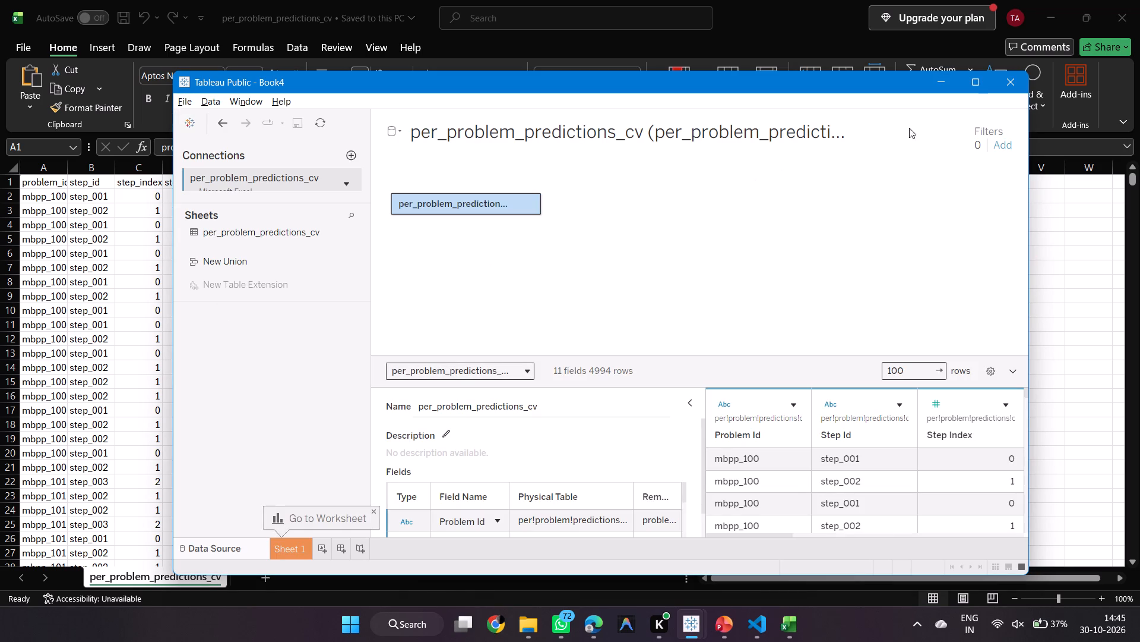
click(977, 88)
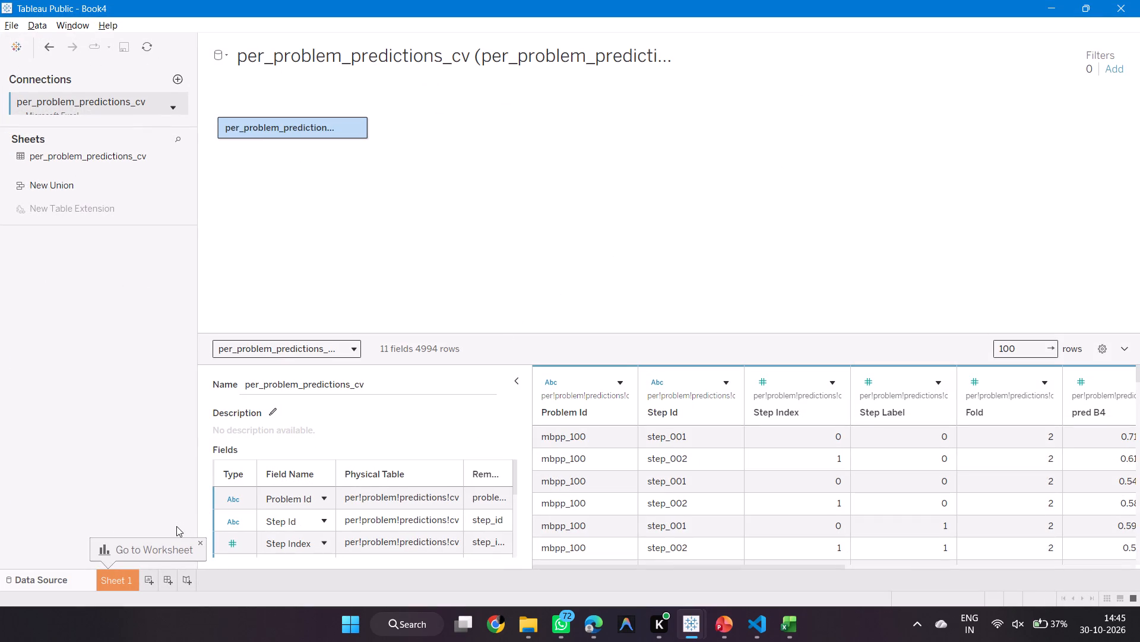
Add a new worksheet and chart the count of per_problem_predictions_cv on Rows against Problem Id on Columns.
click(145, 580)
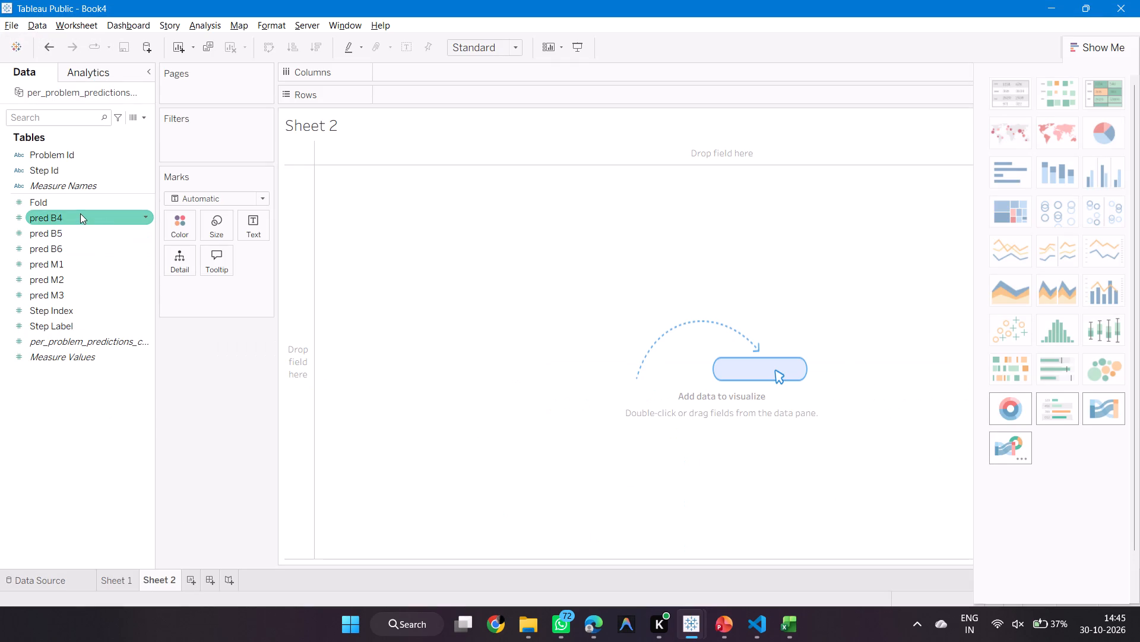
drag(80, 213, 81, 295)
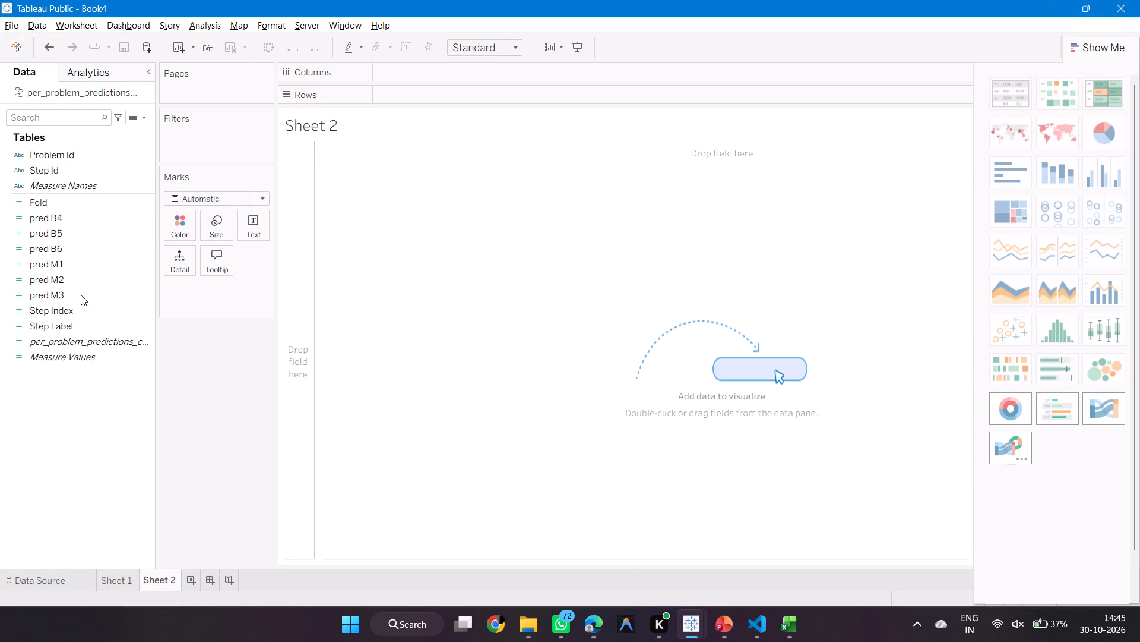
drag(73, 149, 83, 149)
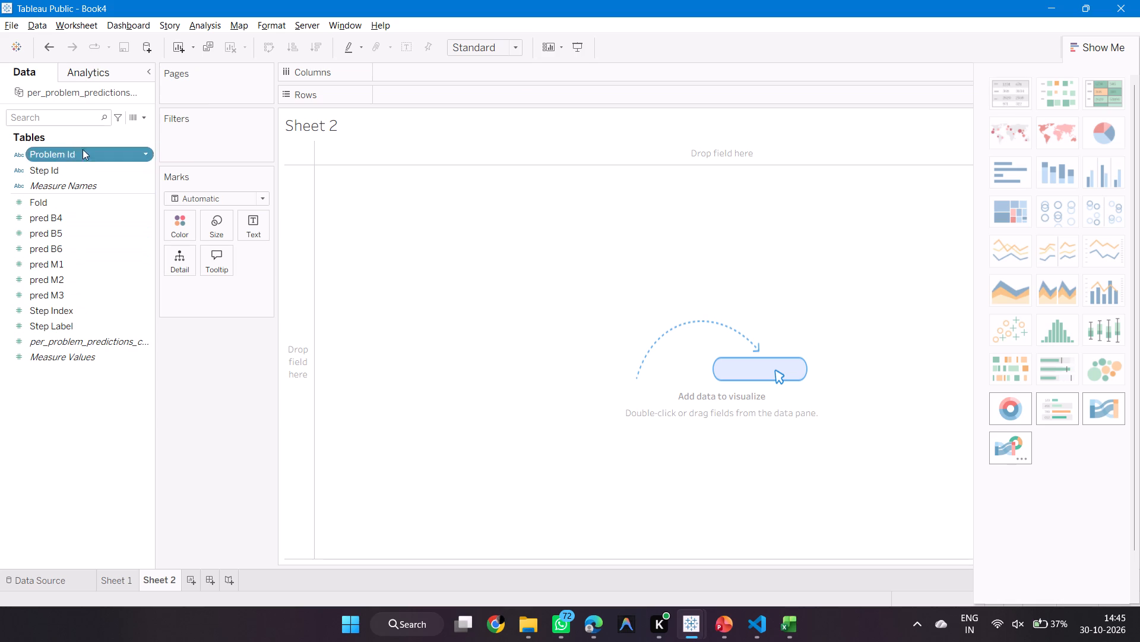
drag(83, 149, 445, 78)
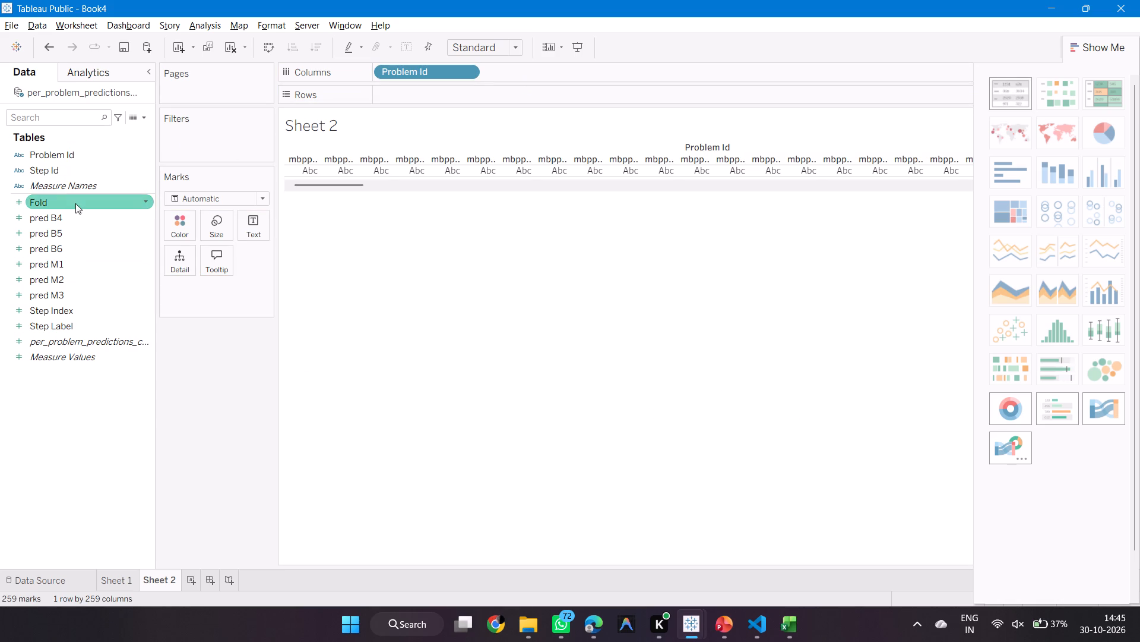
click(44, 218)
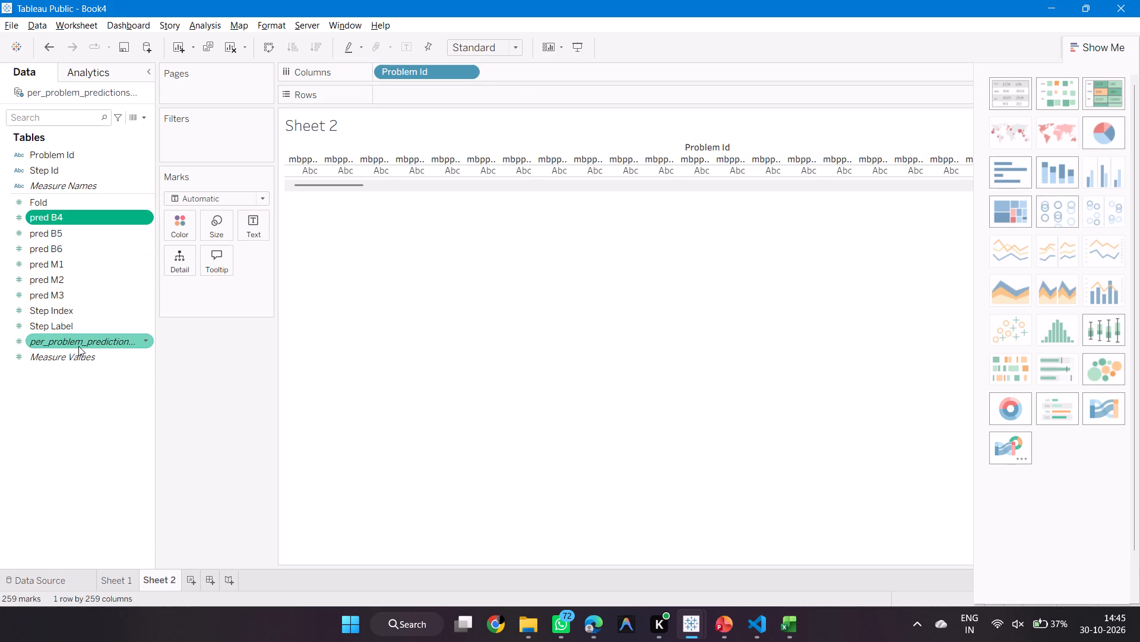
drag(78, 346, 482, 102)
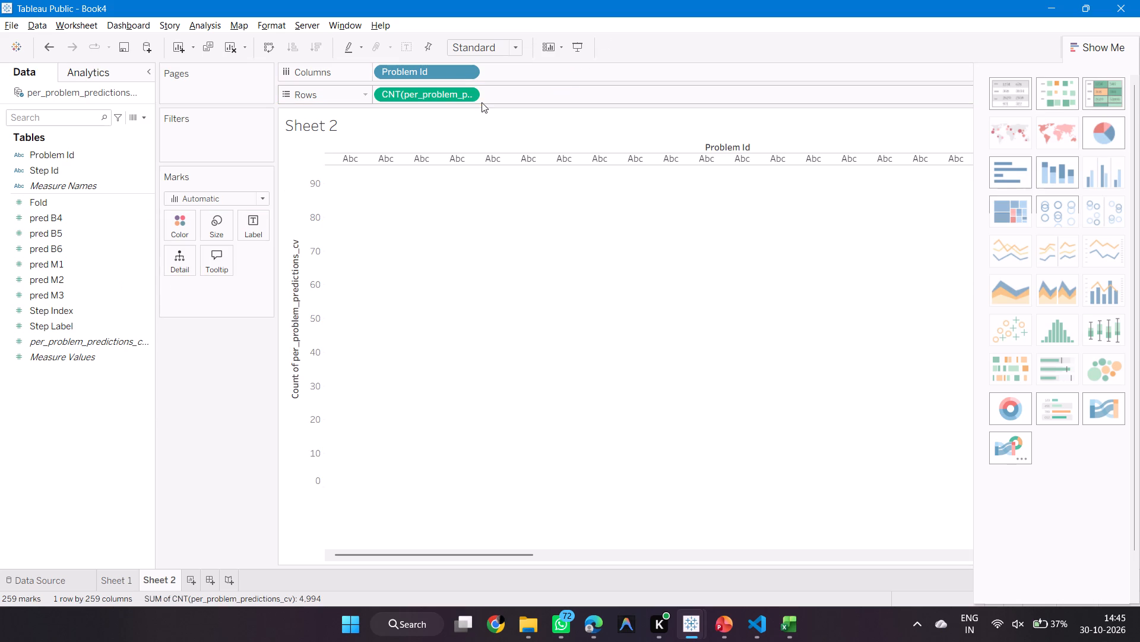
Examine the bars across the full range of Problem Id values in the chart.
scroll(609, 513, left, 6)
scroll(609, 513, left, 15)
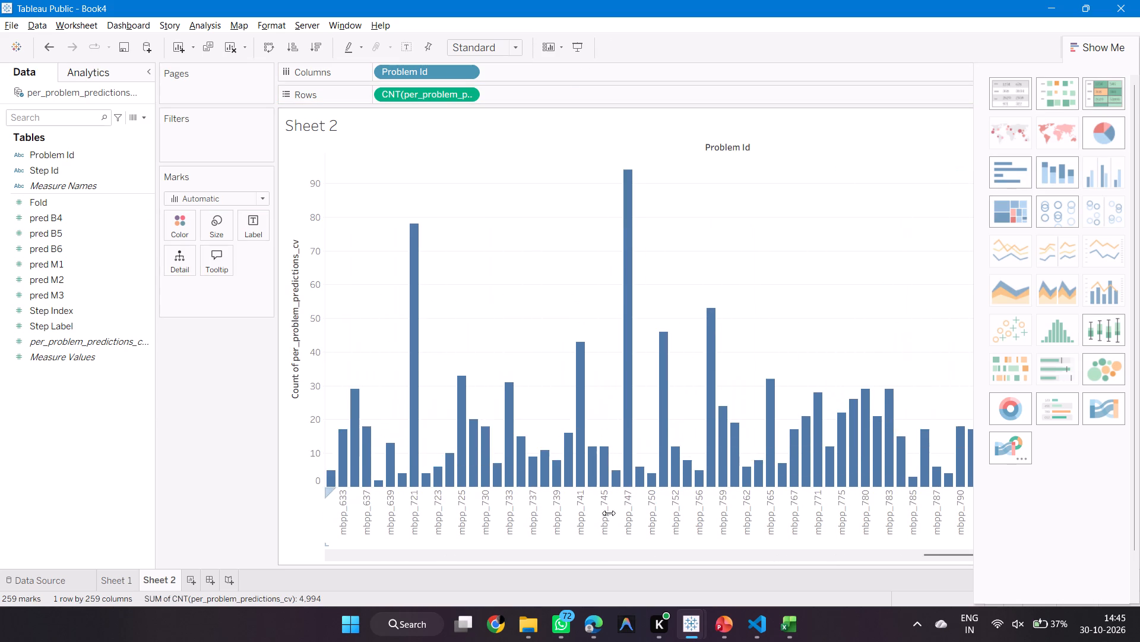
scroll(609, 513, left, 10)
scroll(797, 471, right, 17)
scroll(797, 471, left, 13)
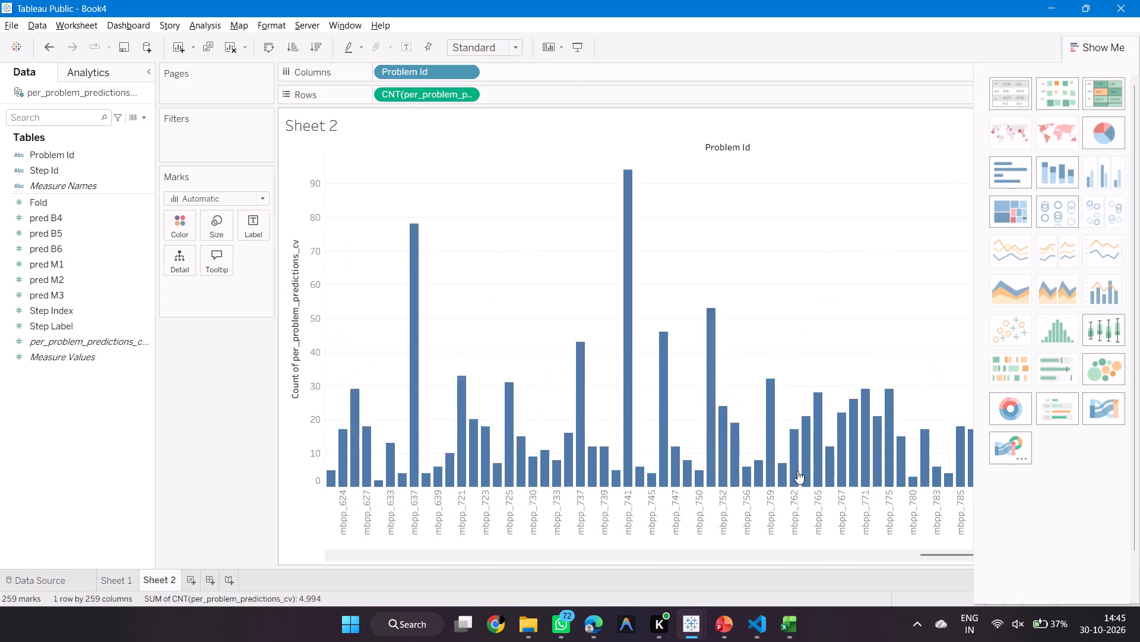
scroll(797, 471, right, 11)
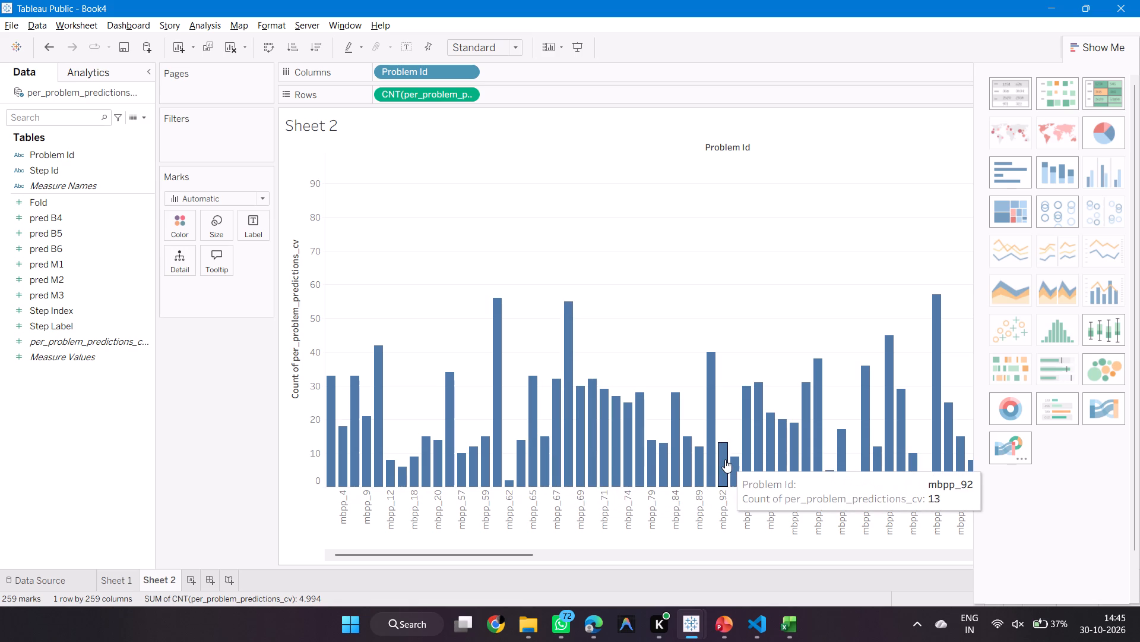
Switch to the per_problem_predictions_cv workbook in Excel and look through its rows to see where the problem_id groups change.
key(alt+Tab)
scroll(429, 393, up, 3)
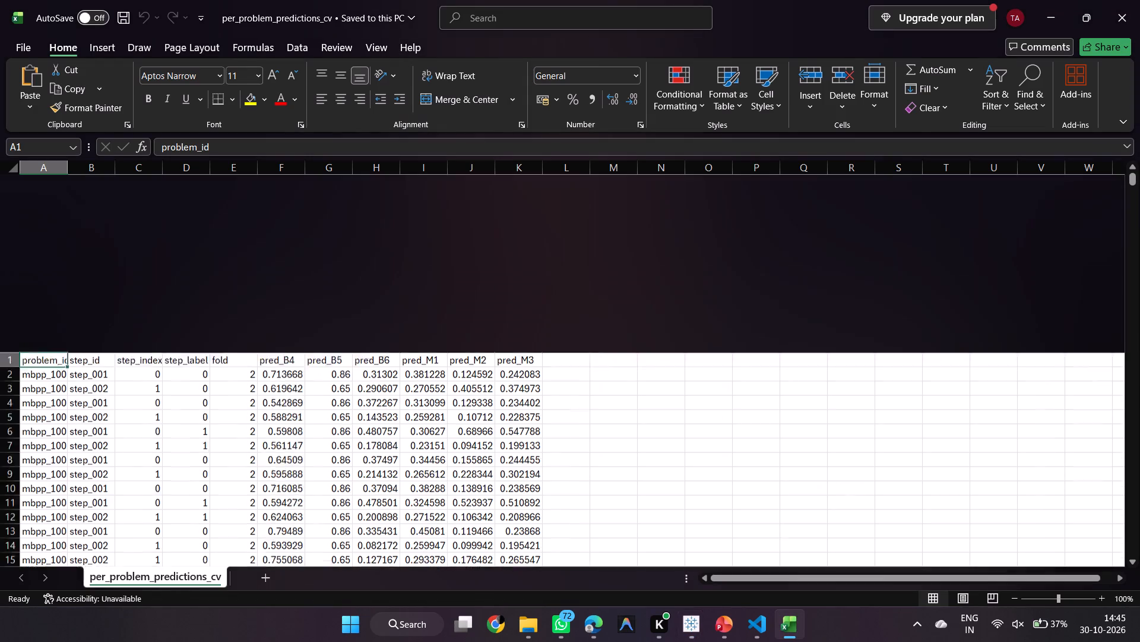
scroll(429, 393, up, 1)
scroll(429, 393, down, 5)
click(257, 383)
scroll(257, 383, down, 2)
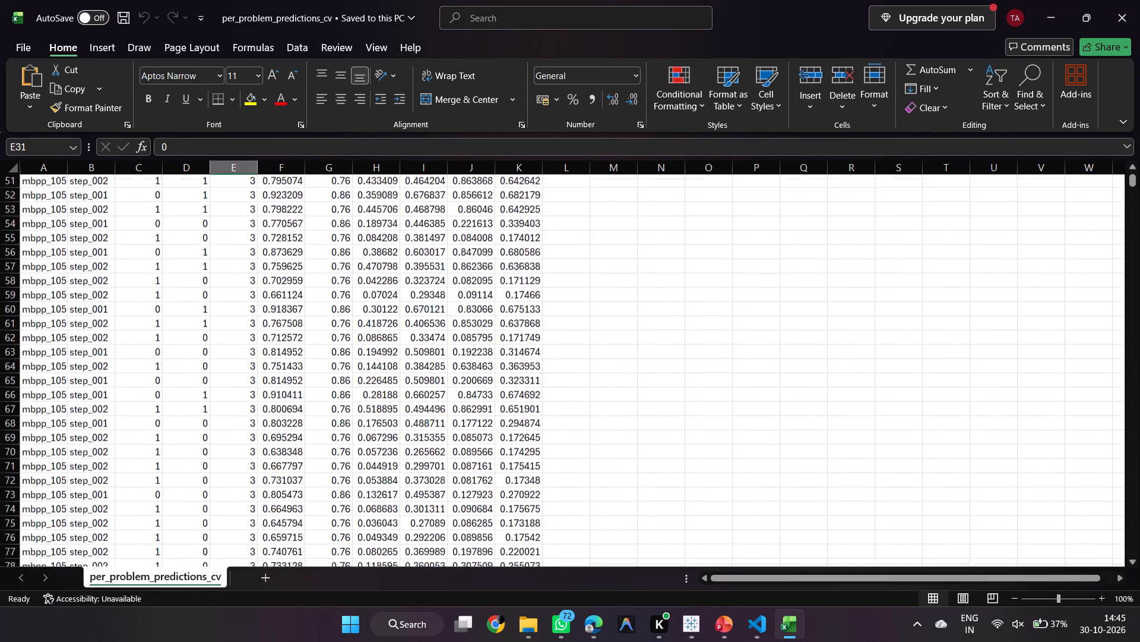
scroll(257, 383, down, 3)
scroll(110, 378, down, 6)
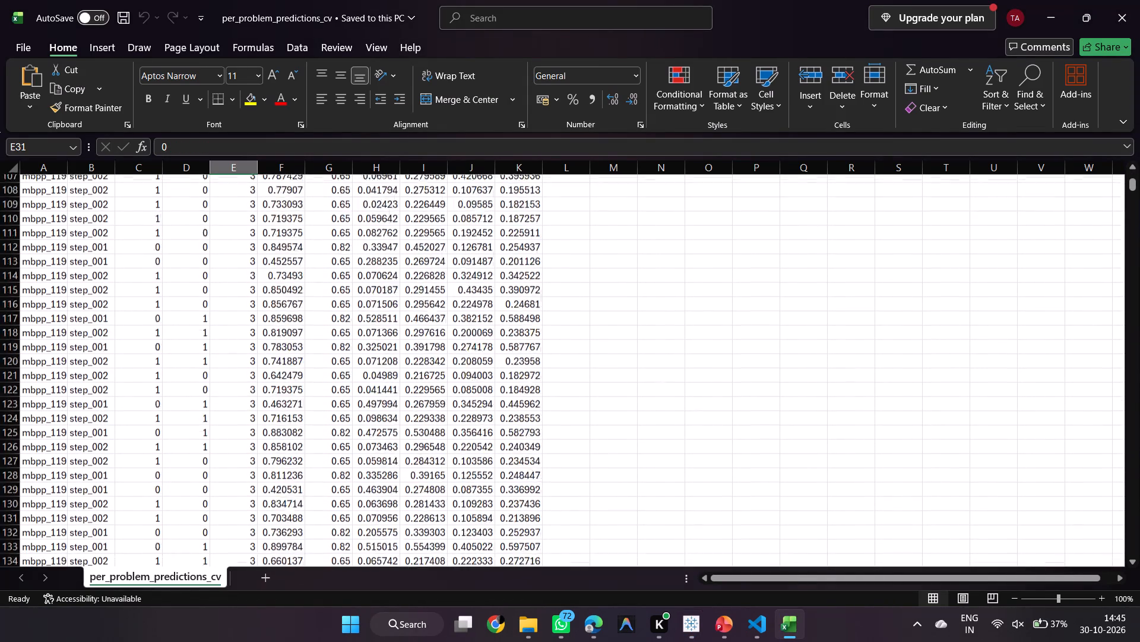
scroll(110, 378, down, 16)
scroll(110, 378, up, 1)
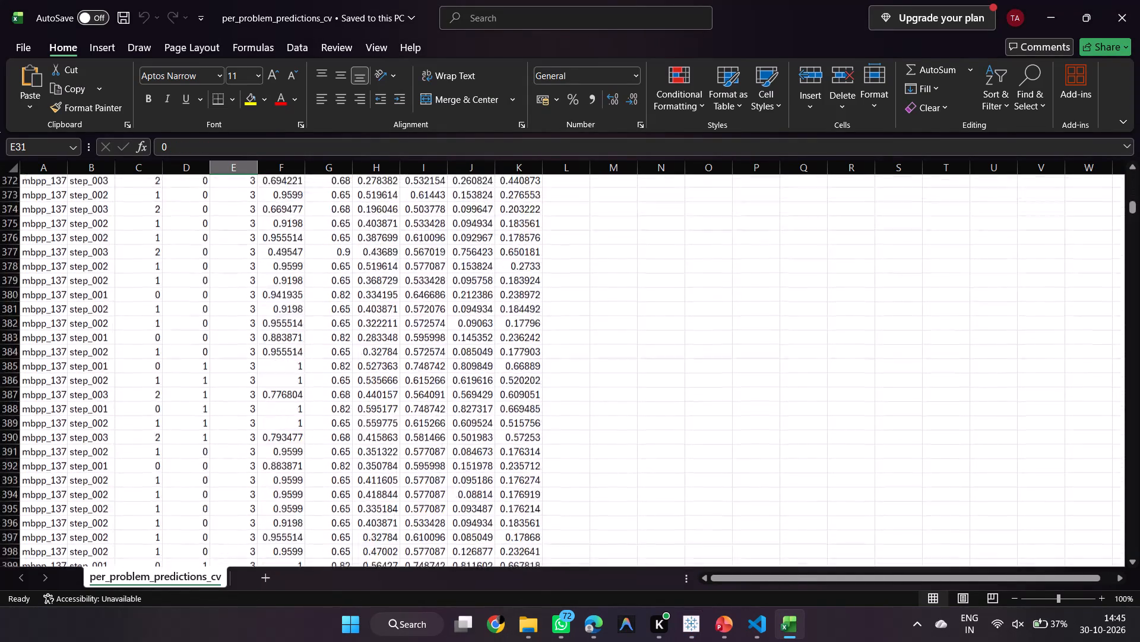
scroll(110, 378, up, 4)
scroll(39, 330, up, 3)
scroll(39, 330, down, 7)
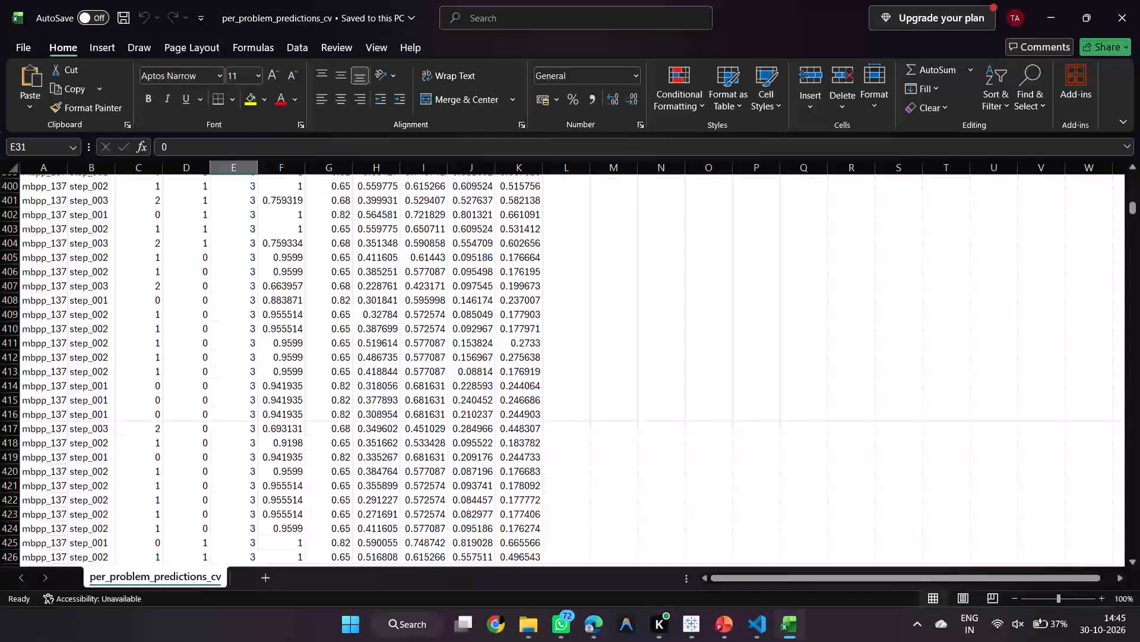
click(31, 274)
scroll(37, 355, down, 1)
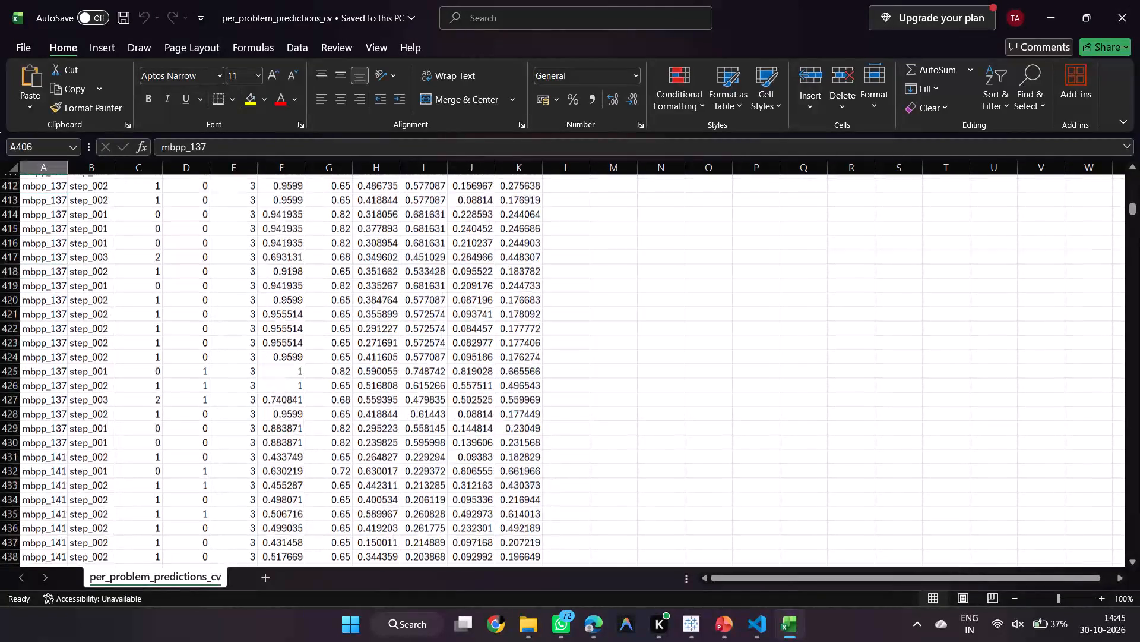
scroll(37, 355, down, 1)
scroll(26, 405, down, 5)
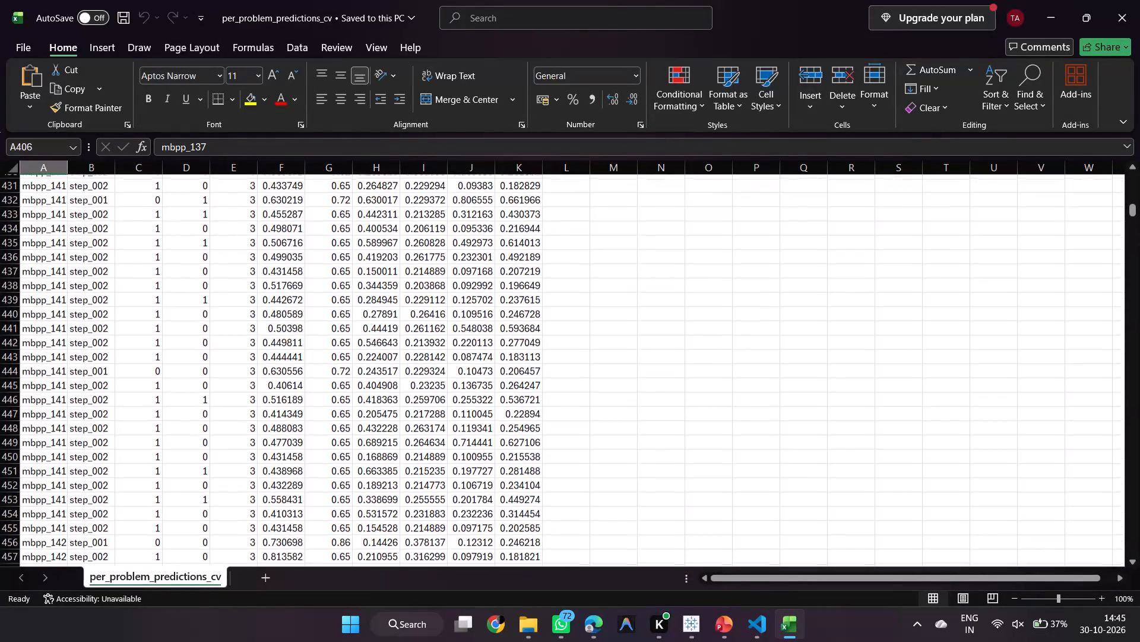
scroll(26, 405, down, 1)
scroll(26, 405, up, 1)
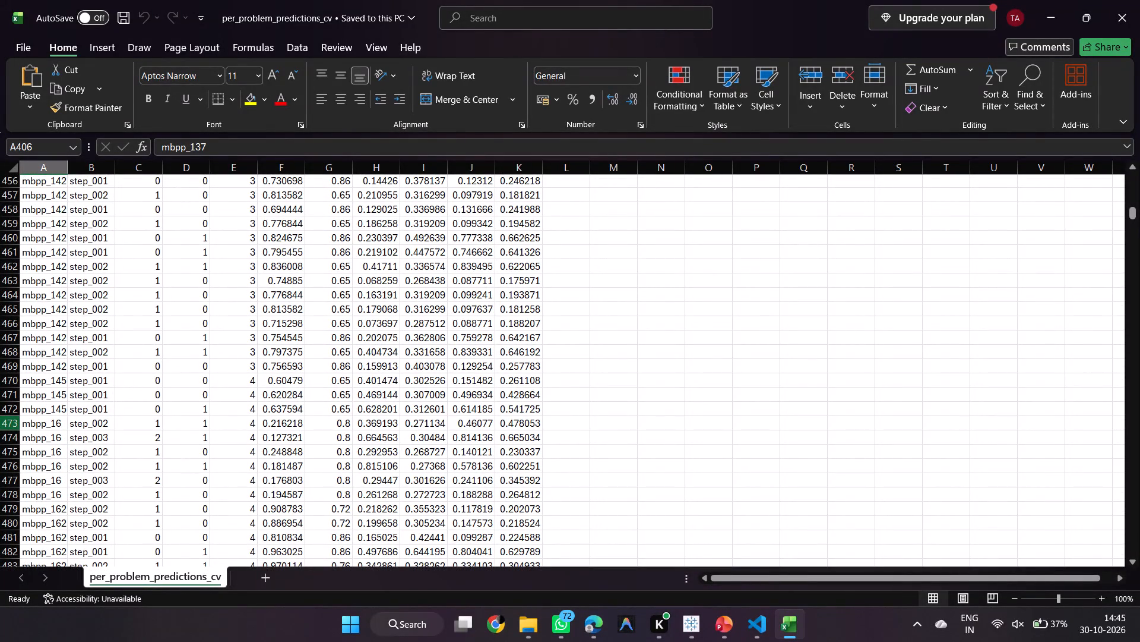
Clear the contents of all rows from row 473, the first mbpp_16 row, to the end of the sheet.
click(7, 426)
key(shift+Down)
key(shift+Down)
key(shift+Down)
key(shift+Down)
key(shift+Down)
key(shift+Down)
key(shift+Down)
key(shift+Down)
key(shift+Down)
key(shift+Down)
key(shift+Down)
key(shift+Down)
key(shift+Down)
key(shift+Down)
key(shift+Down)
key(shift+Down)
key(shift+Down)
key(shift+Down)
key(shift+Down)
key(shift+Down)
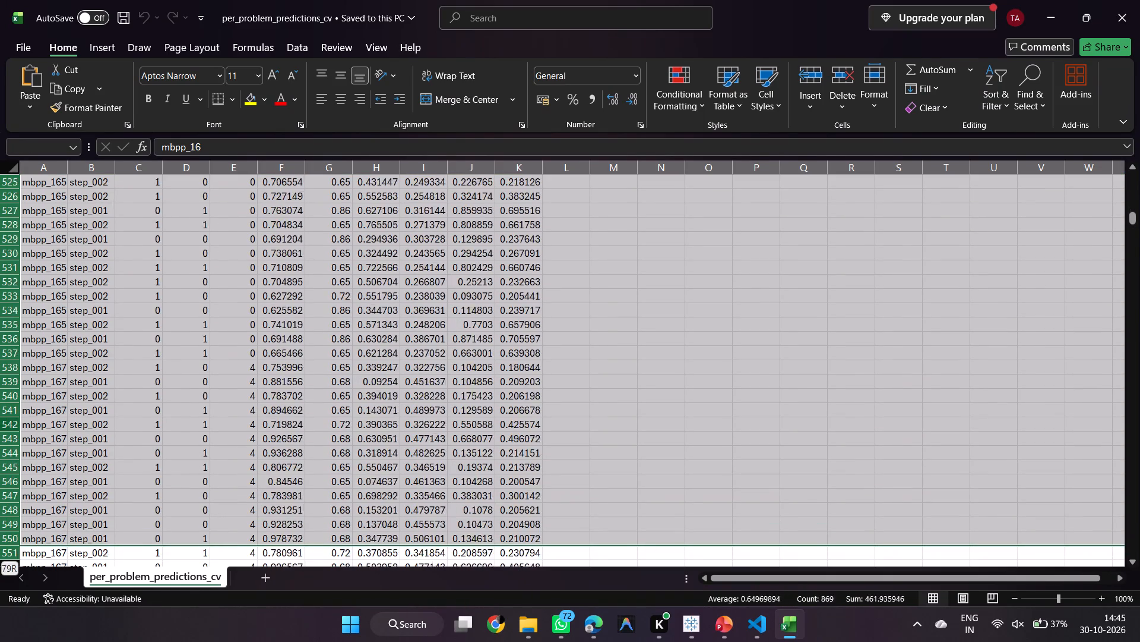
key(shift+Right)
key(shift+Right)
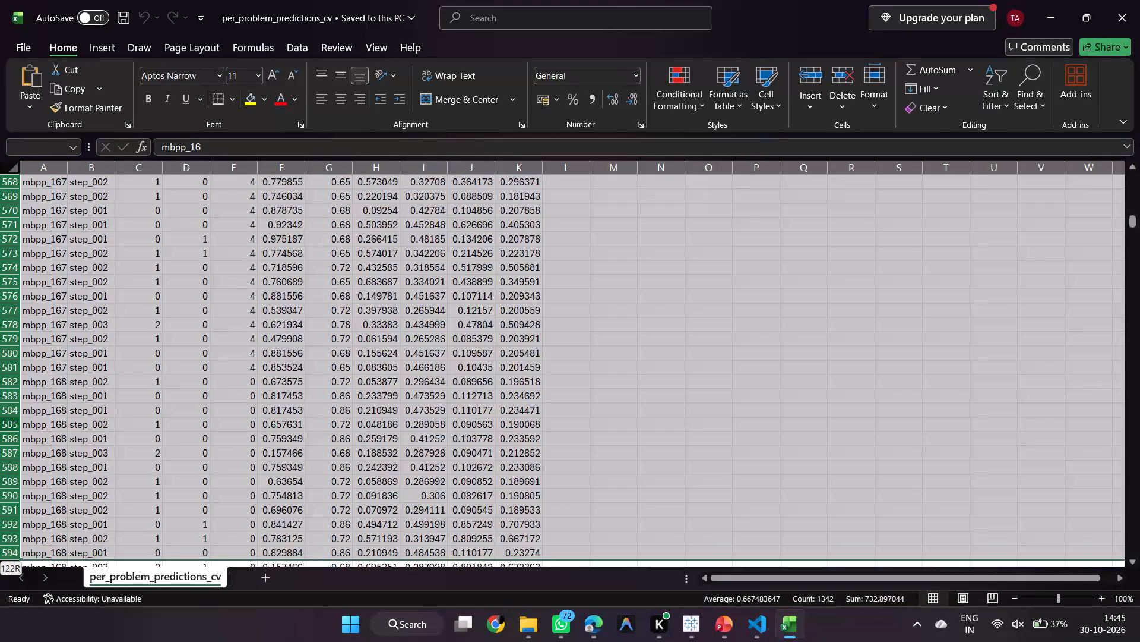
key(shift+Down)
key(shift+Down)
key(shift+Down)
key(shift+Down)
key(shift+Down)
key(shift+Down)
key(shift+Down)
key(shift+Down)
key(shift+Down)
key(shift+Down)
key(shift+Down)
key(shift+Down)
key(shift+Down)
key(shift+Down)
key(shift+Down)
key(shift+Down)
key(shift+Down)
key(shift+Down)
key(shift+Down)
key(shift+Down)
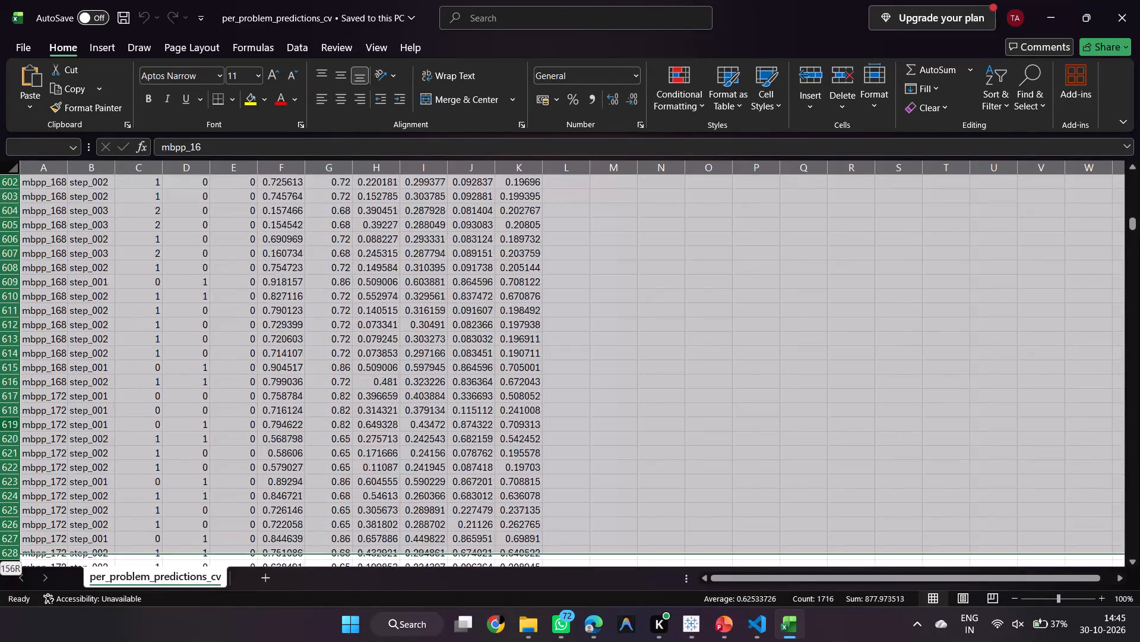
key(ctrl+shift+Down)
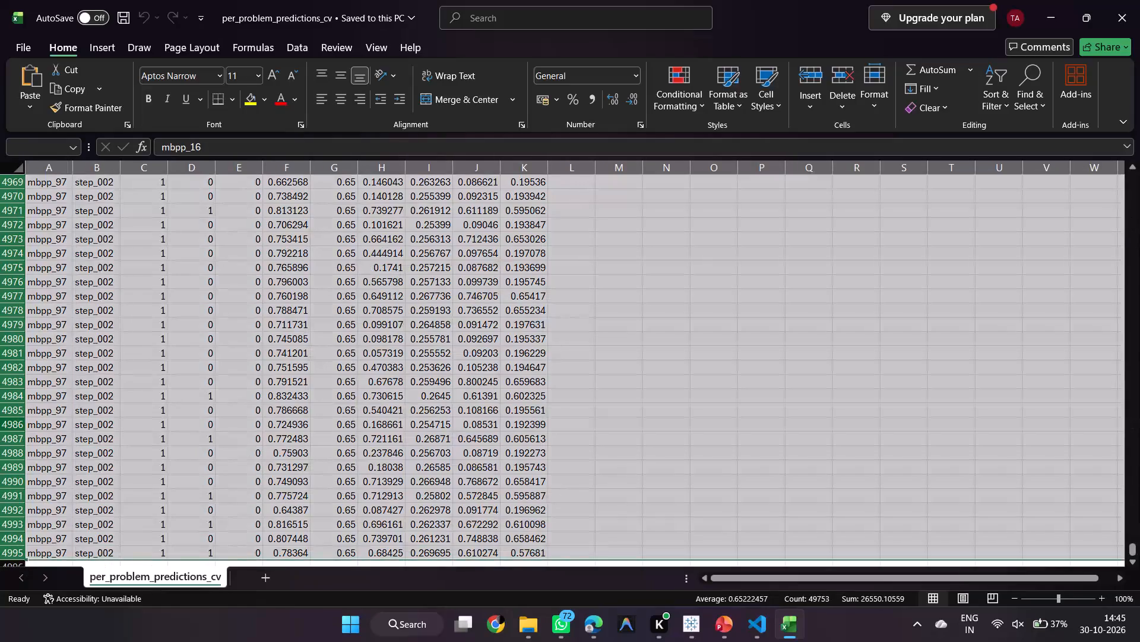
key(Delete)
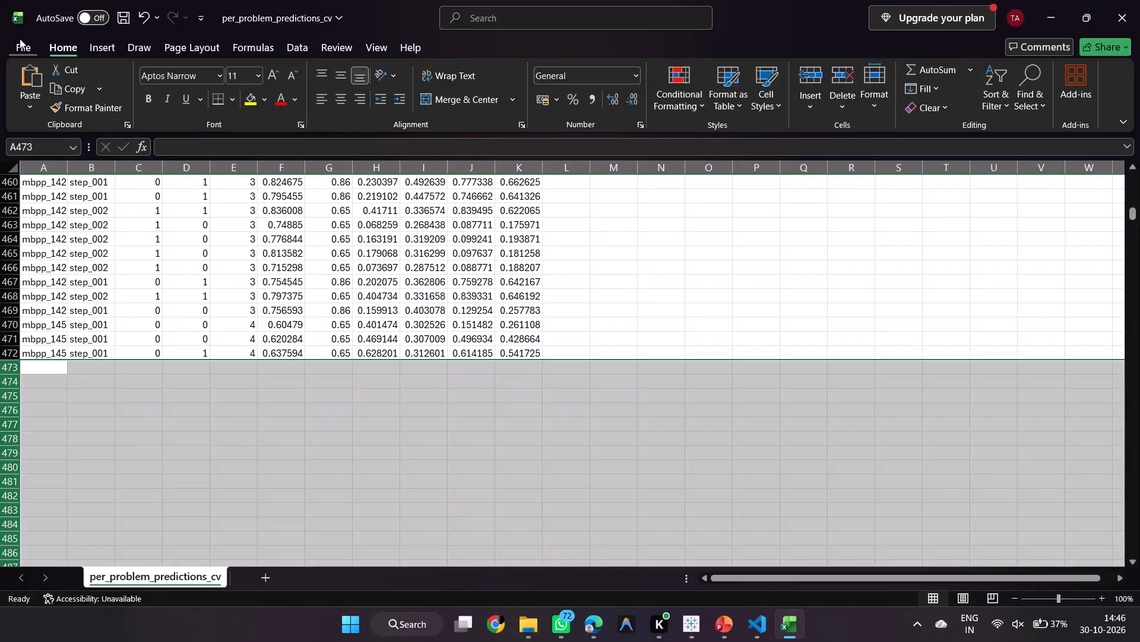
Save the workbook as per_problem_predictions_cv in Documents > 5th SEM in Microsoft Excel 5.0/95 format, replacing the existing file.
click(20, 39)
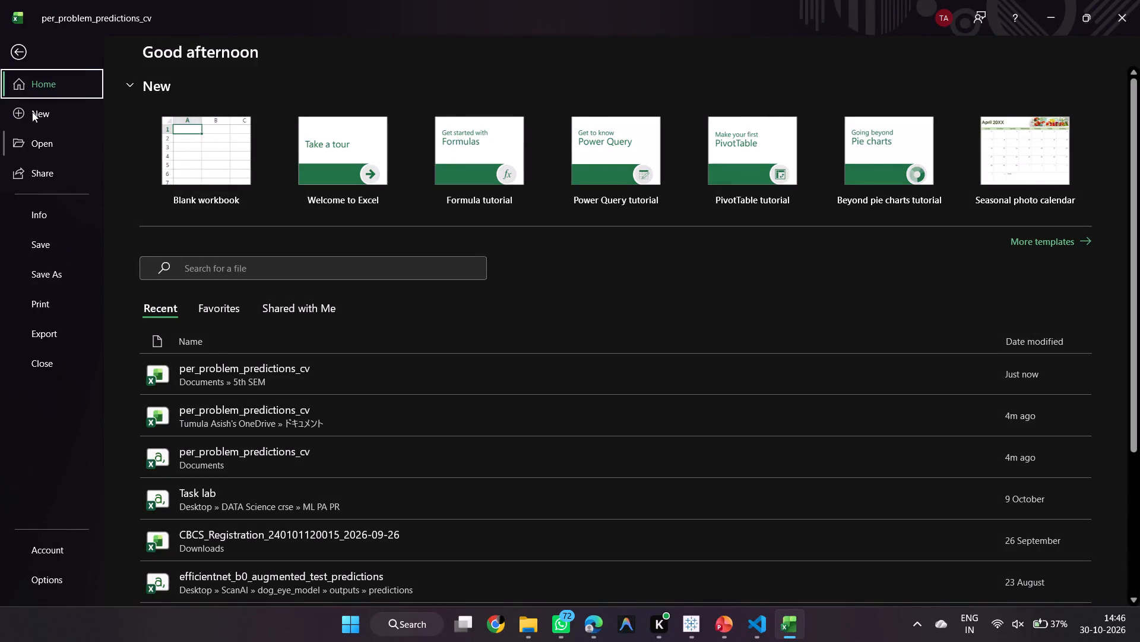
click(61, 267)
click(210, 388)
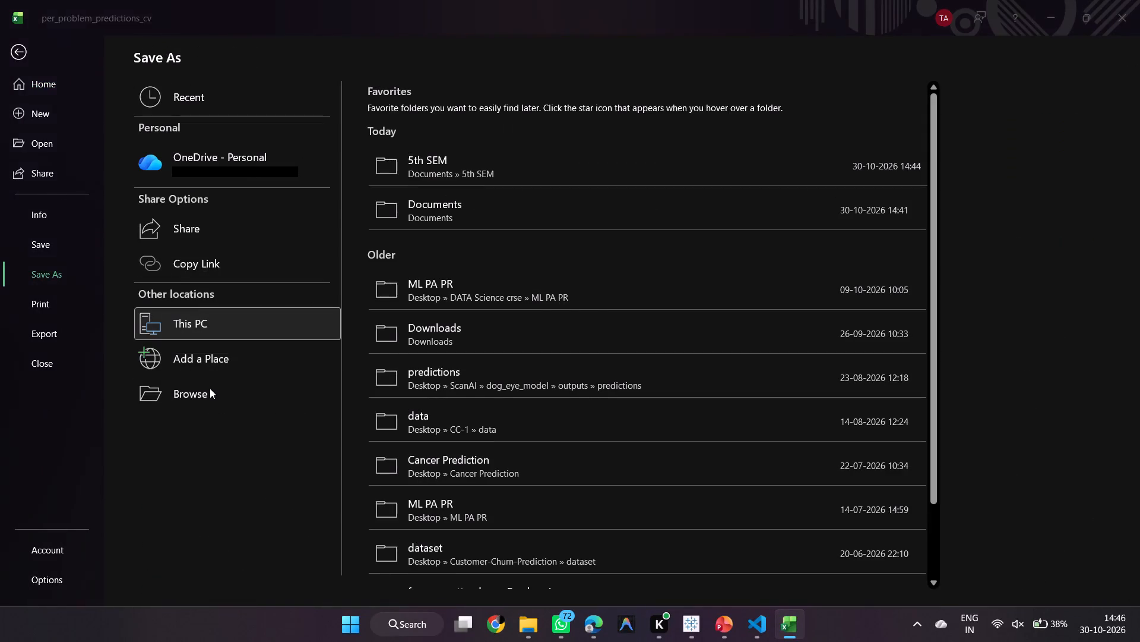
scroll(253, 192, down, 1)
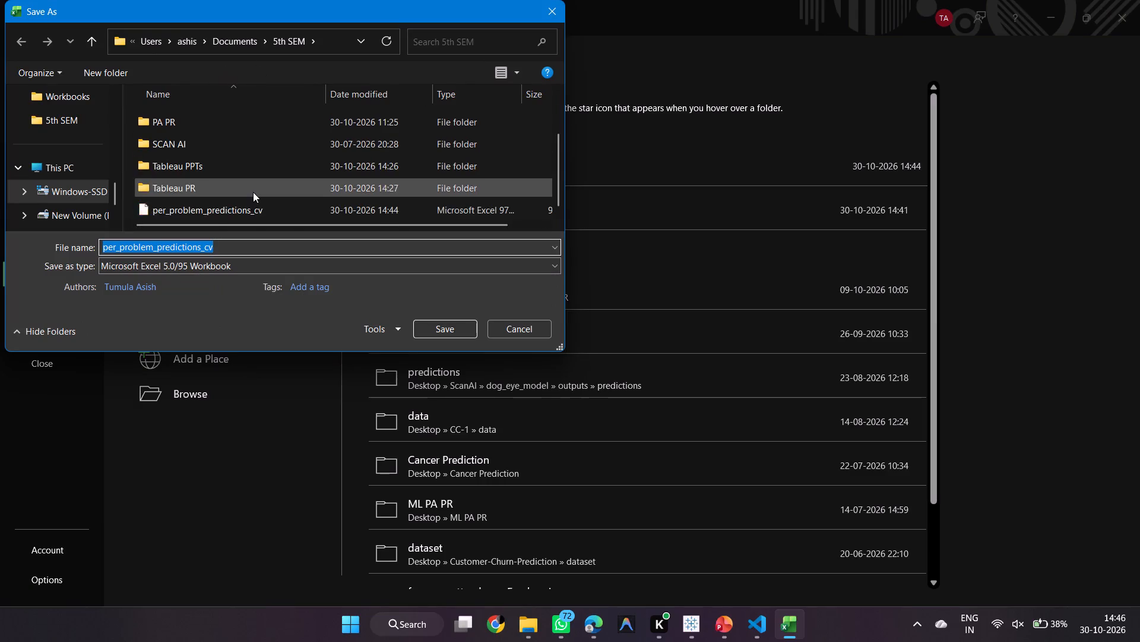
scroll(253, 192, down, 1)
click(440, 328)
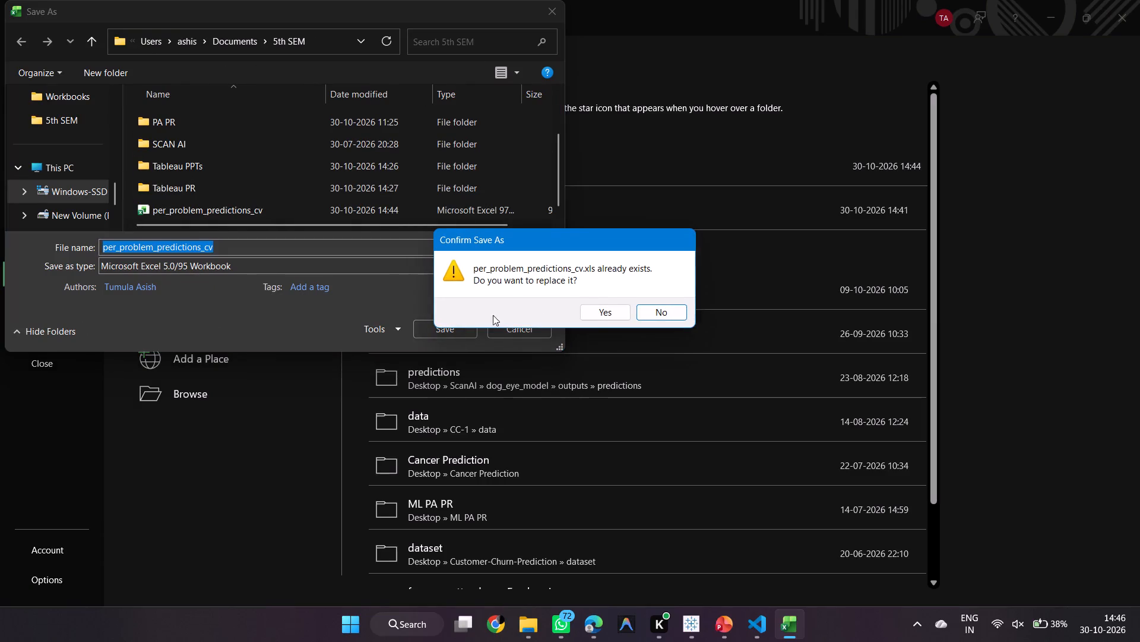
click(598, 315)
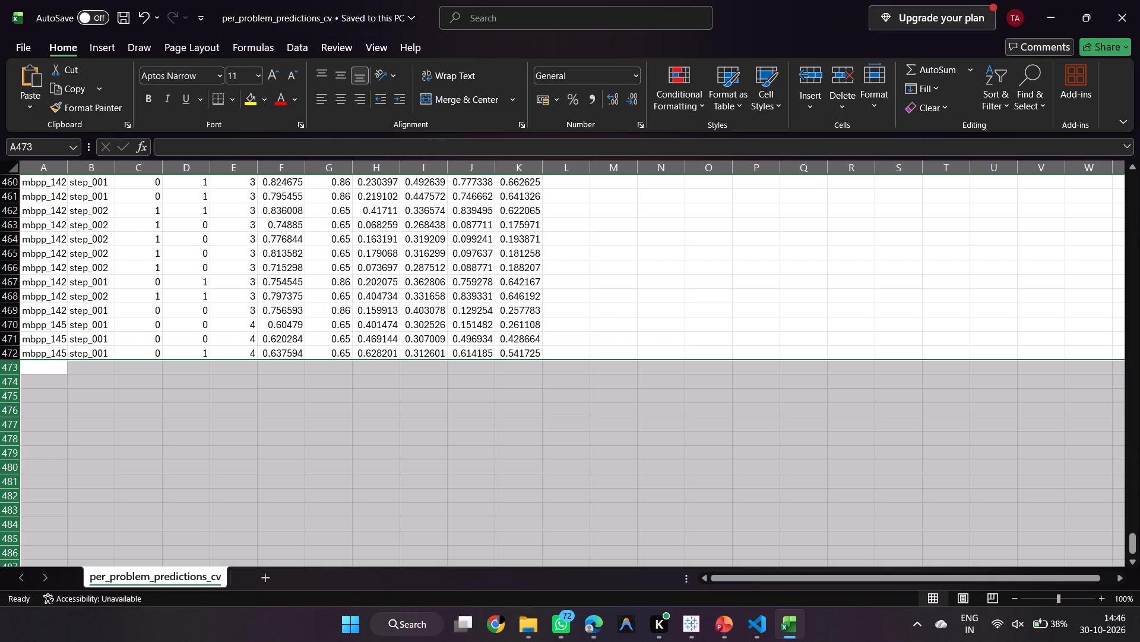
Switch to Tableau Public Book4 and remove the per_problem_predictions_cv table from the data source's model canvas.
key(alt+Tab)
key(alt+Tab)
key(alt+Tab)
key(alt+Tab)
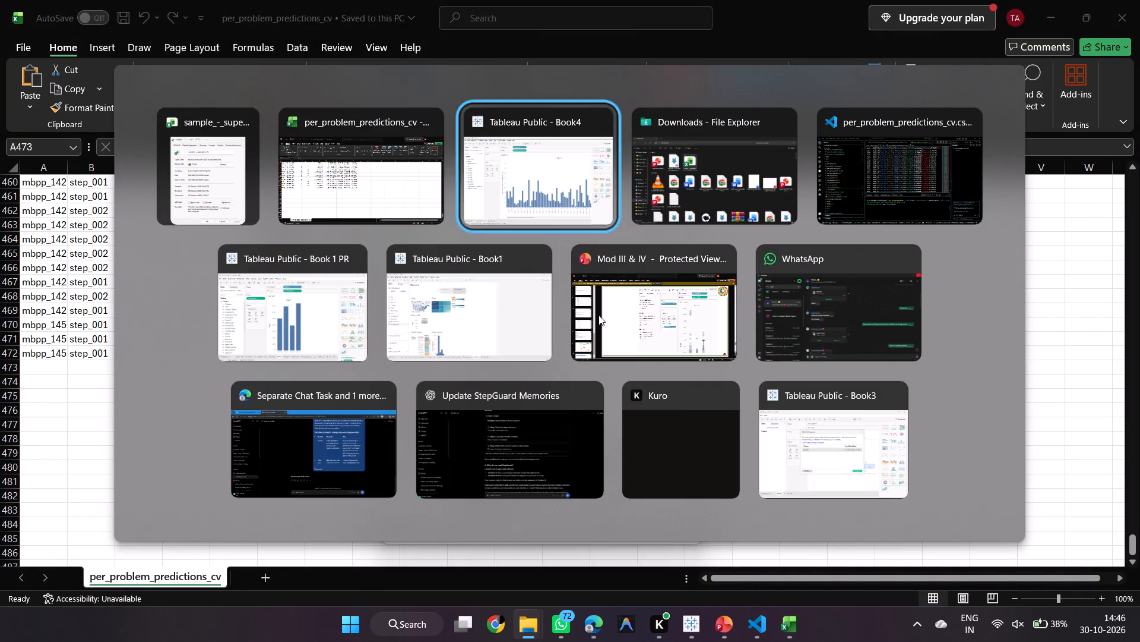
key(Escape)
key(Escape)
key(Escape)
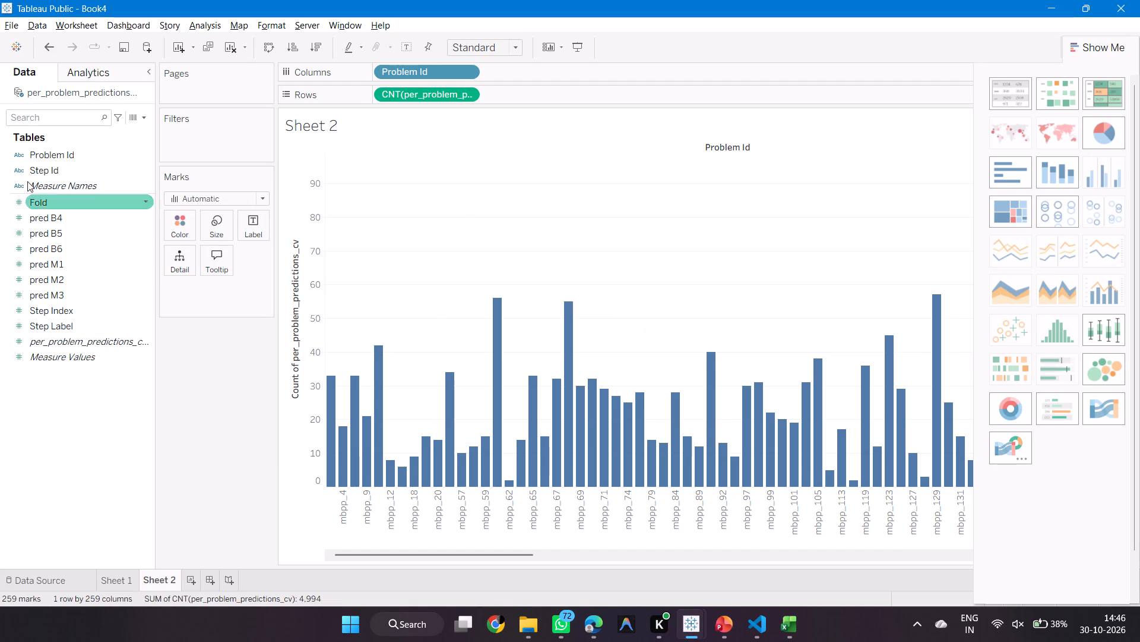
key(Escape)
key(Escape)
click(52, 586)
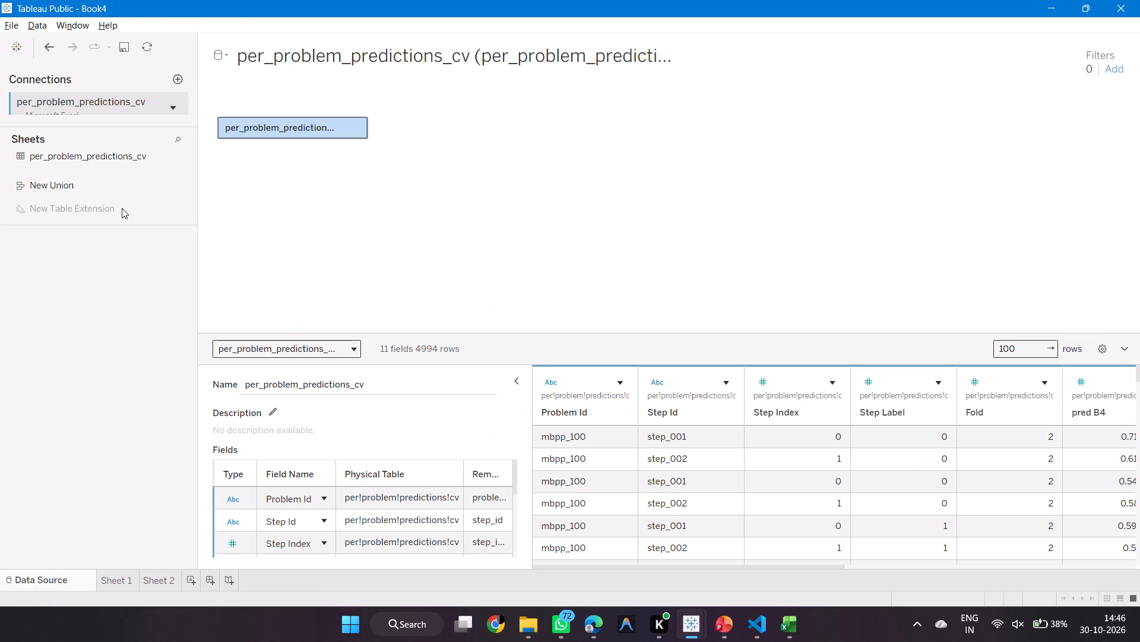
drag(274, 114, 269, 122)
drag(269, 122, 76, 281)
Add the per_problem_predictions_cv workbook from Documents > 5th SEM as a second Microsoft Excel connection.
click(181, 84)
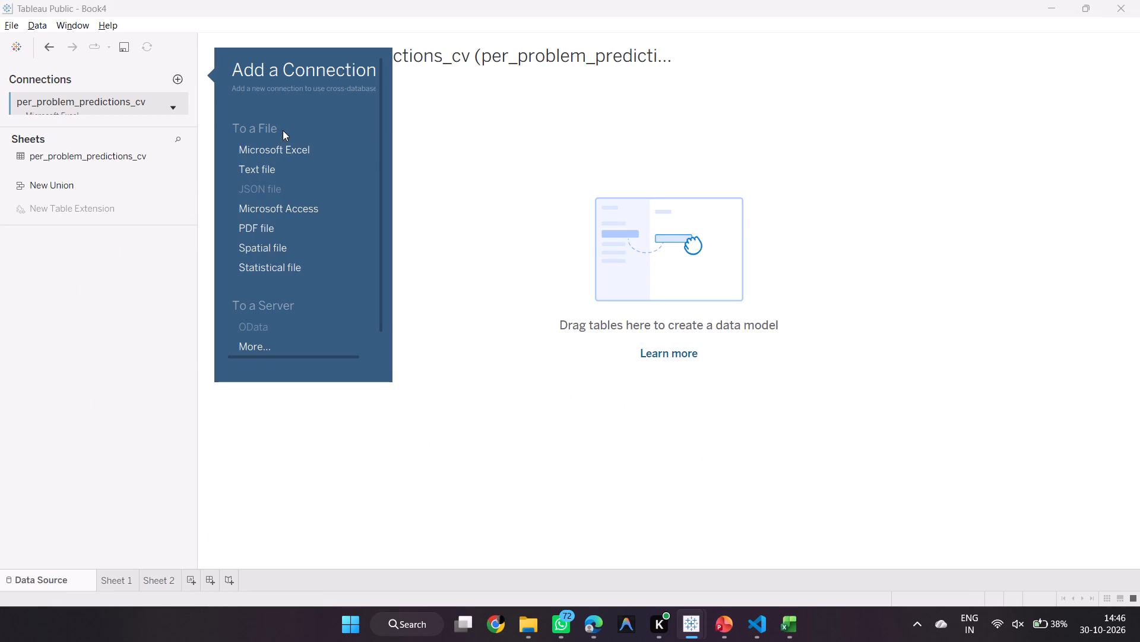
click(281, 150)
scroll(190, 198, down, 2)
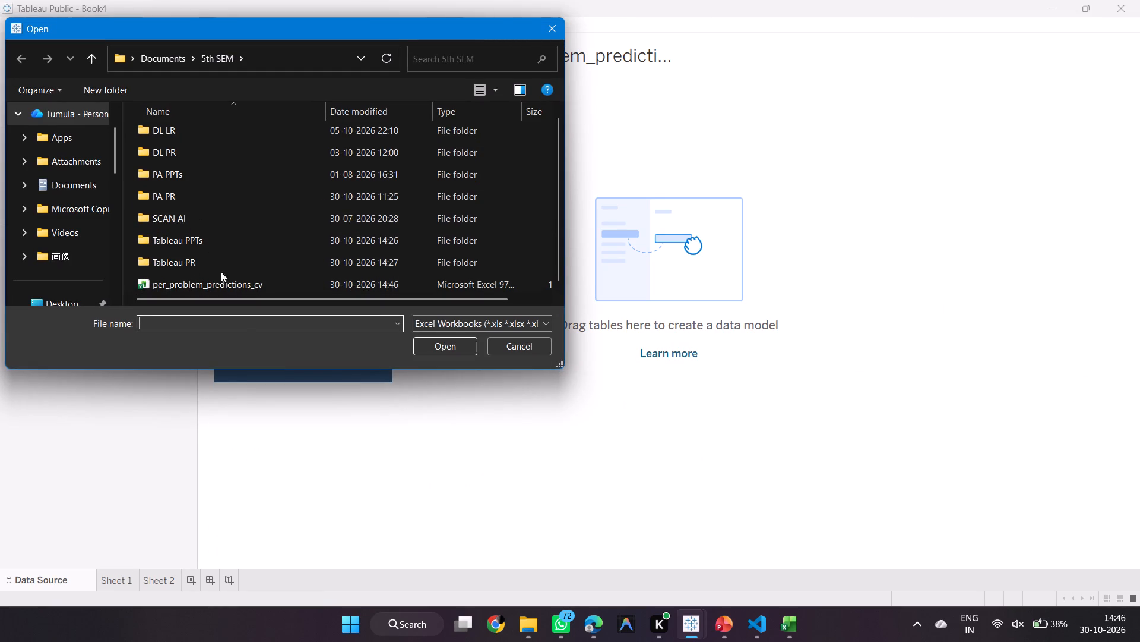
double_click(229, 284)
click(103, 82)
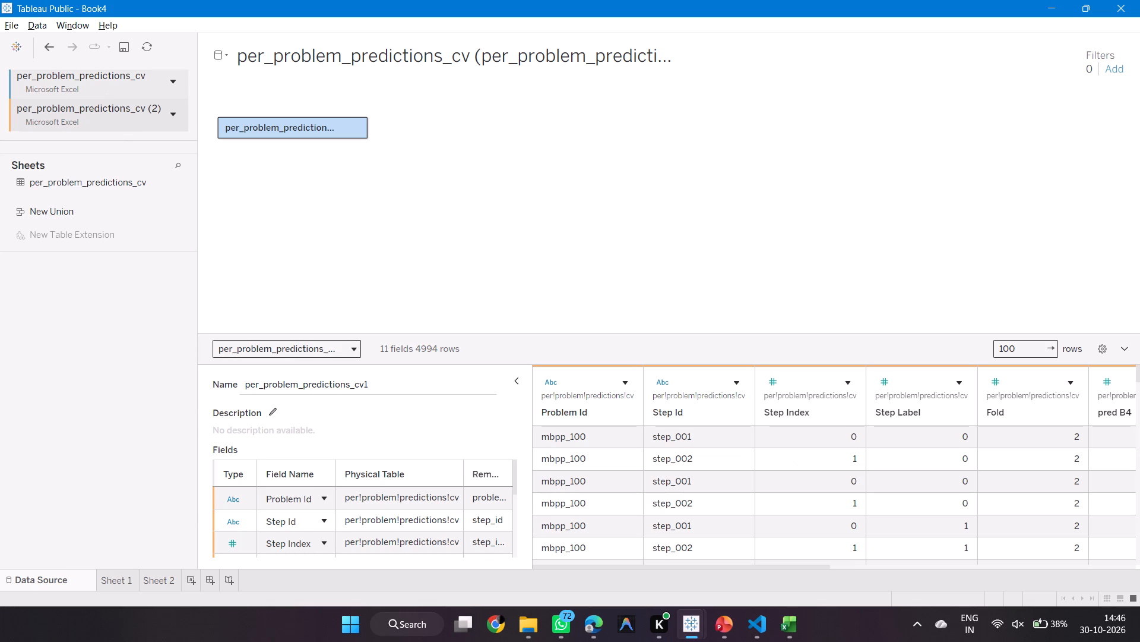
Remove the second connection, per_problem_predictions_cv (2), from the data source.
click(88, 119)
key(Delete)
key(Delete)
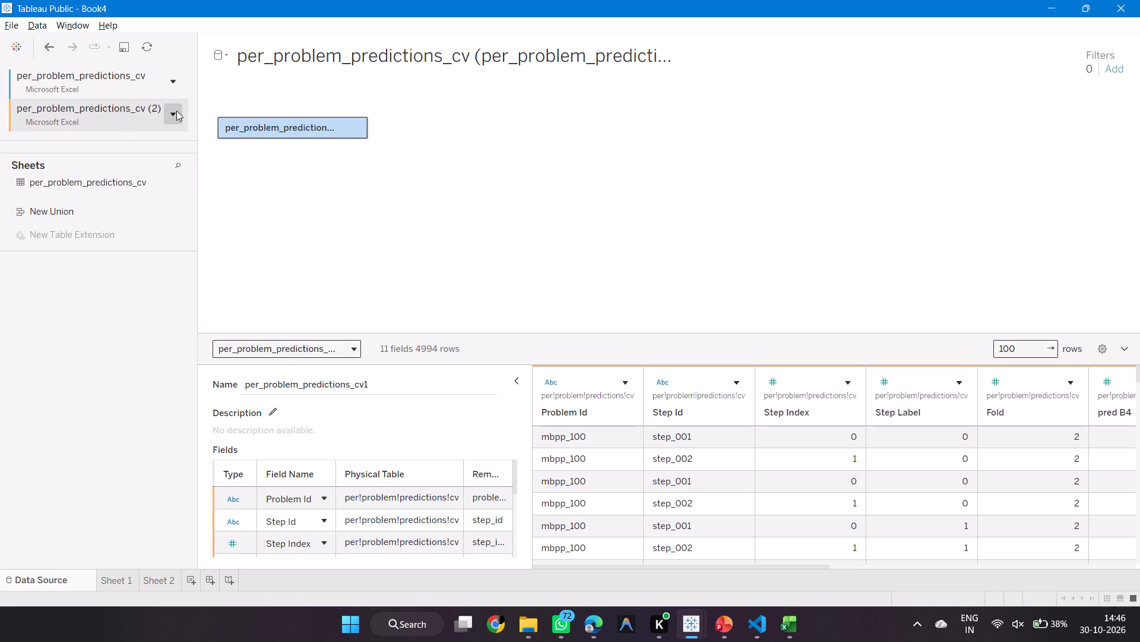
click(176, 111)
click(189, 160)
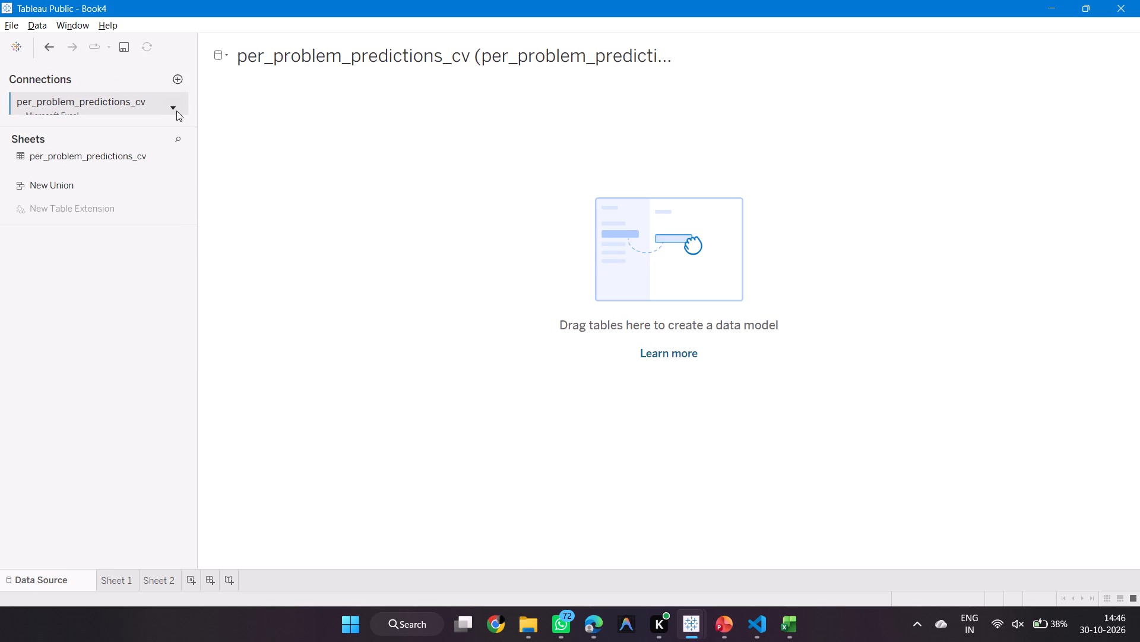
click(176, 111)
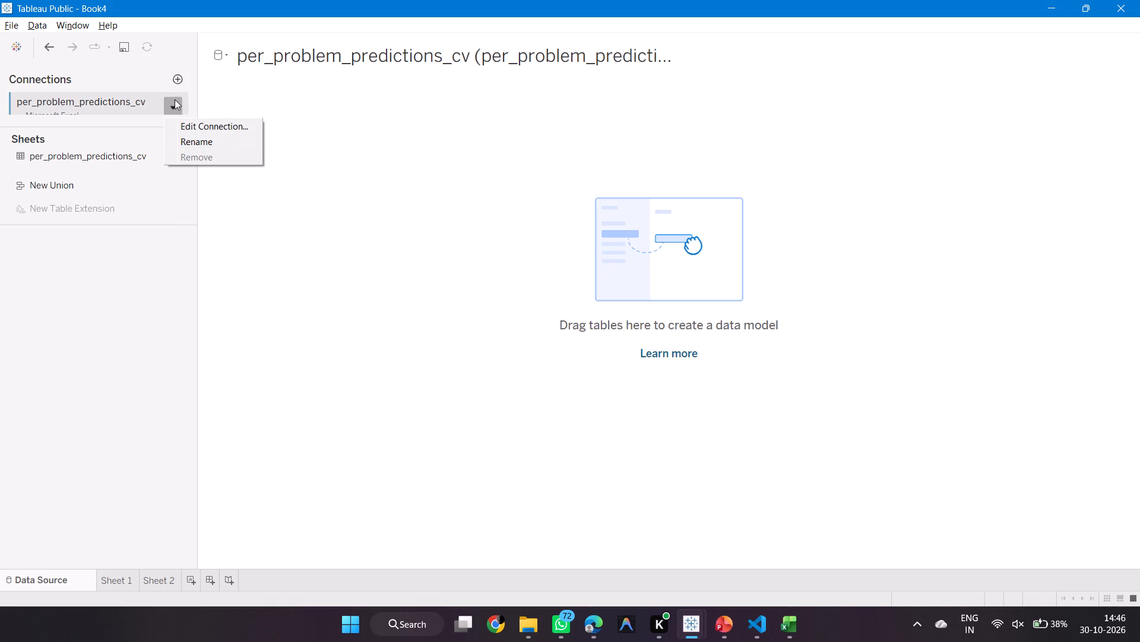
Replace the original connection with a newly added Microsoft Excel connection to per_problem_predictions_cv from Documents > 5th SEM.
click(175, 84)
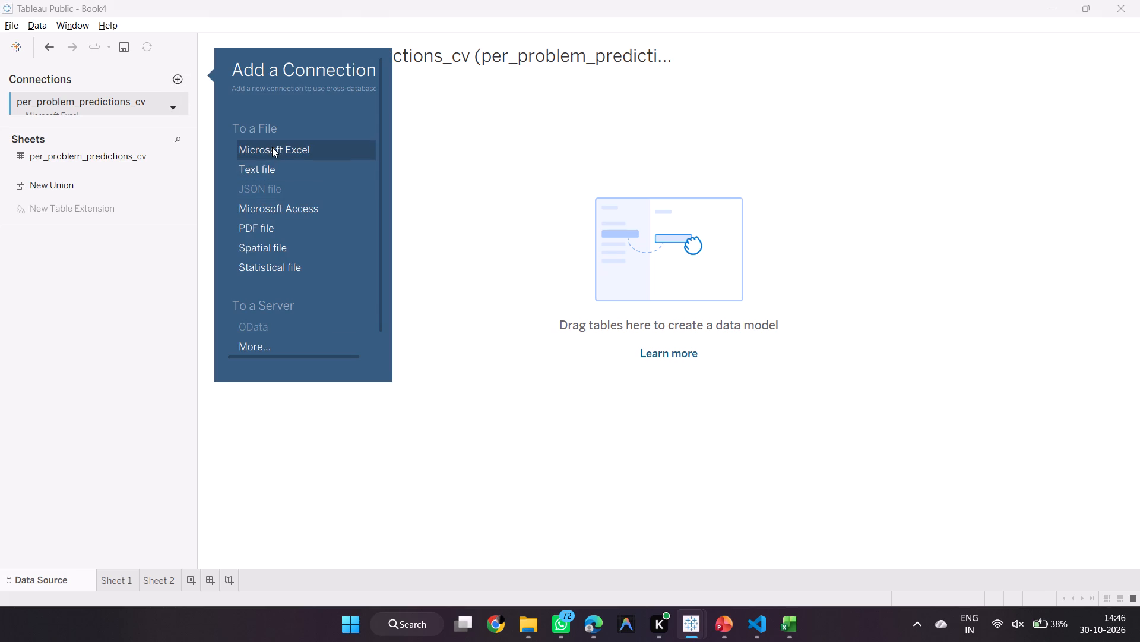
double_click(272, 147)
scroll(272, 147, down, 4)
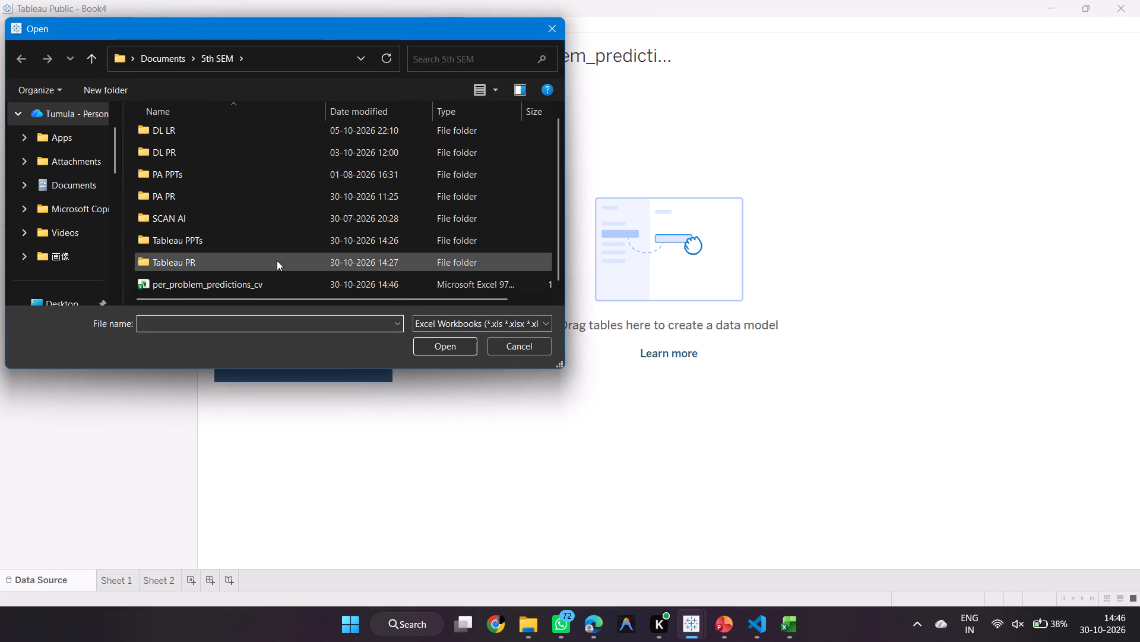
double_click(271, 288)
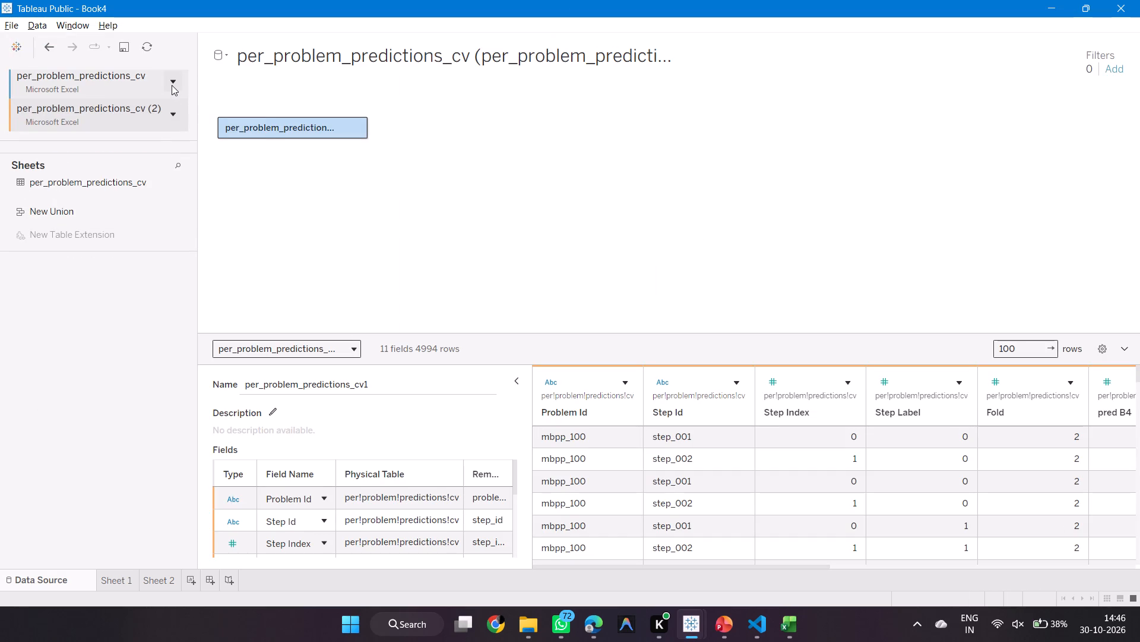
click(172, 85)
click(196, 137)
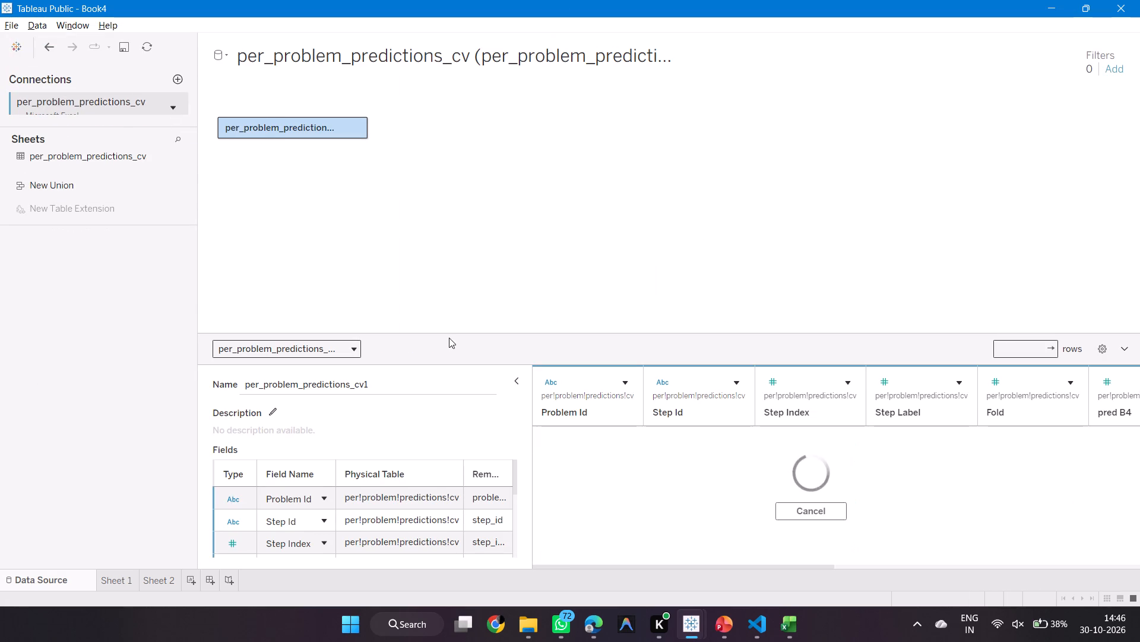
Examine the data preview rows of the reconnected table to check which Problem Id values it contains.
scroll(635, 467, down, 20)
scroll(635, 467, down, 20)
scroll(635, 467, down, 9)
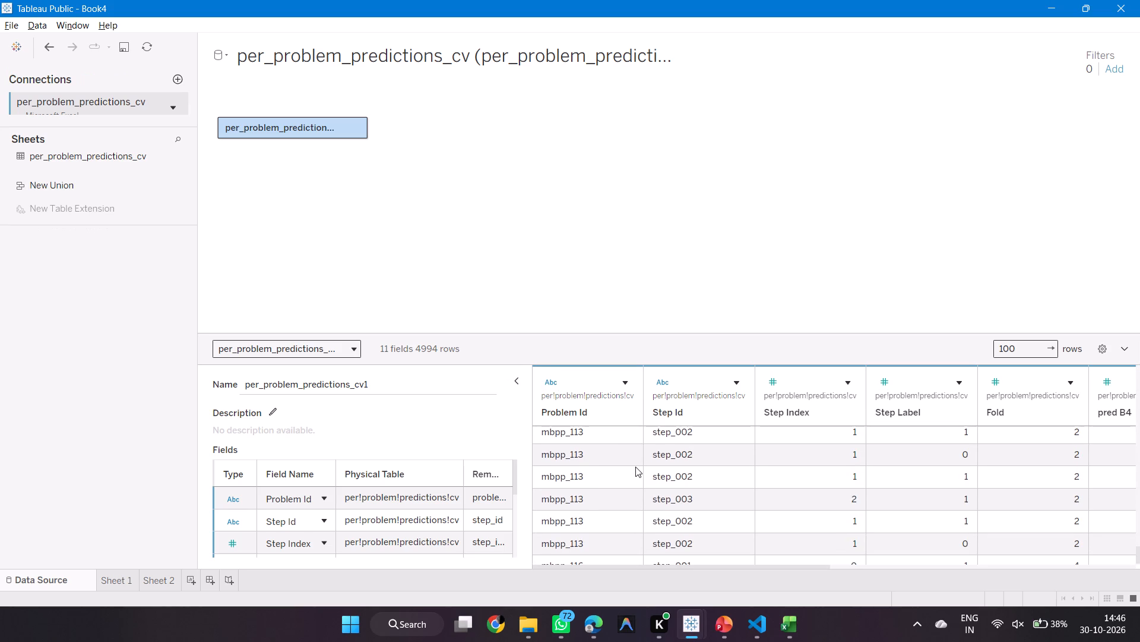
scroll(635, 467, down, 15)
scroll(635, 467, up, 1)
scroll(635, 467, down, 14)
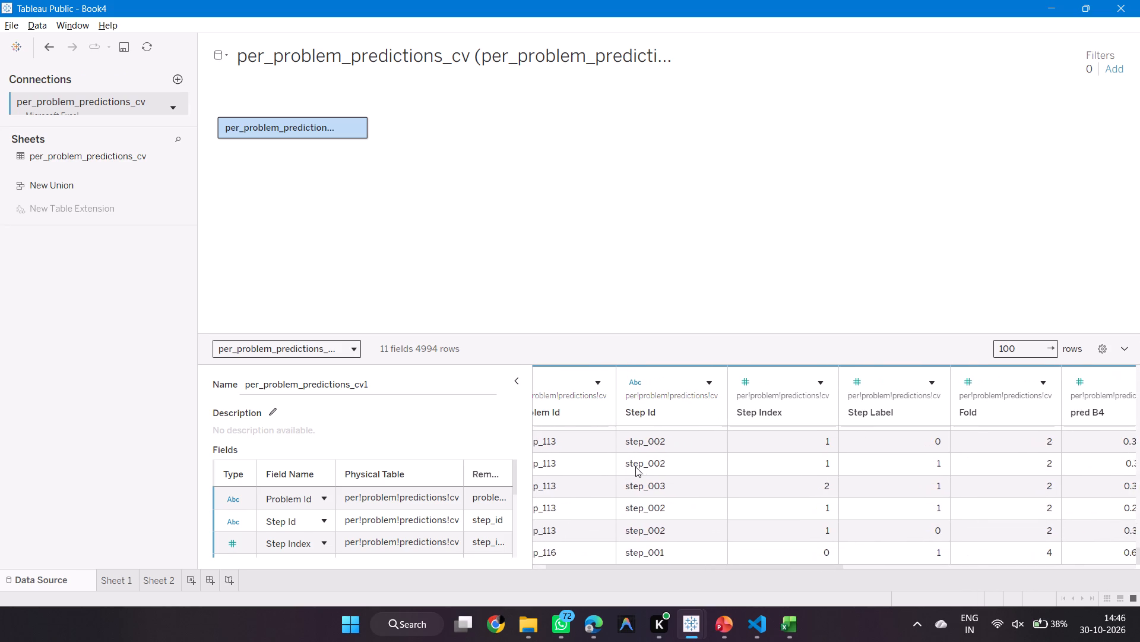
scroll(635, 467, down, 13)
scroll(635, 467, up, 12)
scroll(635, 467, up, 16)
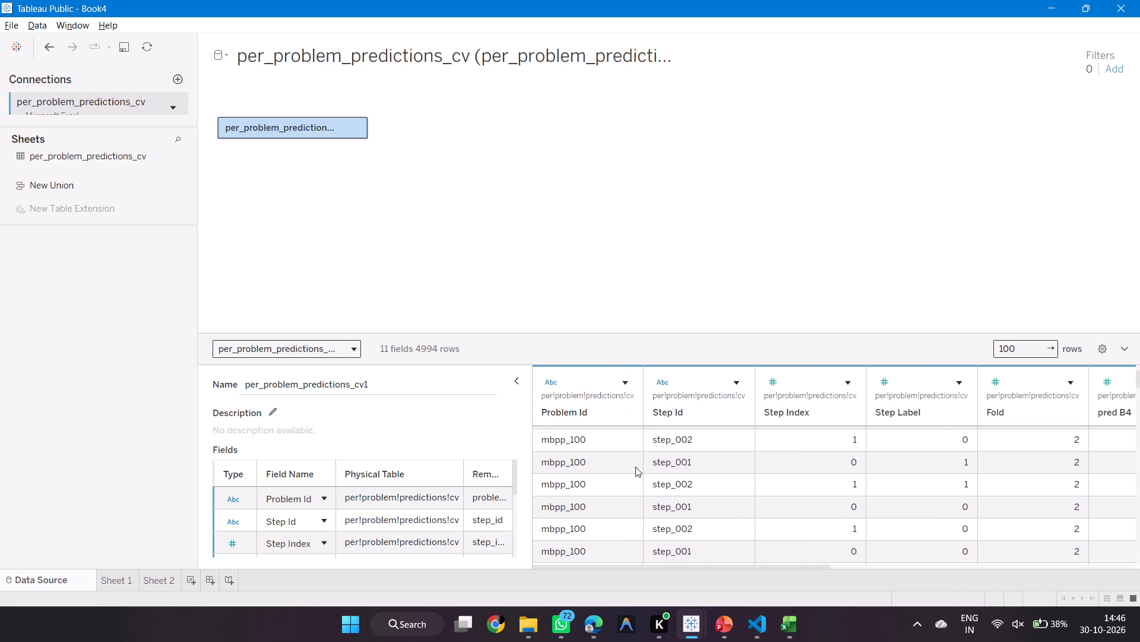
scroll(635, 467, down, 17)
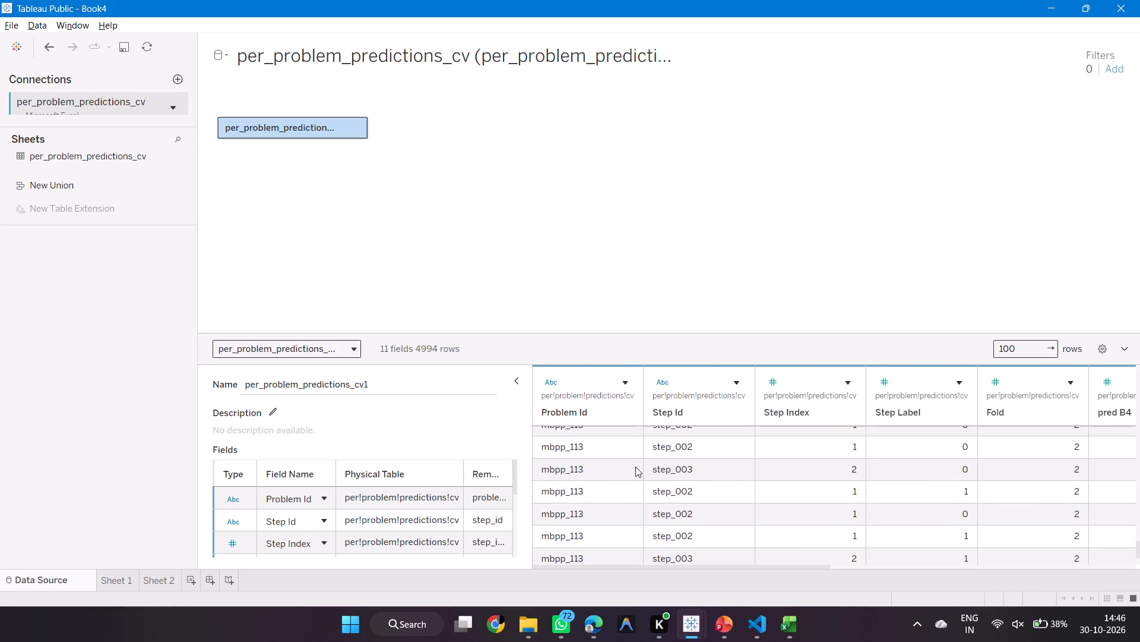
scroll(635, 467, up, 20)
scroll(635, 467, up, 2)
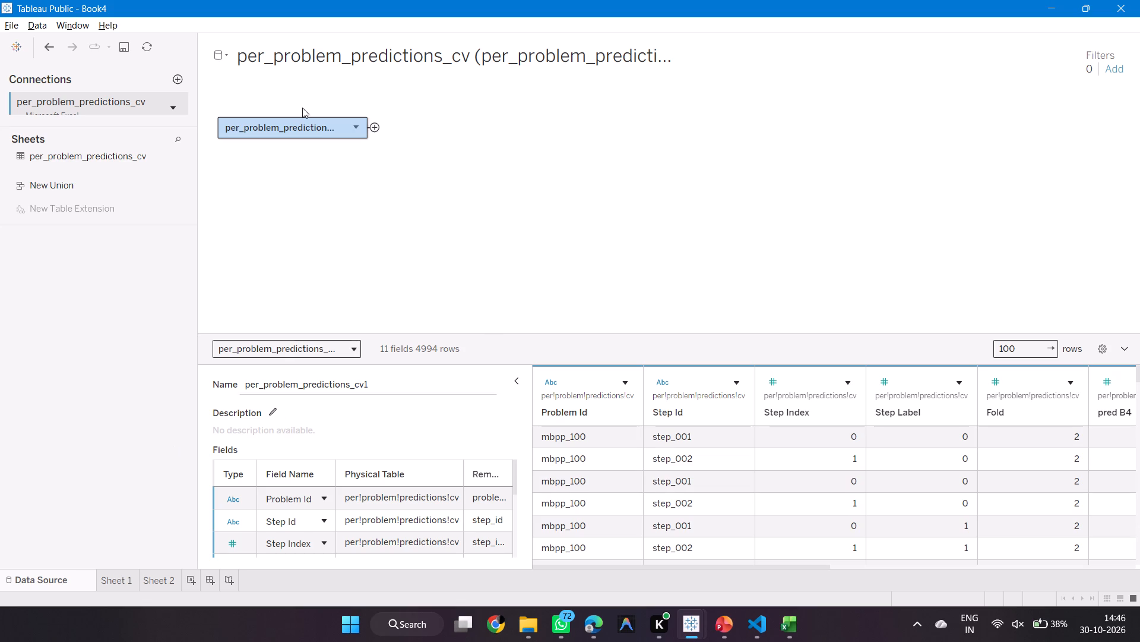
Open Sheet 2 and try to delete the old per_problem_predictions_cv count field from the data fields.
click(110, 584)
click(157, 582)
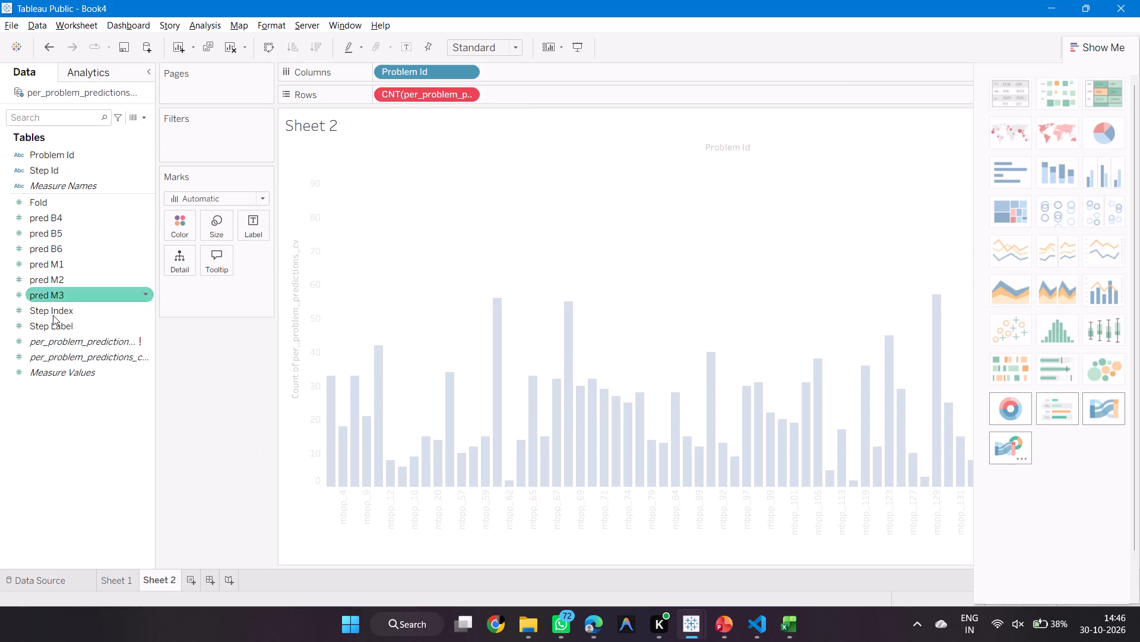
drag(103, 339, 91, 345)
click(91, 345)
key(Delete)
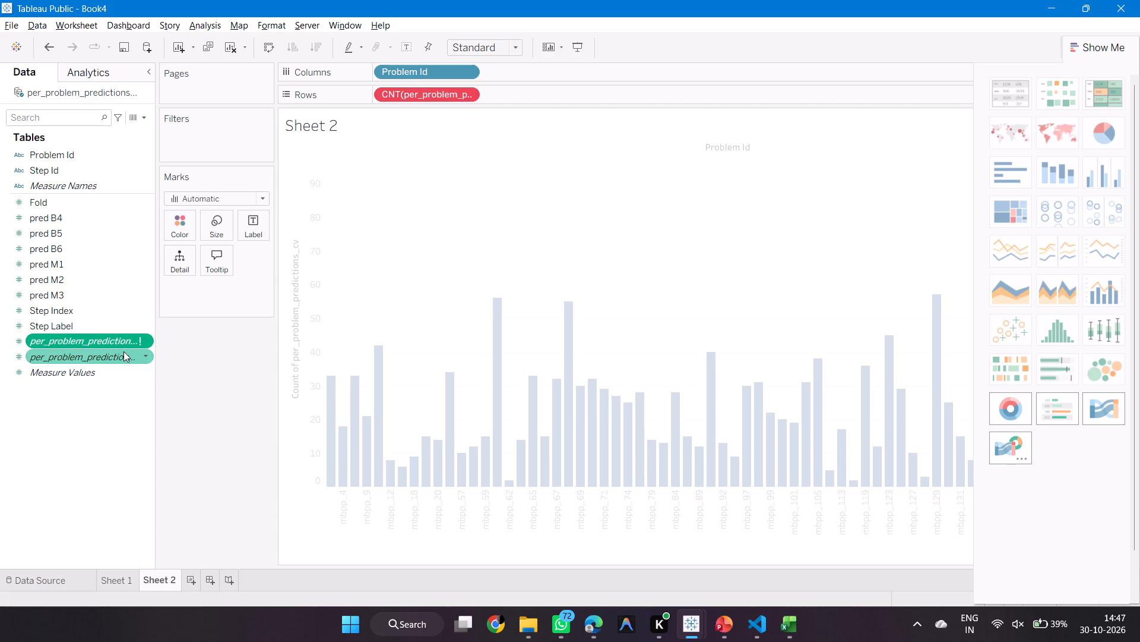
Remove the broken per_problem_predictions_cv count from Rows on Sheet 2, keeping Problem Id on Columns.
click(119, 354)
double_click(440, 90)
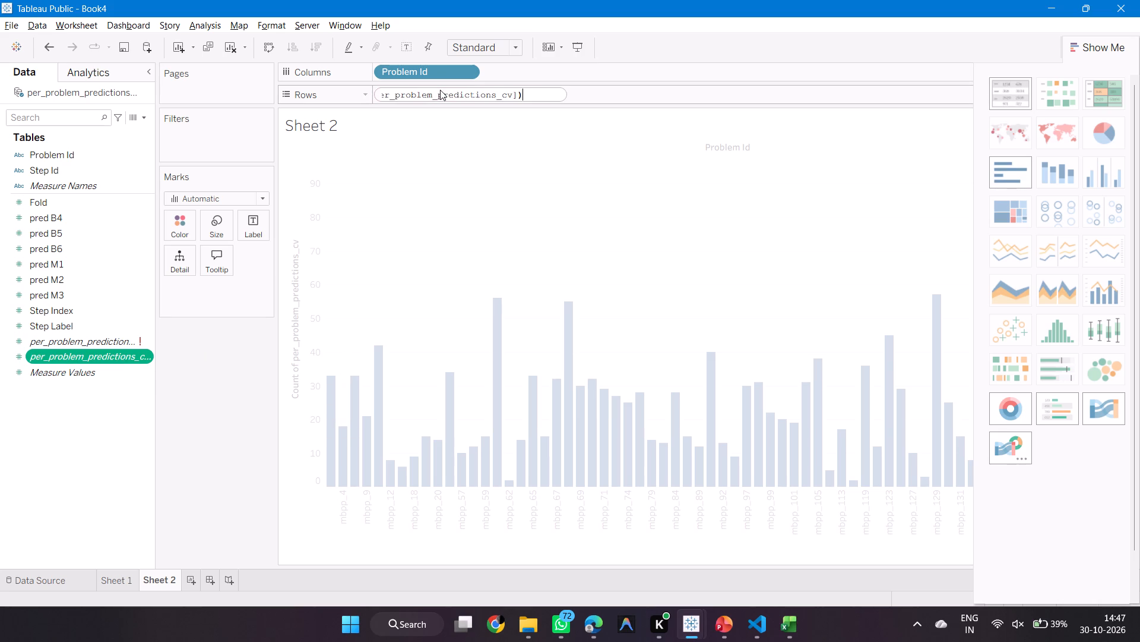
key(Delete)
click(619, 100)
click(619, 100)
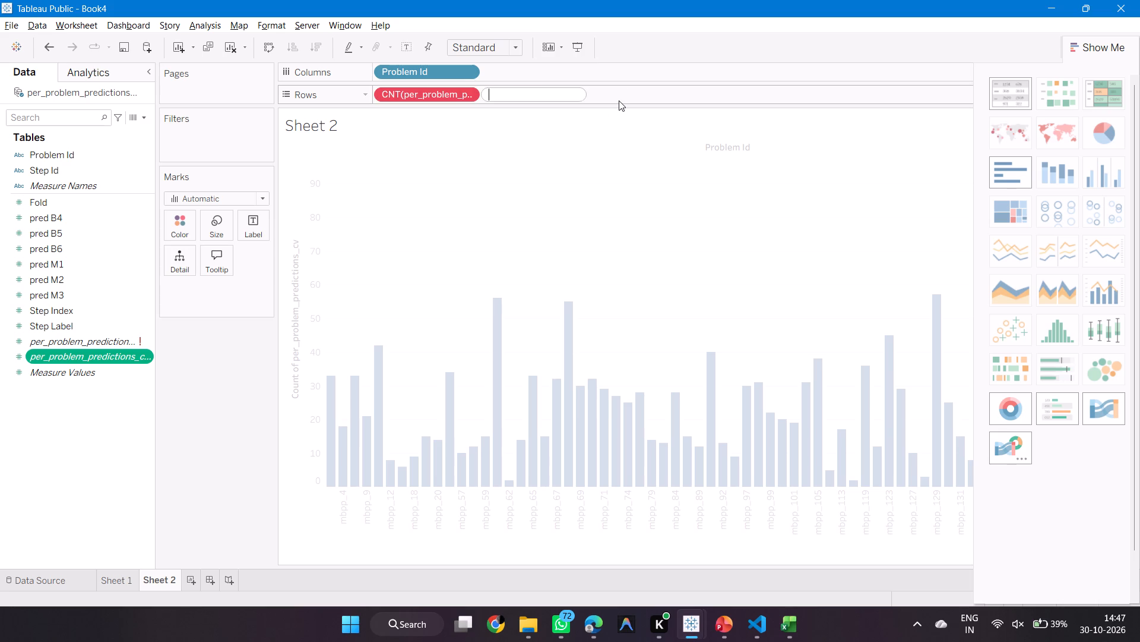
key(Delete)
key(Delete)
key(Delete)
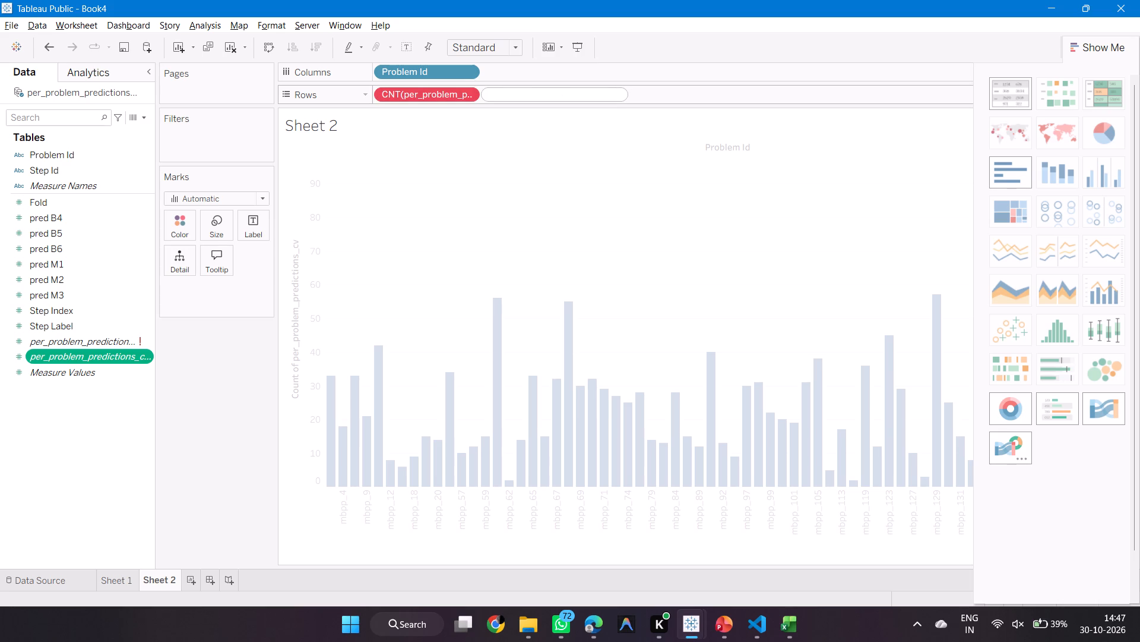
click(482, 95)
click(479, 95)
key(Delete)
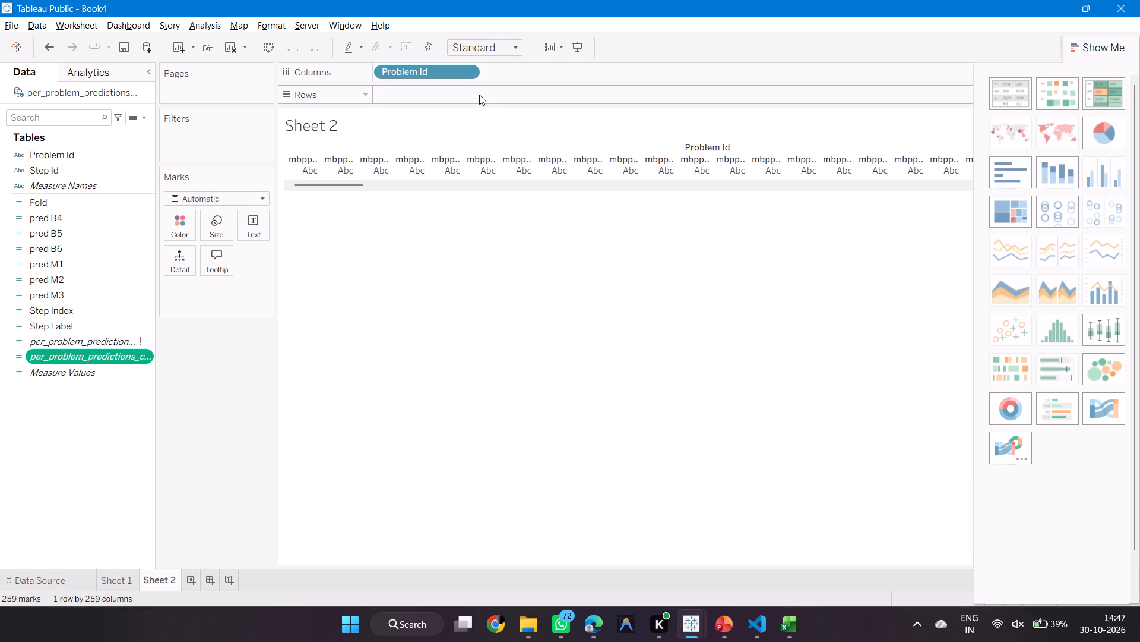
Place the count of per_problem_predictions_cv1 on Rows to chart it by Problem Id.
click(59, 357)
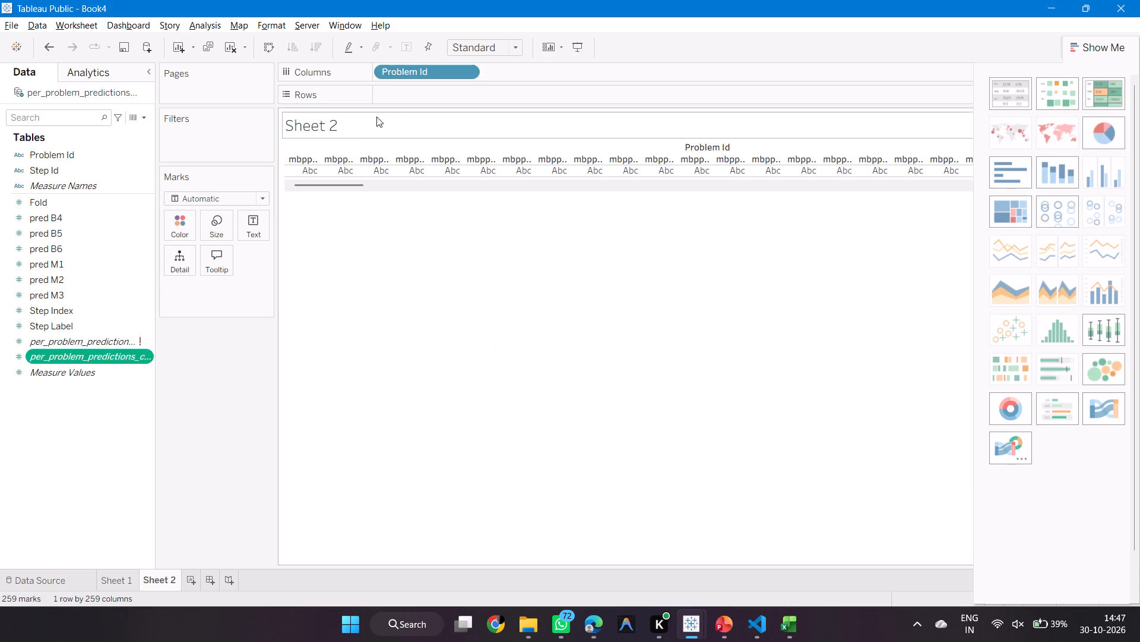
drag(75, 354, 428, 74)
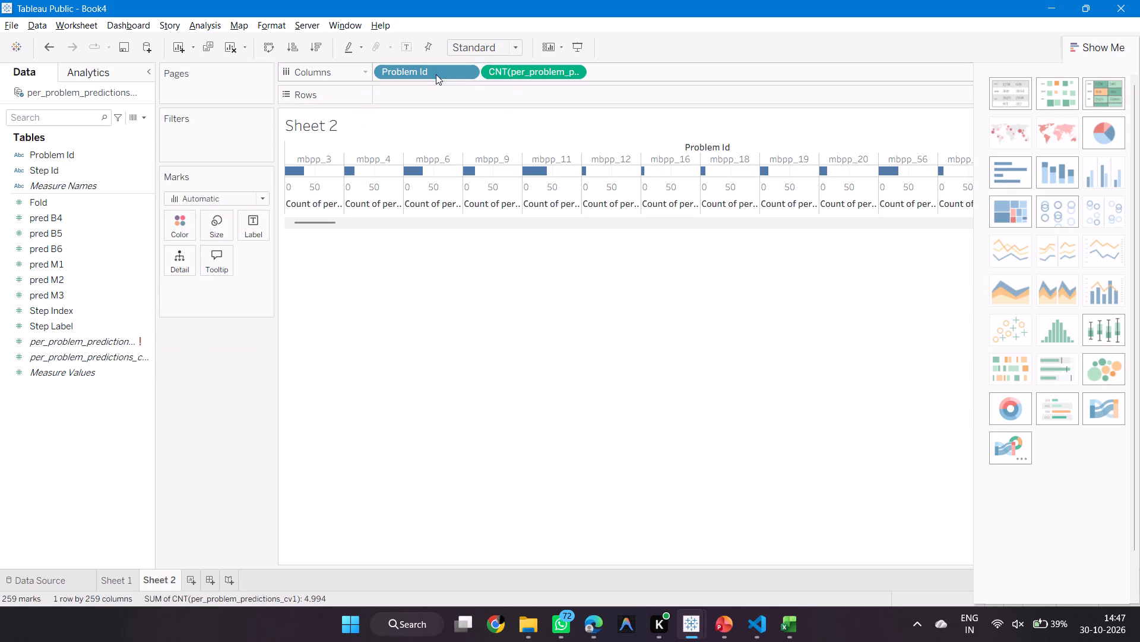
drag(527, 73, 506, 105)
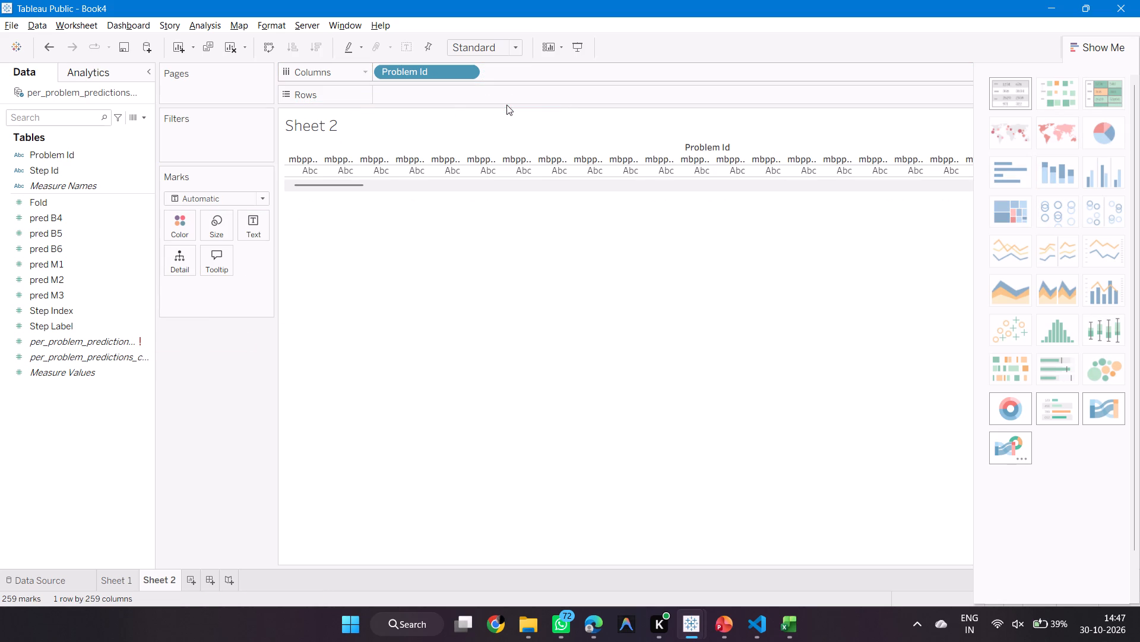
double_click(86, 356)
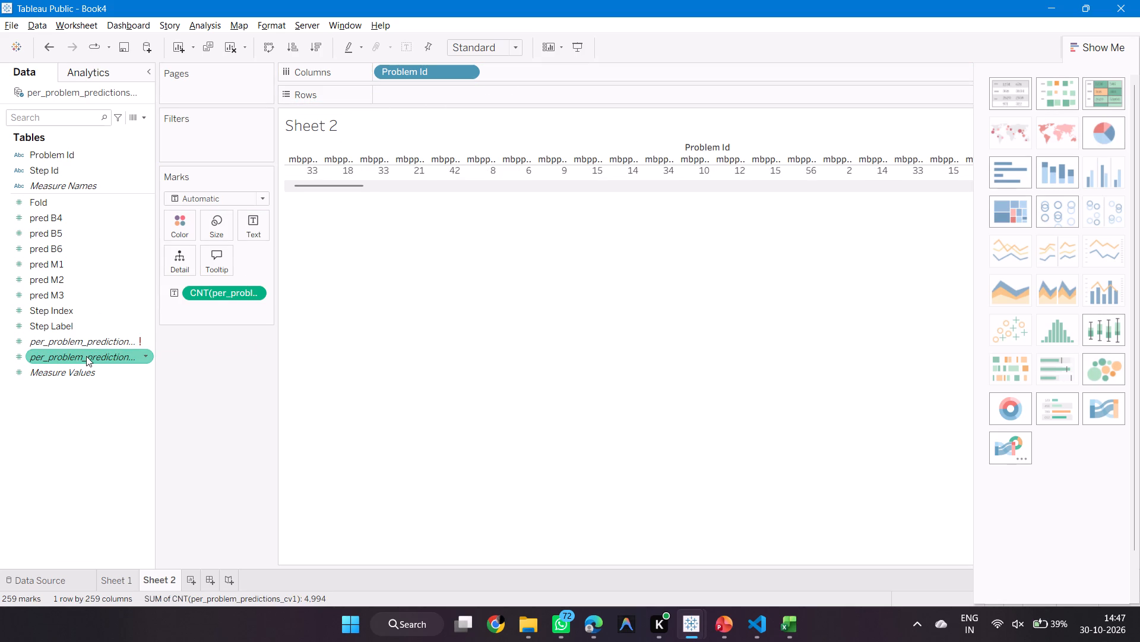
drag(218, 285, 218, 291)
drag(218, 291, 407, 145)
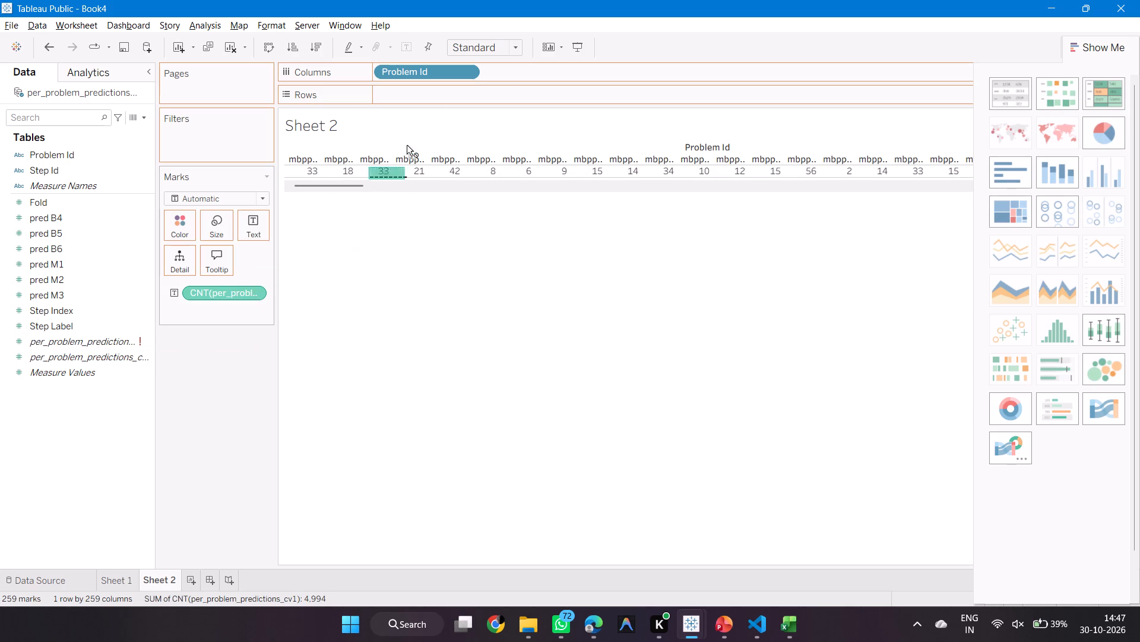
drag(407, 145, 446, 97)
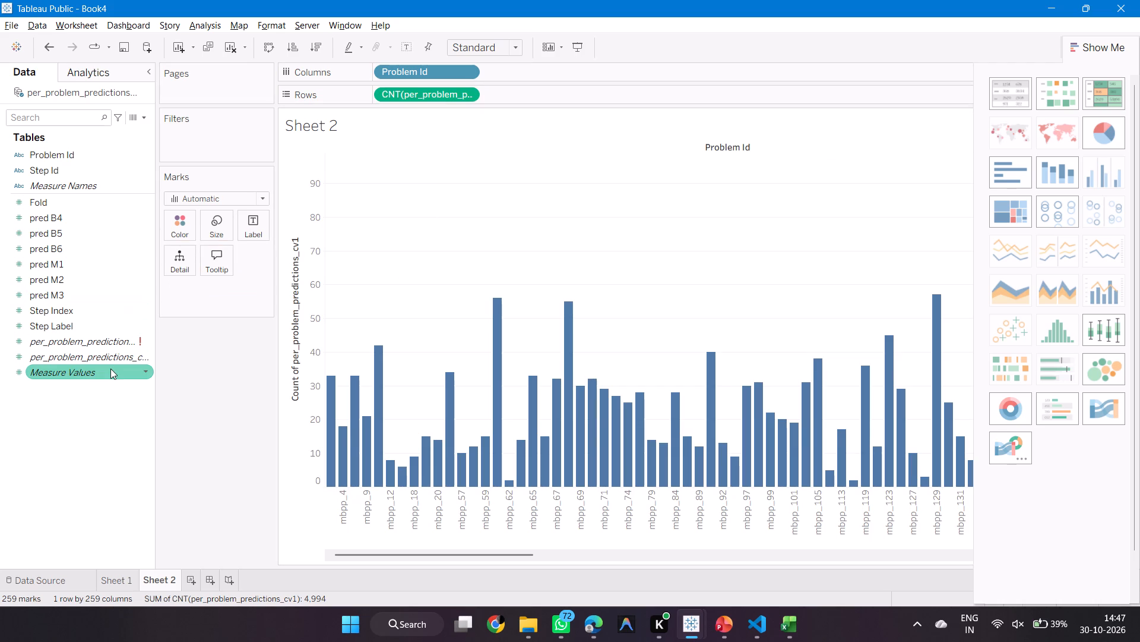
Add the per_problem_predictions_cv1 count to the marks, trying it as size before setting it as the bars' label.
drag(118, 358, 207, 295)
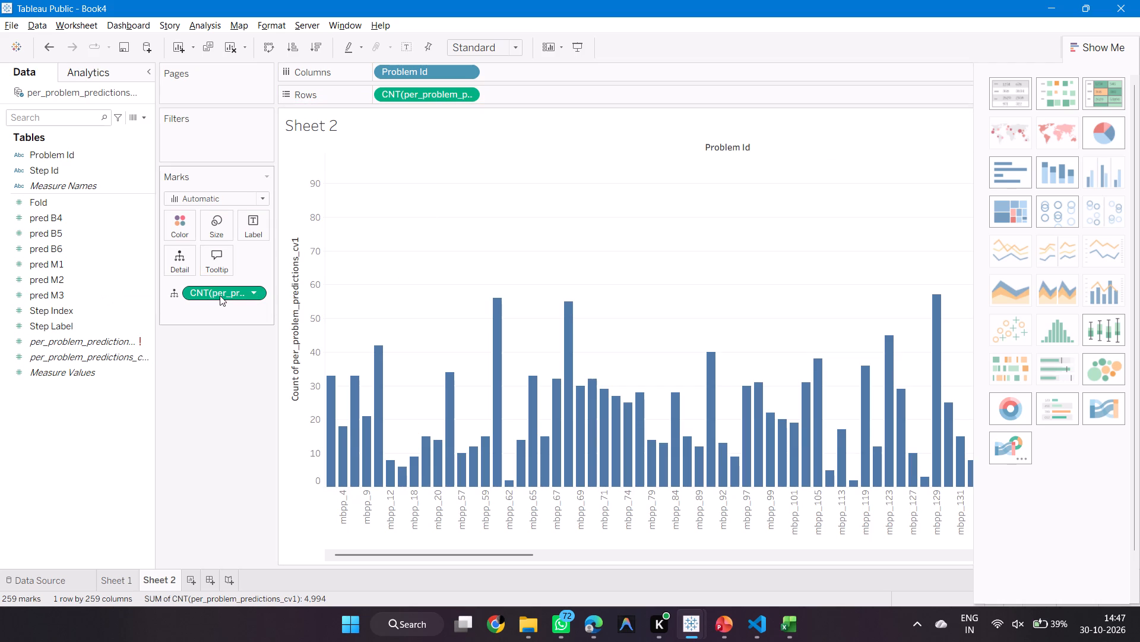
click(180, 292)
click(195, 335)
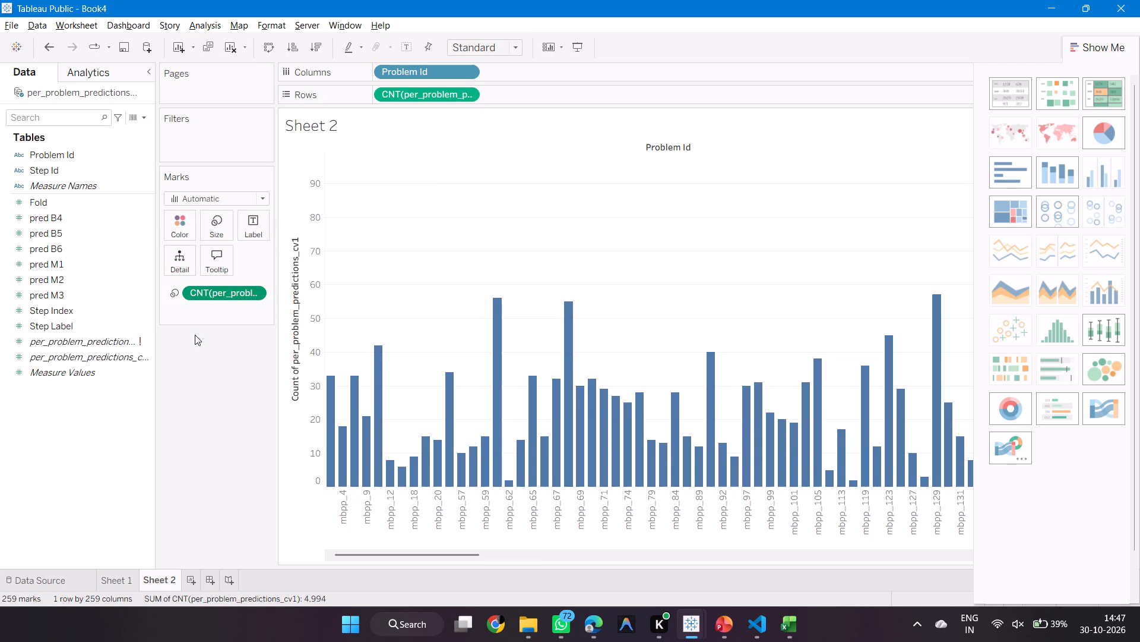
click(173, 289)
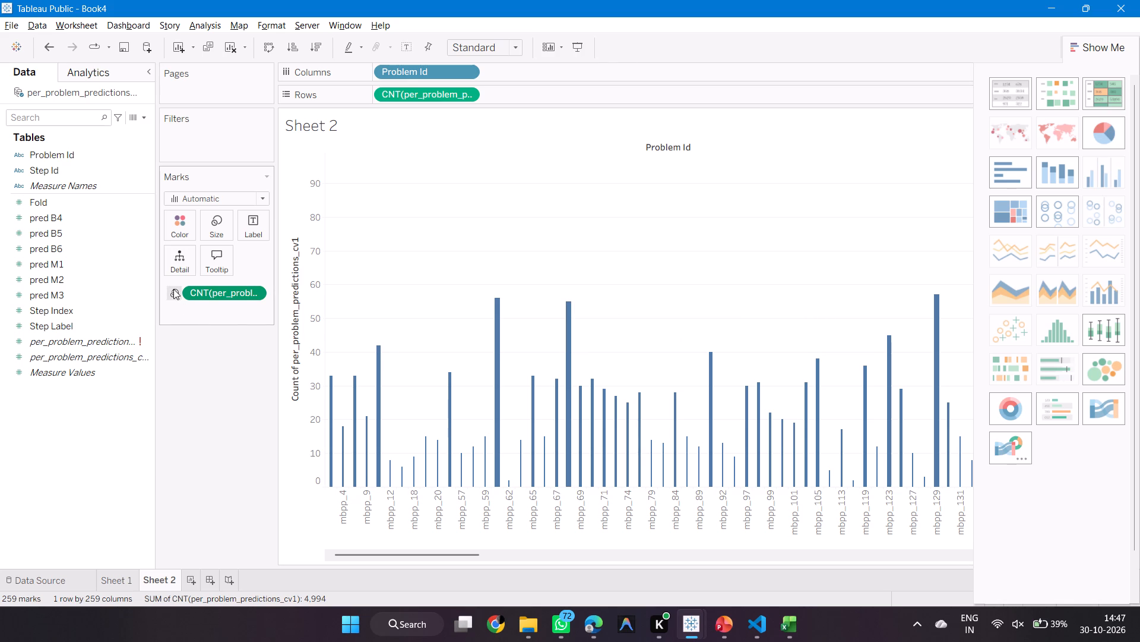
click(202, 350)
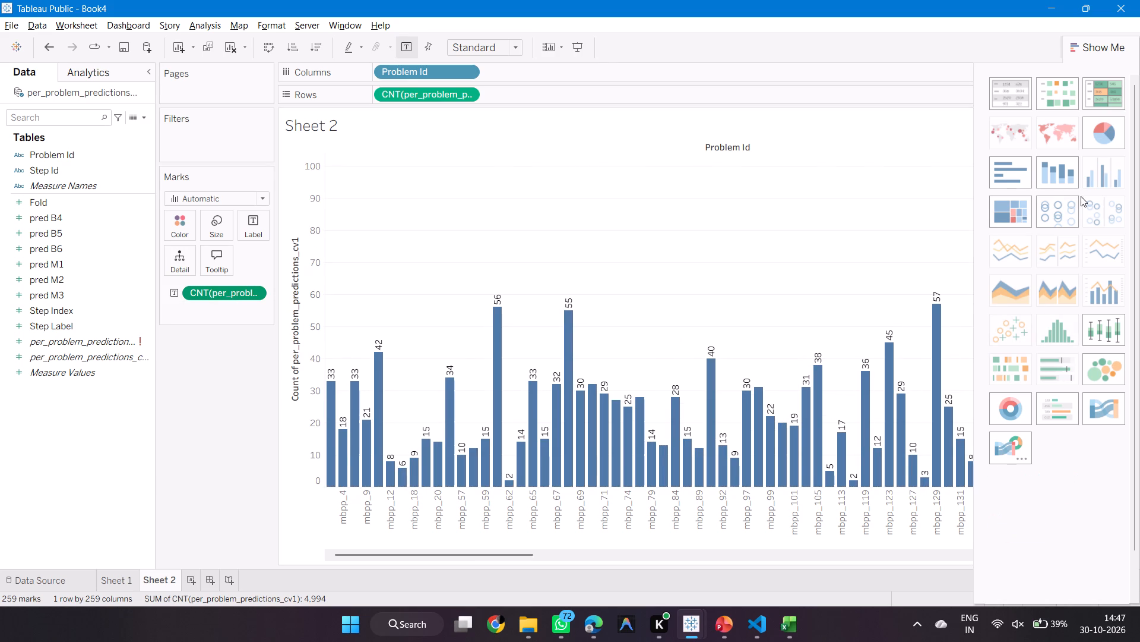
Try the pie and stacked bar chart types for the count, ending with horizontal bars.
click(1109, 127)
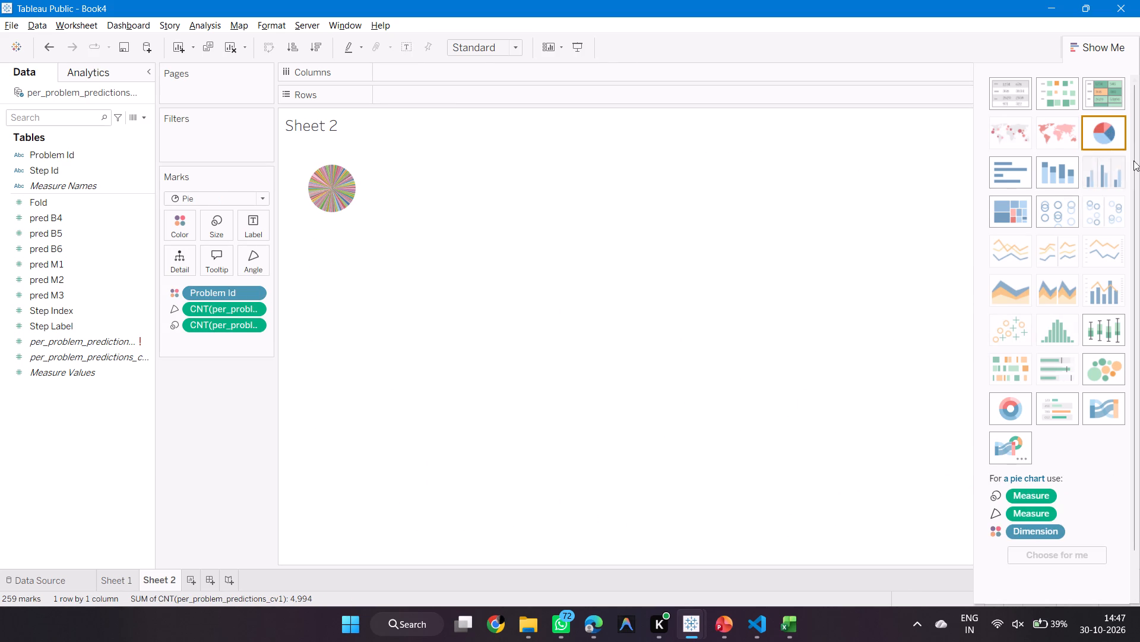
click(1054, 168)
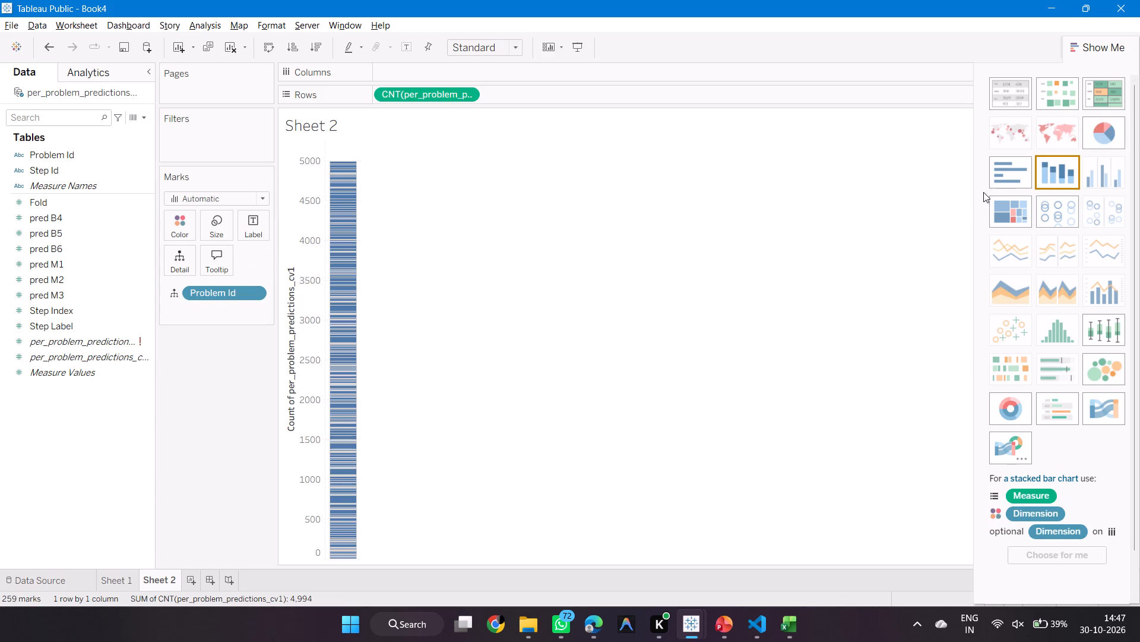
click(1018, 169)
Examine the Problem Id values listed along the horizontal bar chart to see which records it includes.
scroll(822, 347, down, 7)
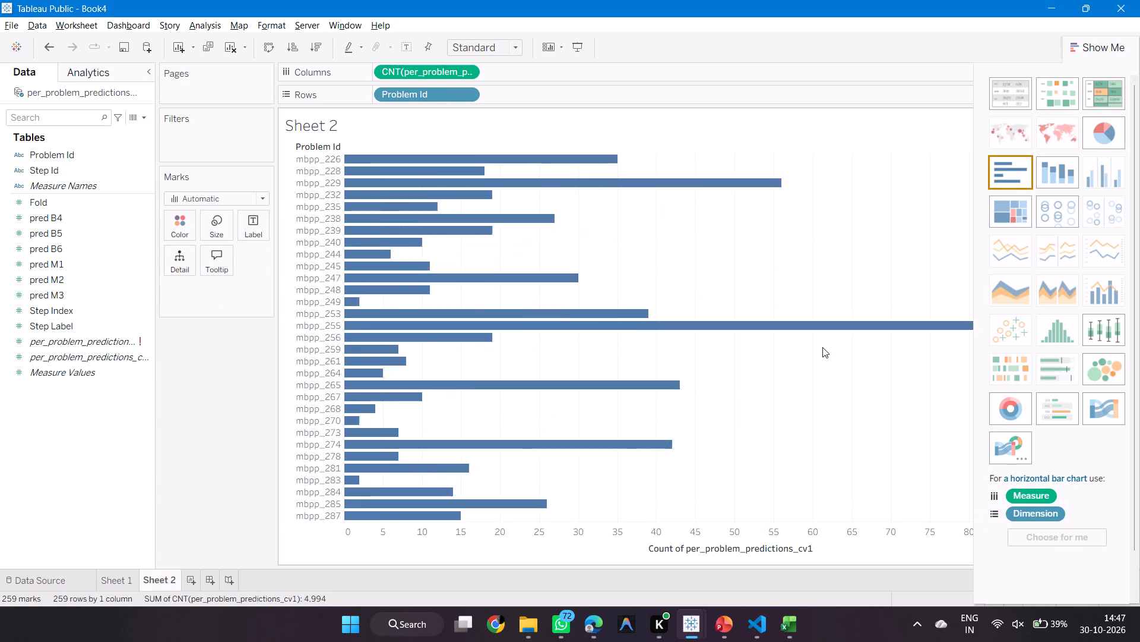
scroll(822, 347, down, 16)
scroll(822, 347, down, 9)
scroll(822, 347, up, 19)
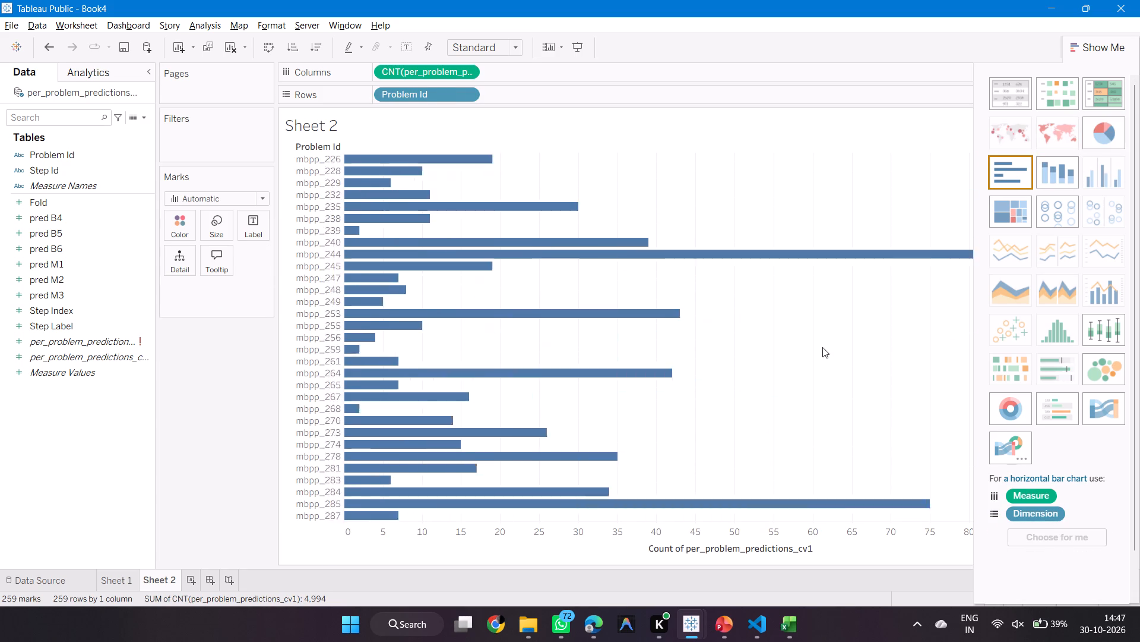
scroll(822, 347, up, 20)
scroll(822, 347, up, 1)
scroll(822, 347, down, 10)
scroll(822, 347, up, 11)
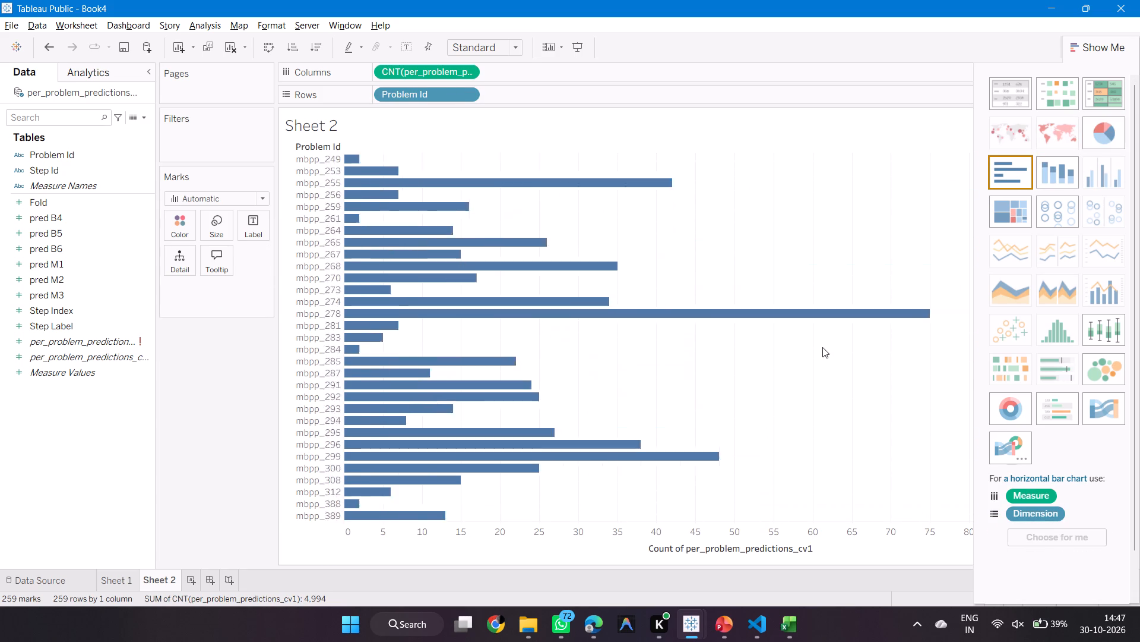
scroll(822, 347, up, 7)
scroll(822, 347, down, 19)
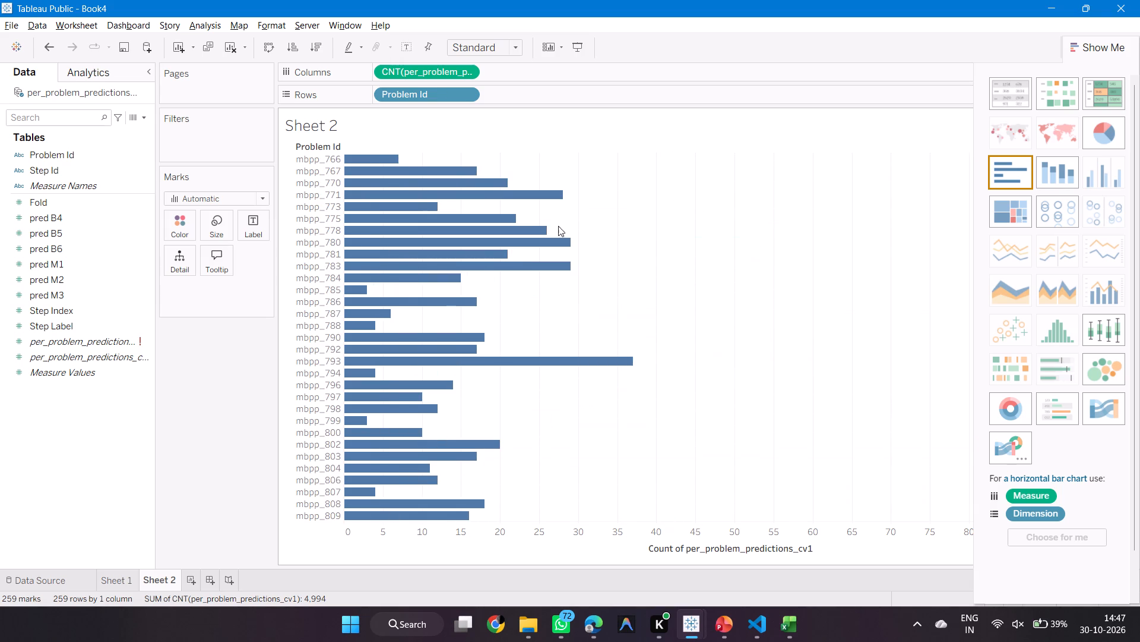
Close the Book4 workbook without saving its changes.
click(1139, 1)
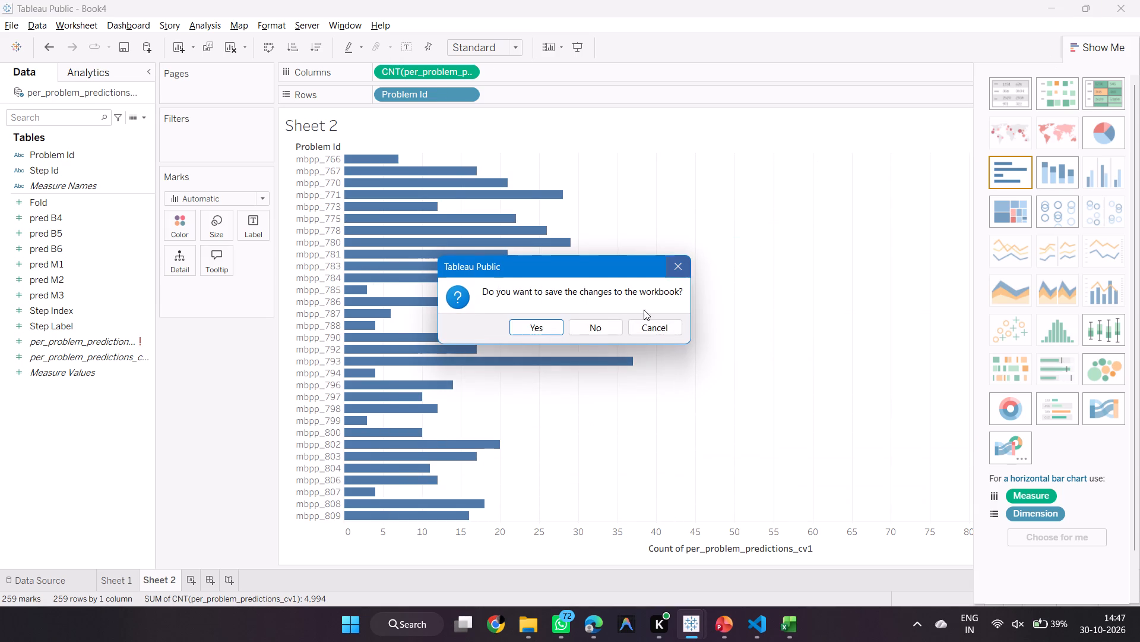
click(598, 325)
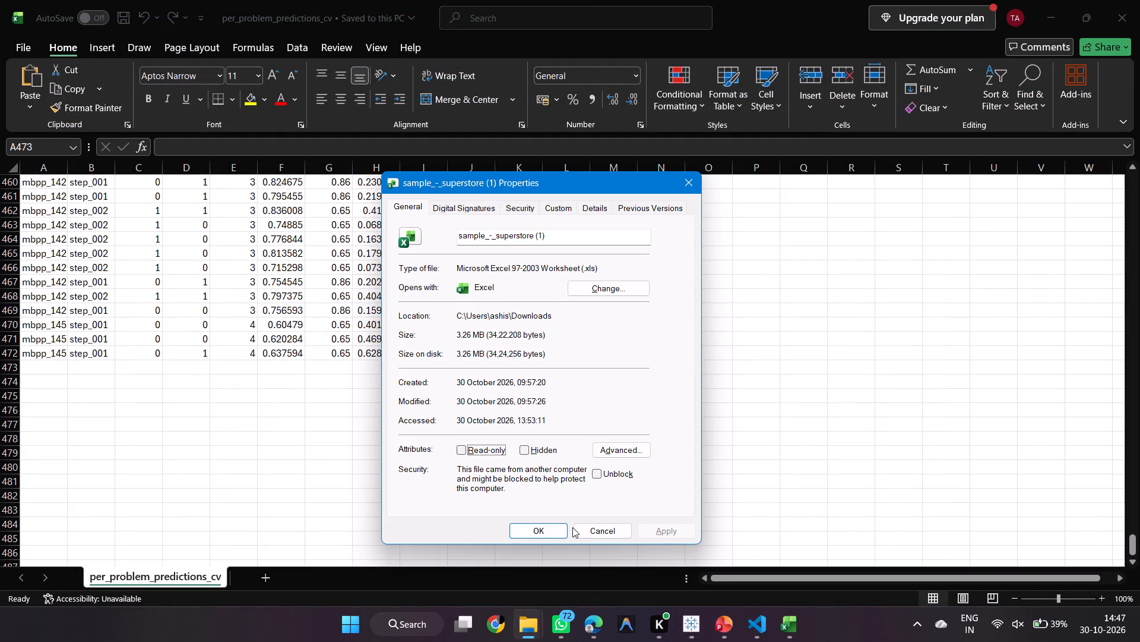
Dismiss the superstore file properties and save the Excel sheet over per_problem_predictions_cv in Documents > 5th SEM as Microsoft Excel 5.0/95 Workbook.
click(537, 526)
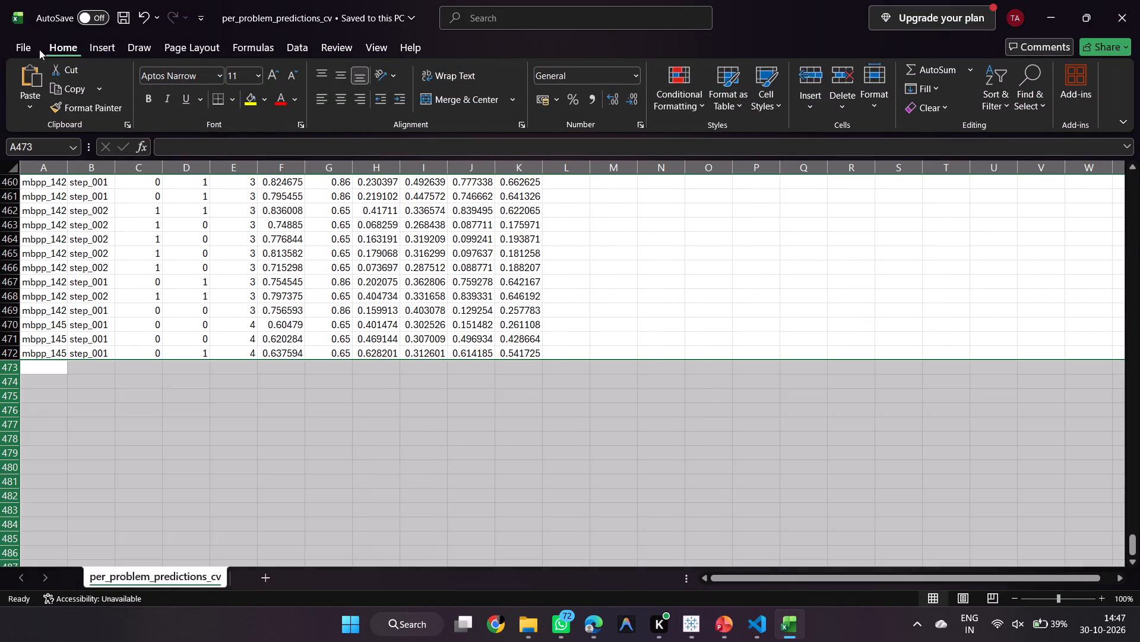
click(9, 52)
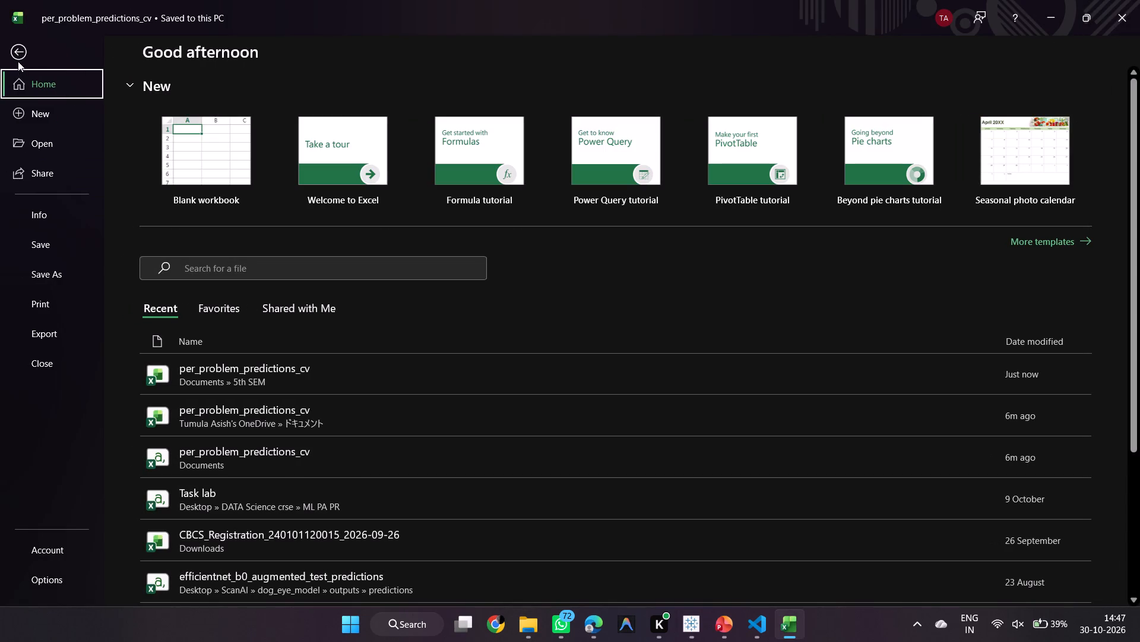
click(18, 61)
click(130, 14)
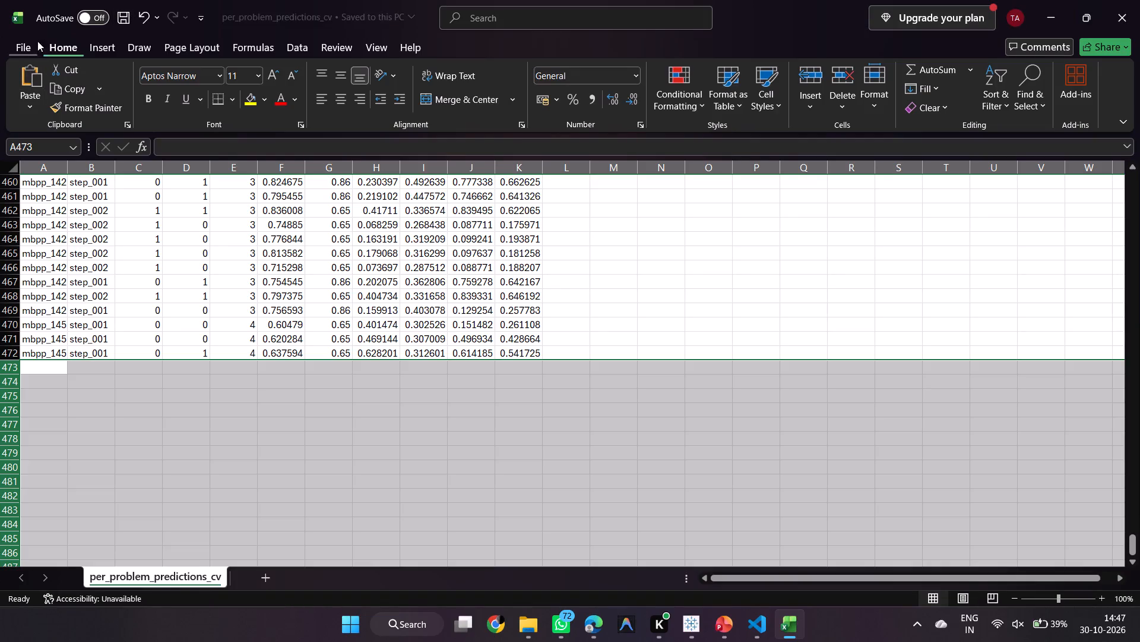
click(18, 44)
click(61, 275)
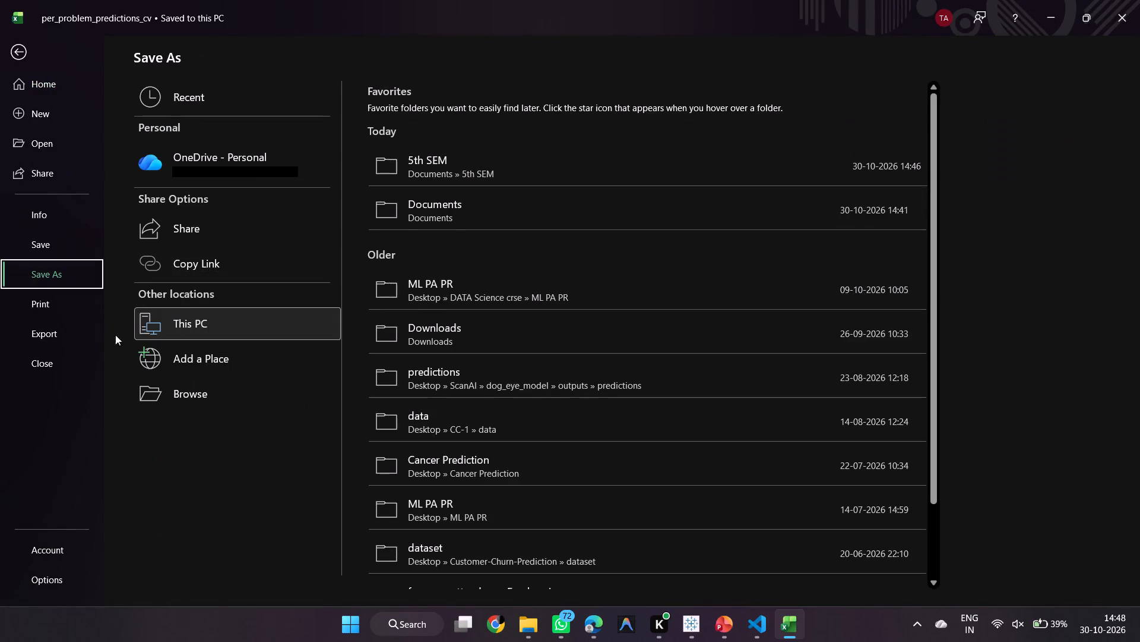
drag(202, 416, 232, 396)
click(232, 396)
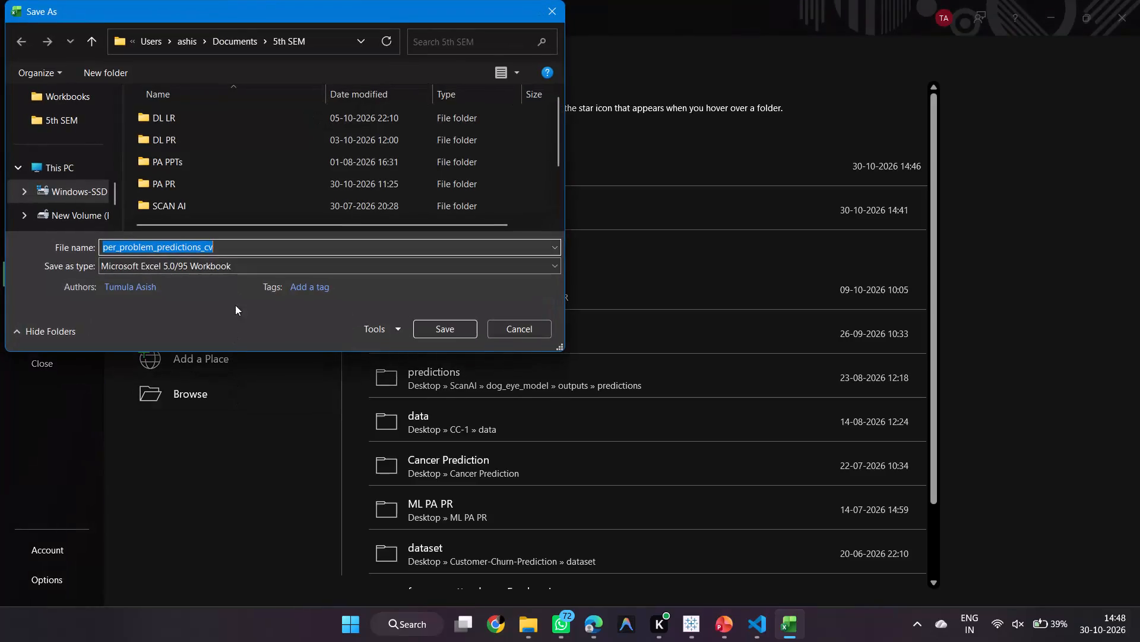
scroll(236, 209, down, 5)
click(271, 212)
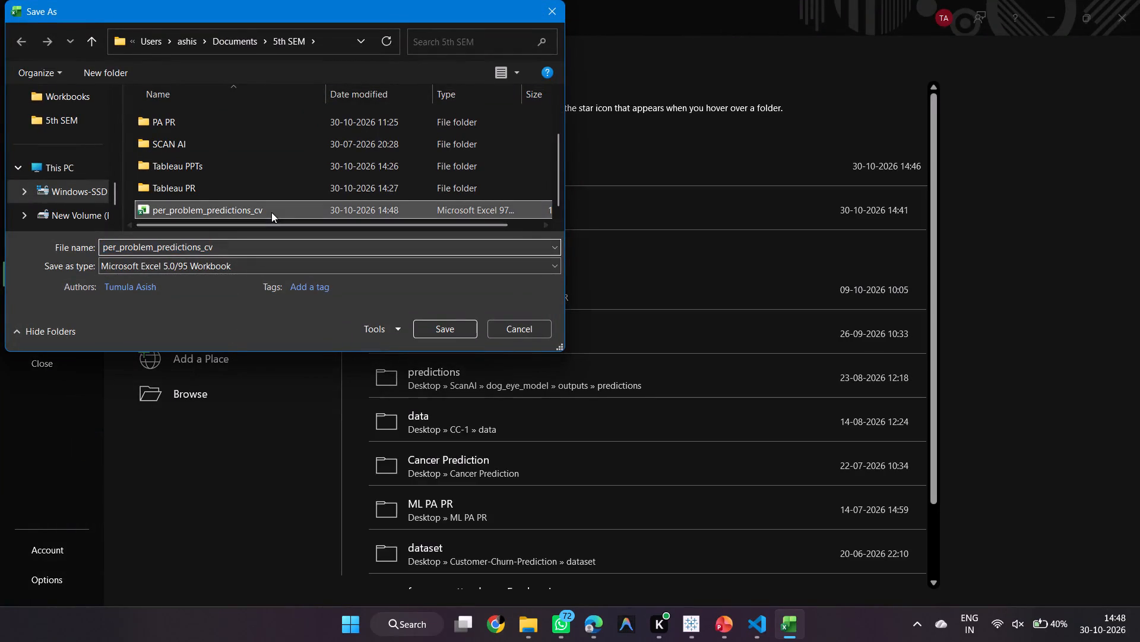
click(448, 329)
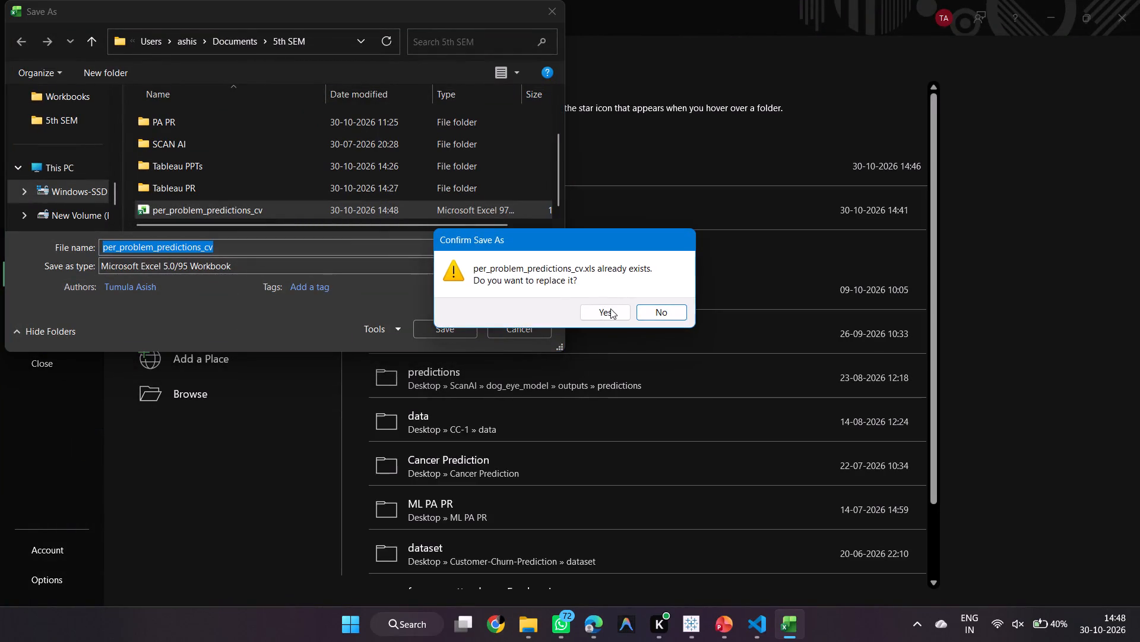
click(610, 309)
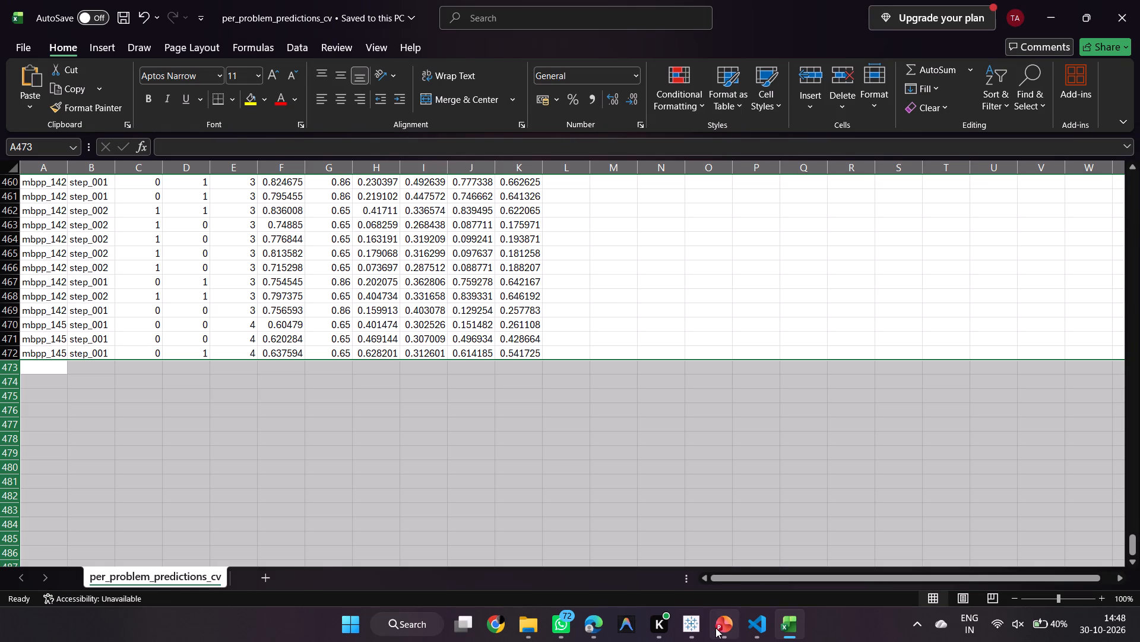
Switch to the Book1 window in Tableau Public and create a new workbook from it.
click(696, 626)
click(575, 597)
click(546, 575)
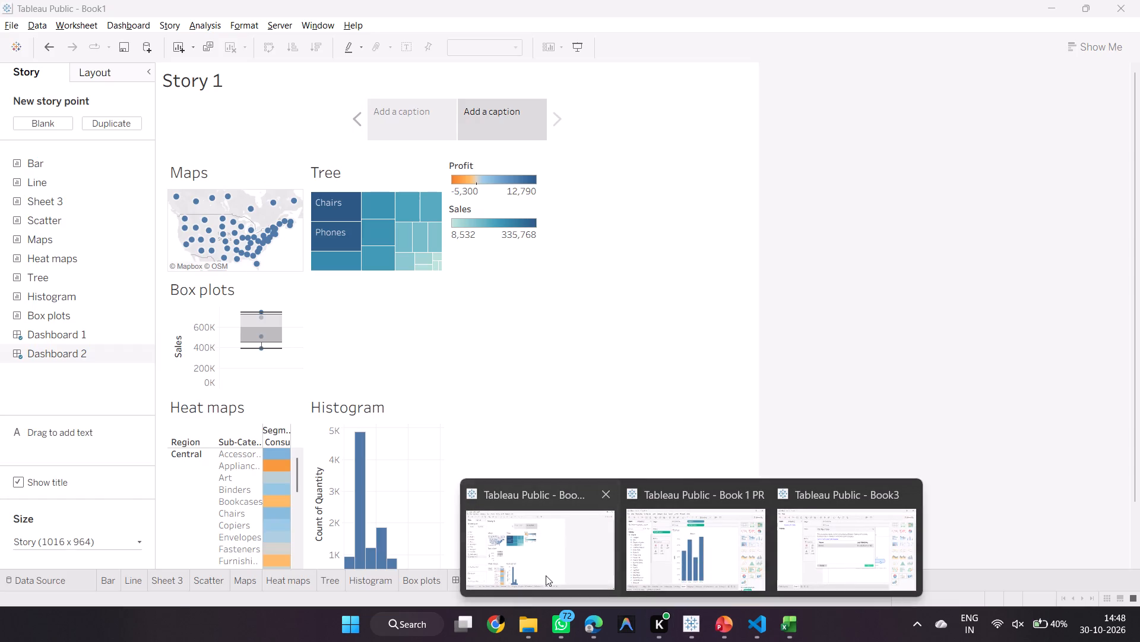
click(10, 20)
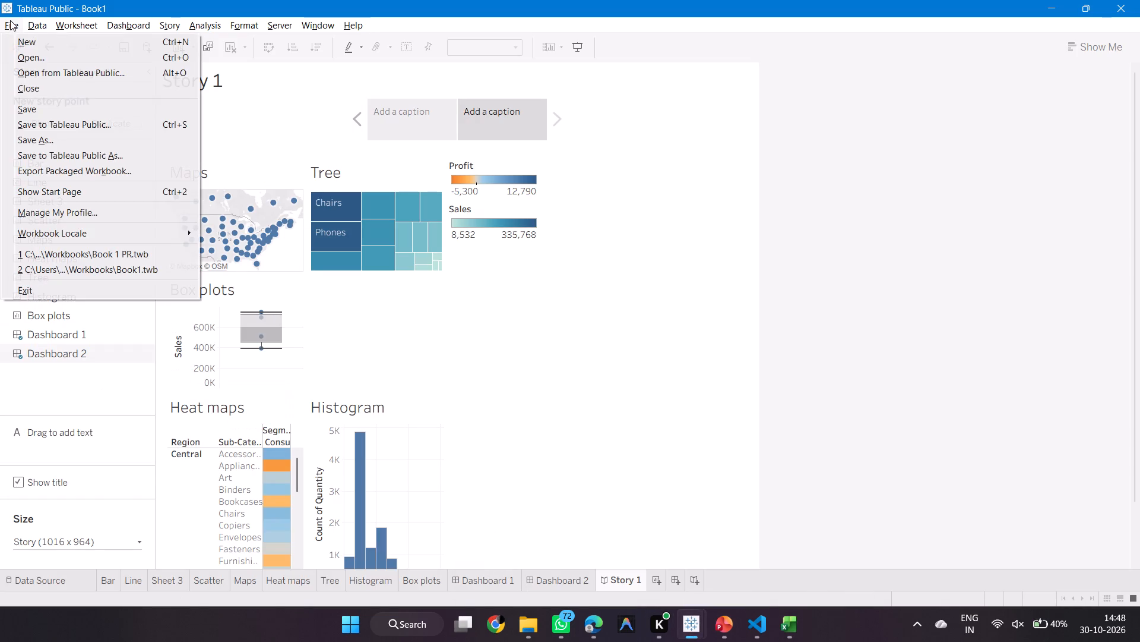
click(39, 42)
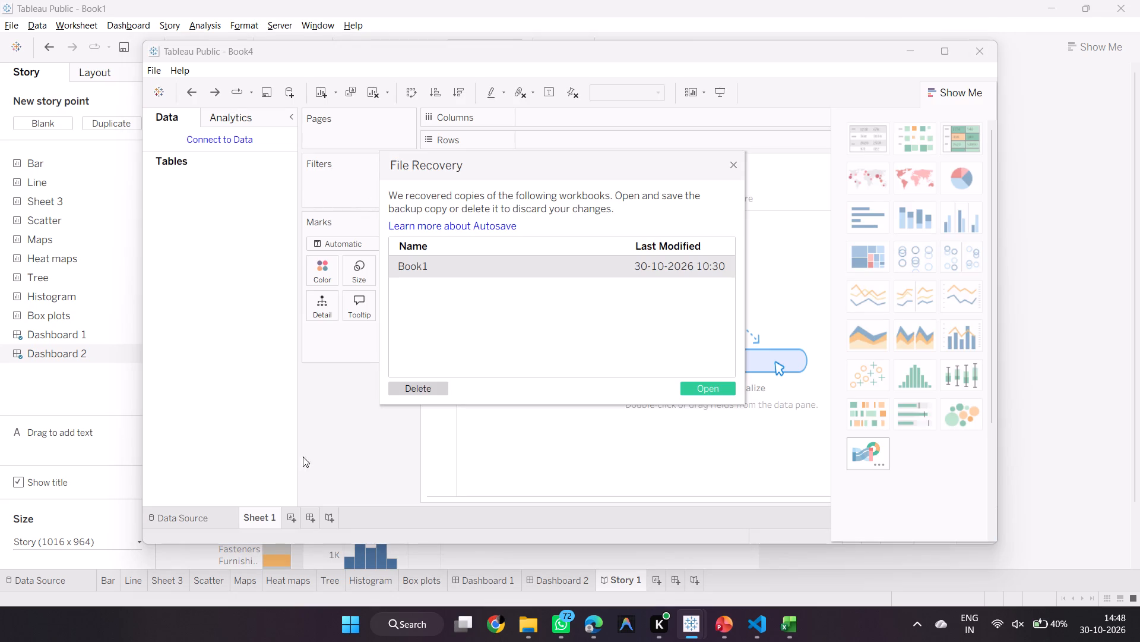
Delete the recovered Book1 backup copy offered for file recovery.
click(417, 386)
Connect Book4 to the Excel file per_problem_predictions_cv from Documents > 5th SEM and maximize the workbook window.
click(187, 509)
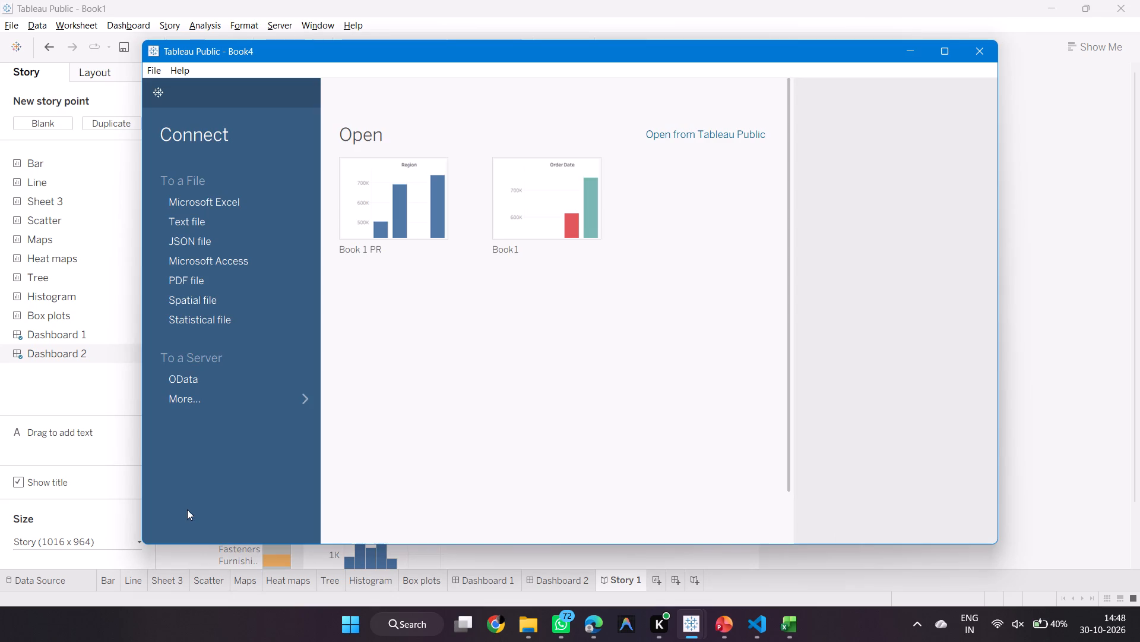
click(242, 205)
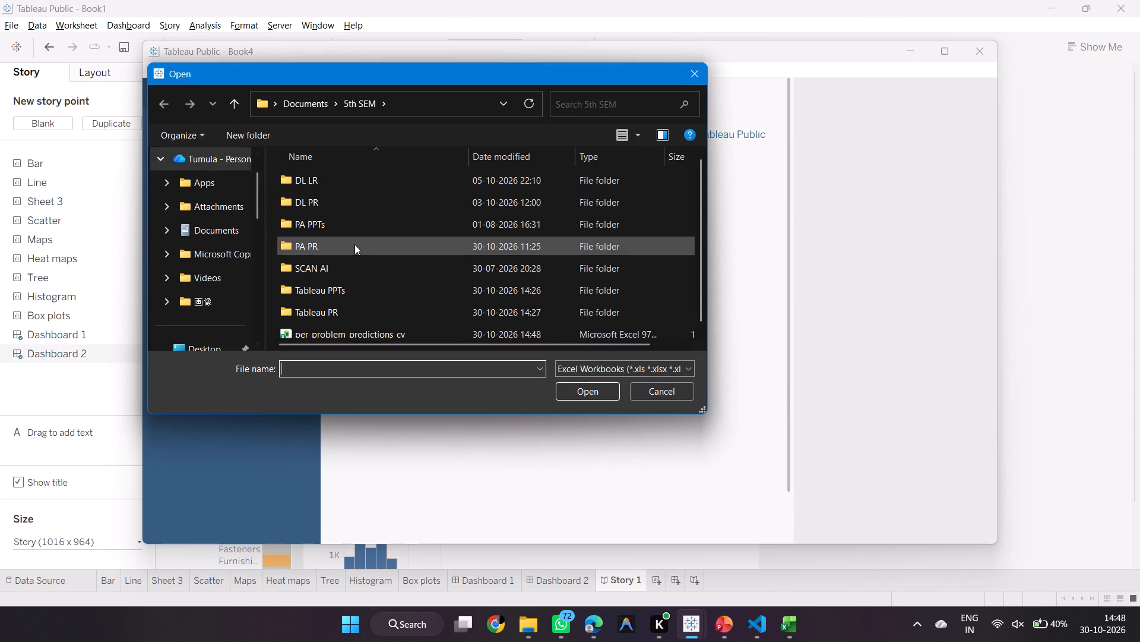
scroll(354, 244, down, 3)
double_click(343, 335)
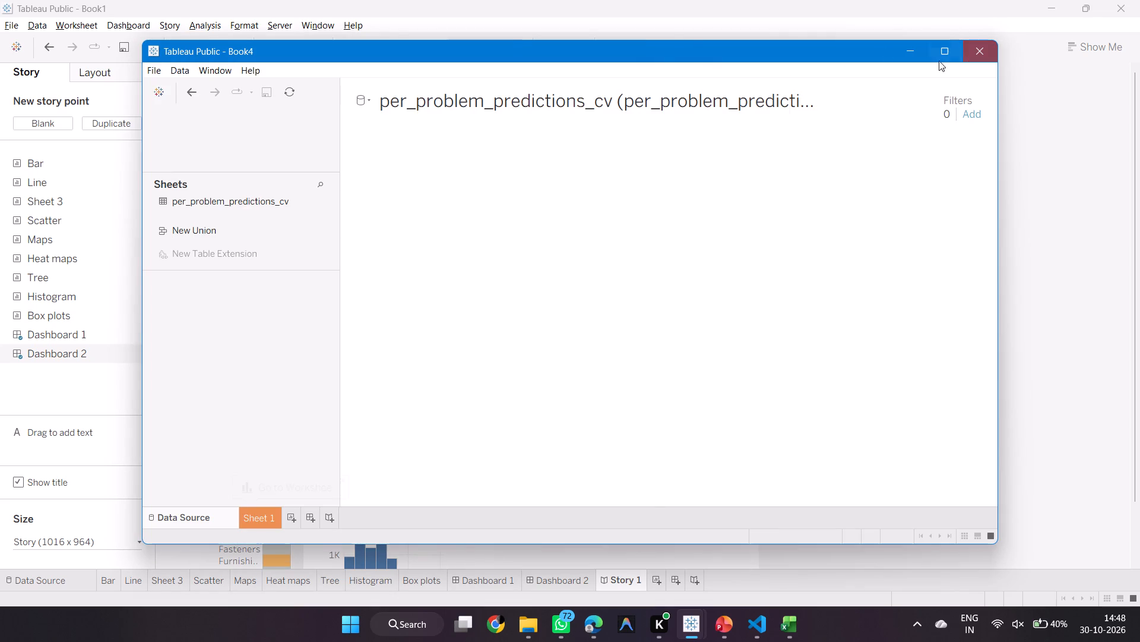
click(949, 45)
scroll(699, 439, down, 5)
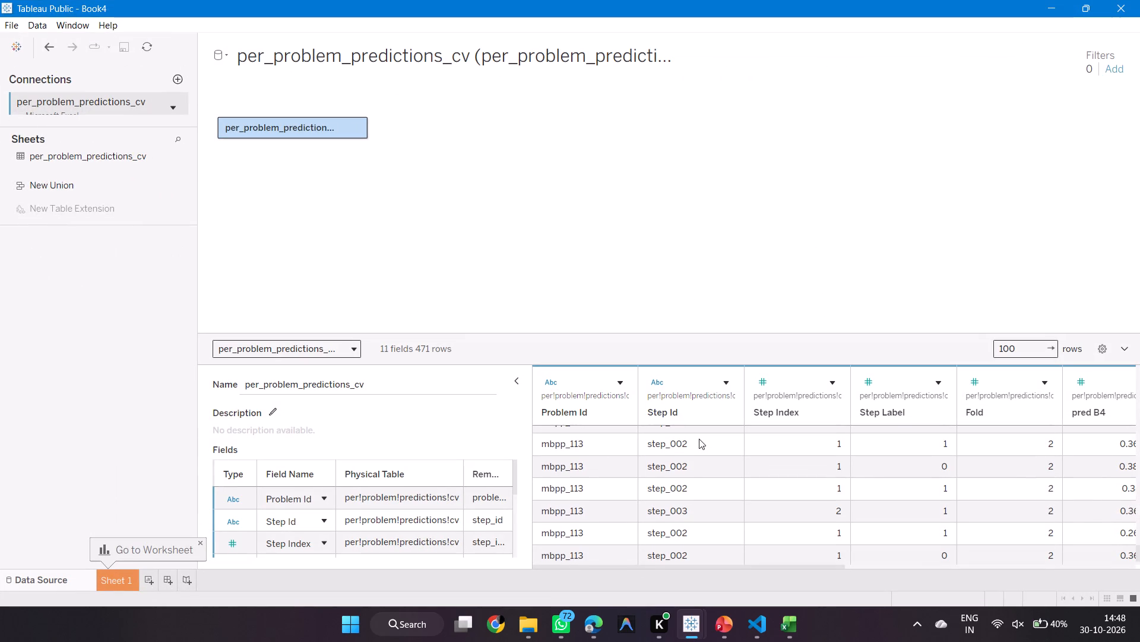
scroll(699, 439, down, 8)
Build a horizontal bar chart on Sheet 1 with Problem Id in rows and the per_problem_predictions_cv count in columns.
click(113, 587)
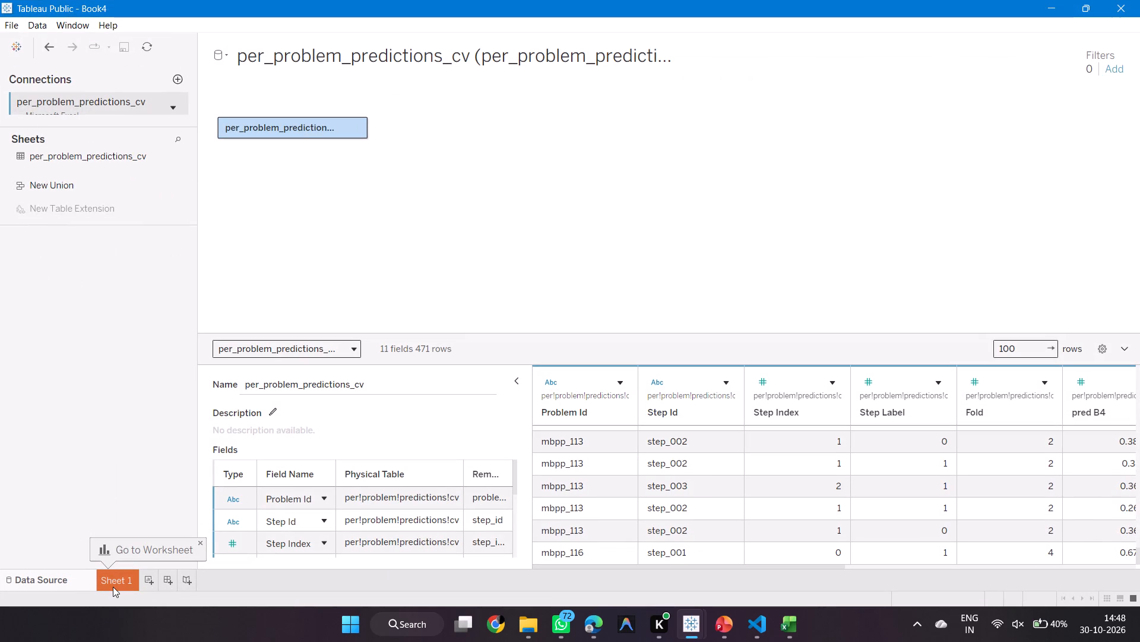
double_click(106, 151)
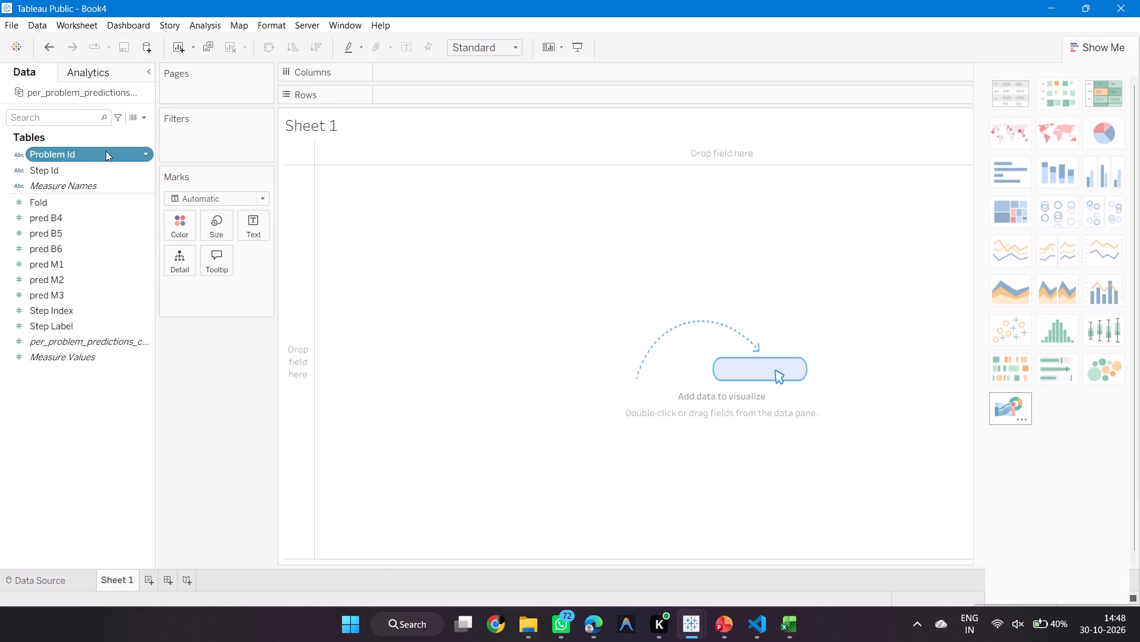
drag(401, 93, 404, 37)
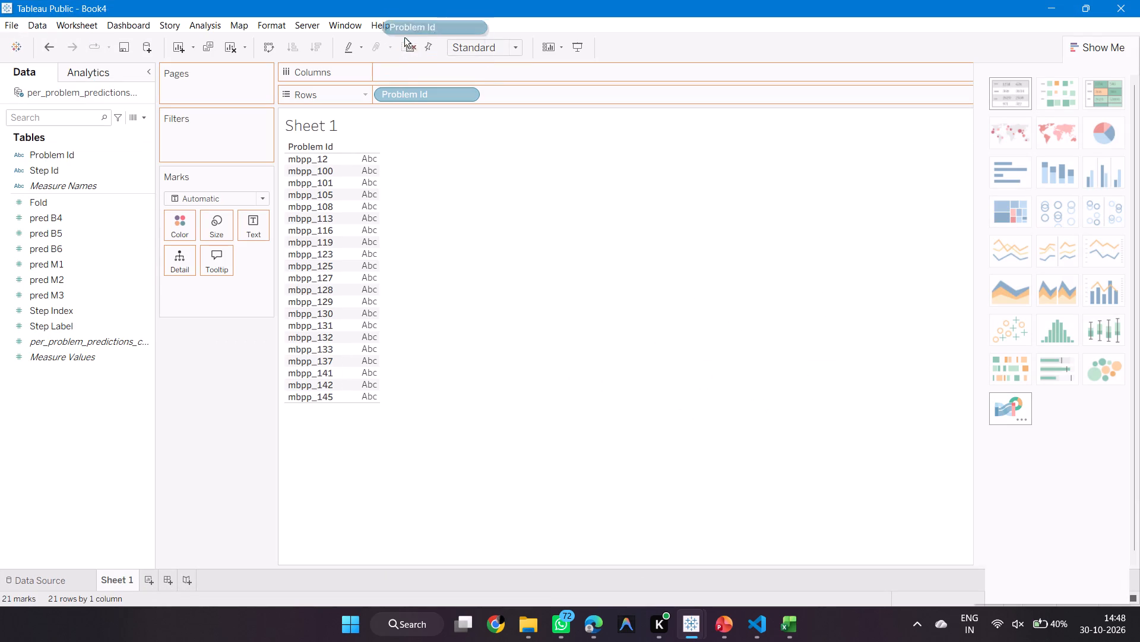
drag(404, 37, 394, 73)
drag(394, 73, 394, 82)
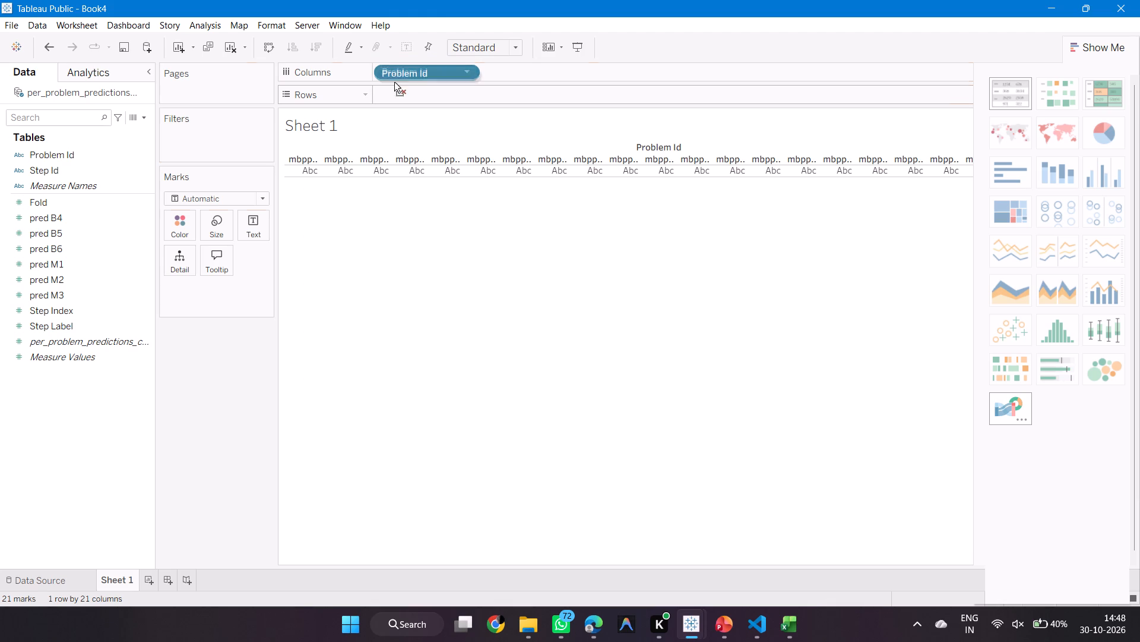
drag(394, 82, 394, 94)
scroll(336, 266, down, 2)
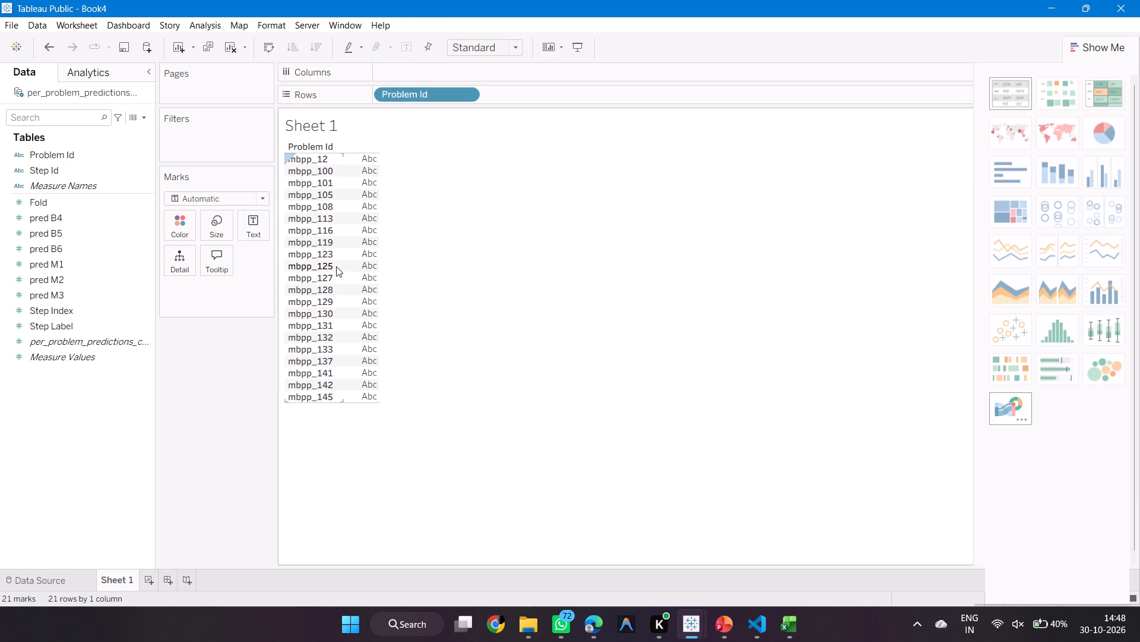
scroll(336, 266, up, 3)
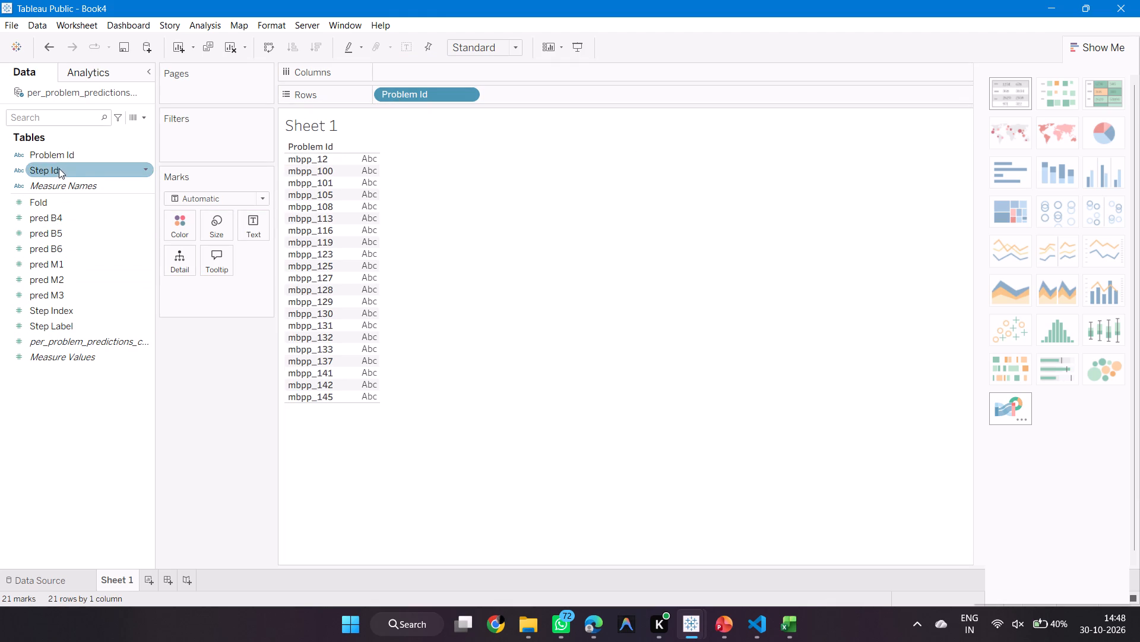
drag(56, 344, 546, 78)
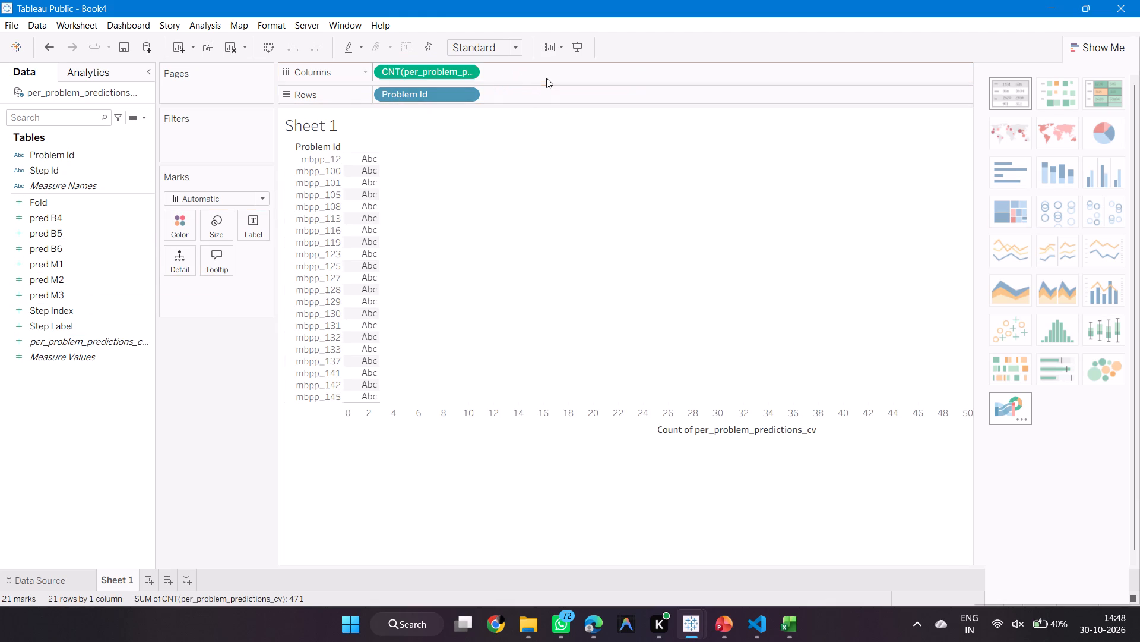
scroll(521, 293, down, 2)
scroll(521, 293, up, 5)
scroll(521, 293, down, 4)
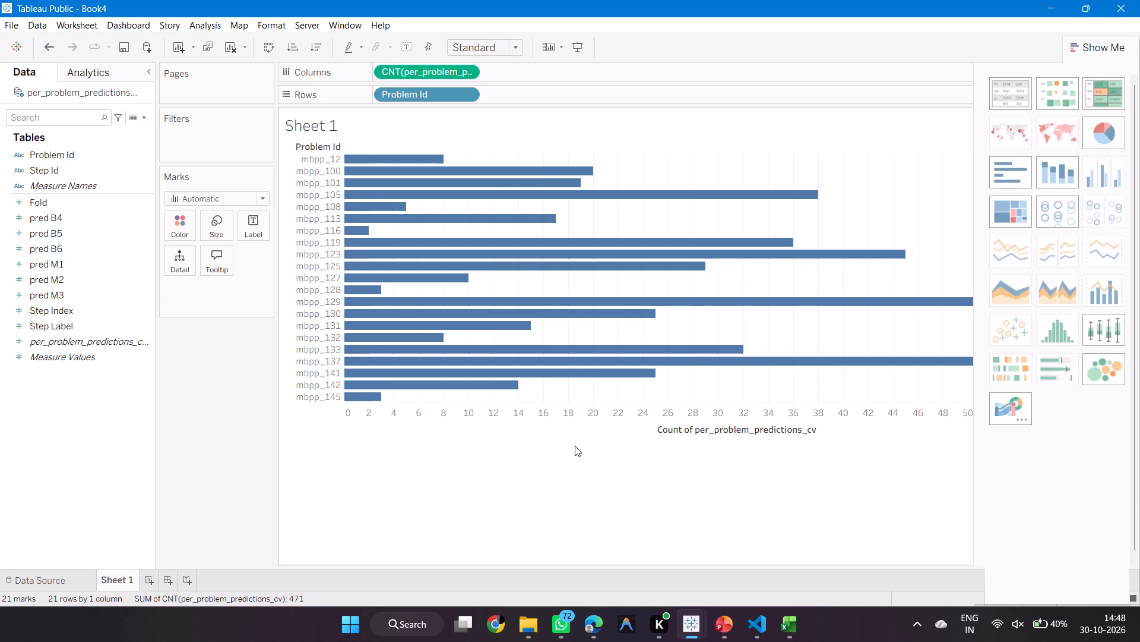
scroll(740, 369, left, 12)
click(808, 363)
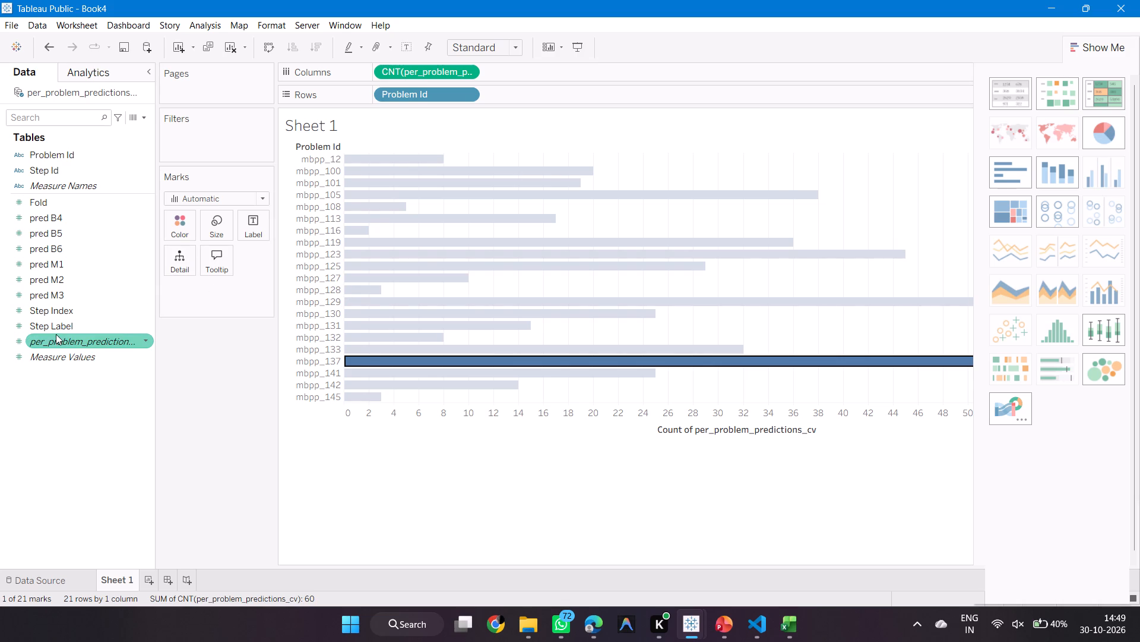
Label the bars with the count of per_problem_predictions_cv.
drag(56, 334, 167, 289)
click(167, 289)
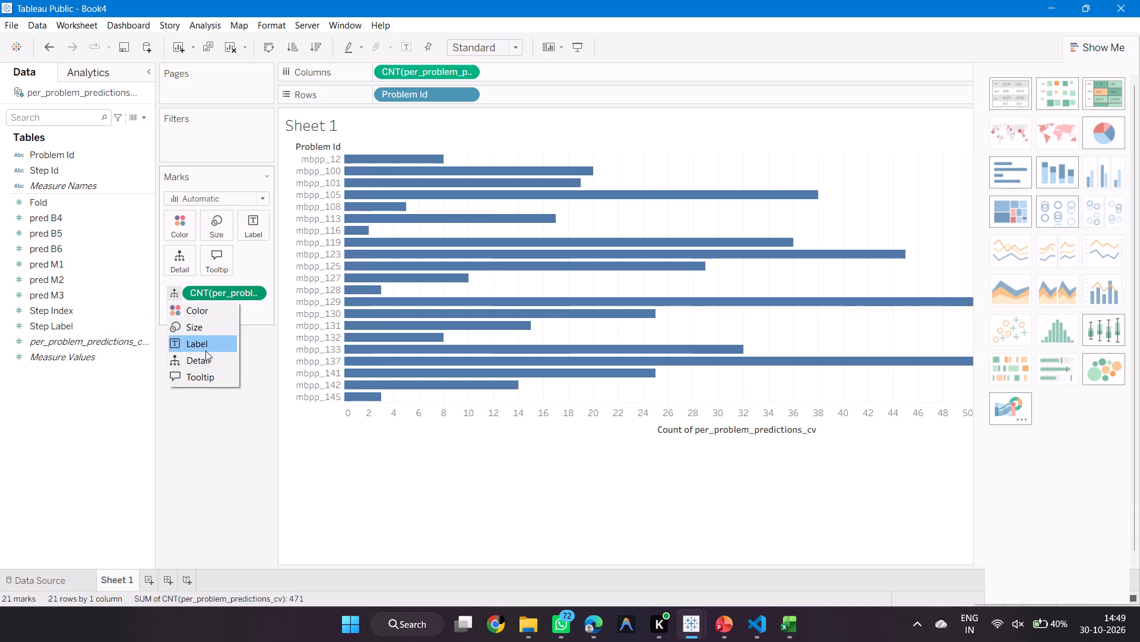
click(205, 359)
click(176, 284)
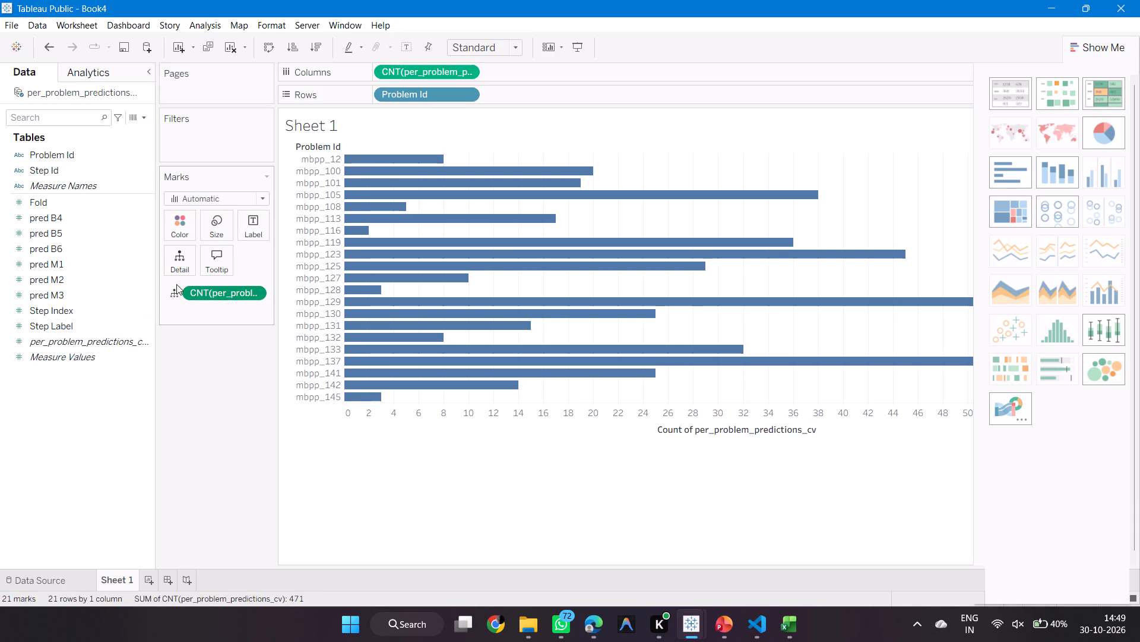
drag(176, 284, 175, 293)
click(175, 293)
click(187, 336)
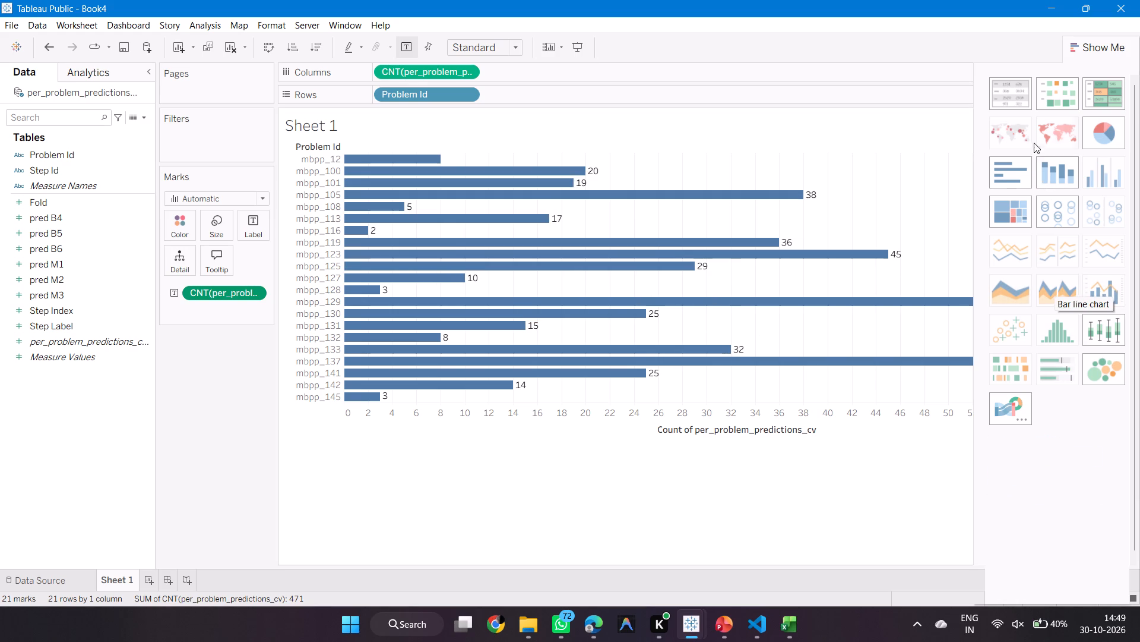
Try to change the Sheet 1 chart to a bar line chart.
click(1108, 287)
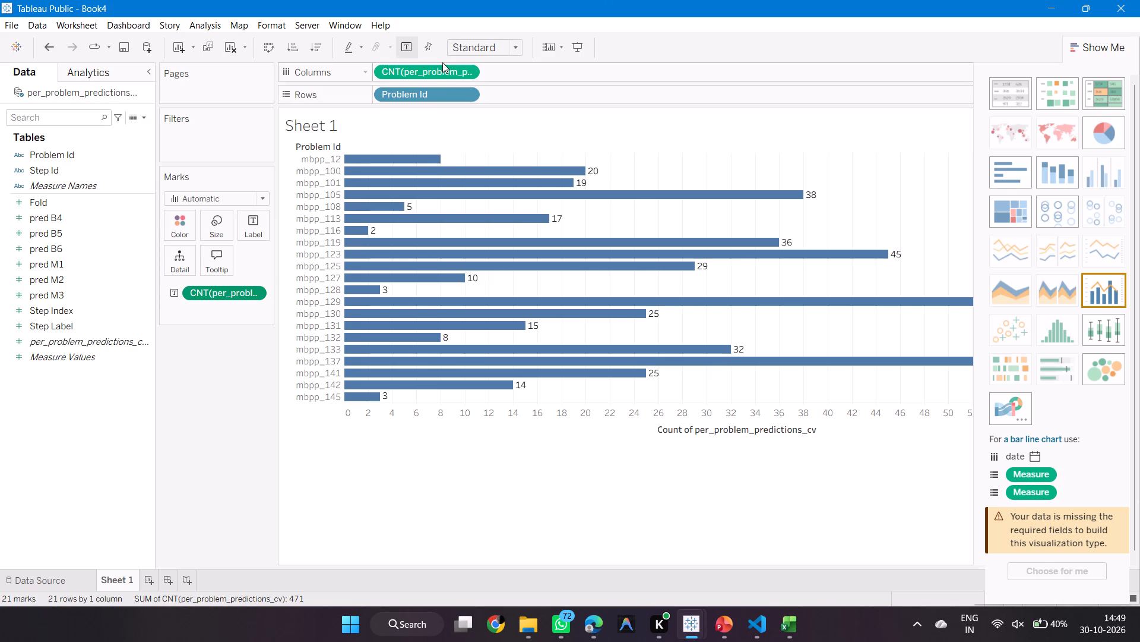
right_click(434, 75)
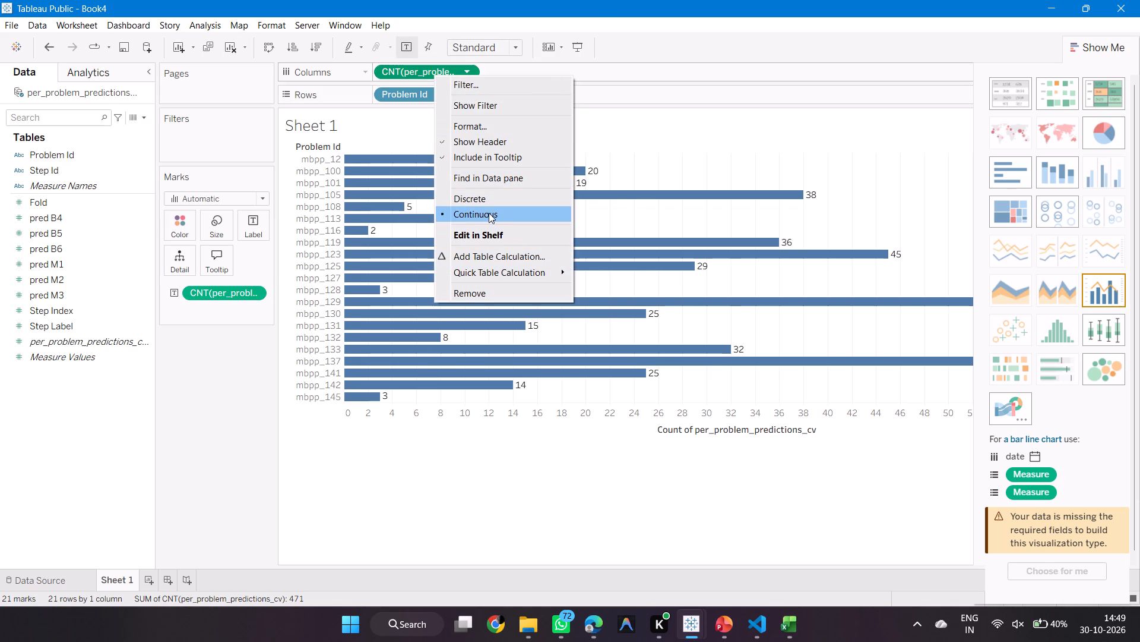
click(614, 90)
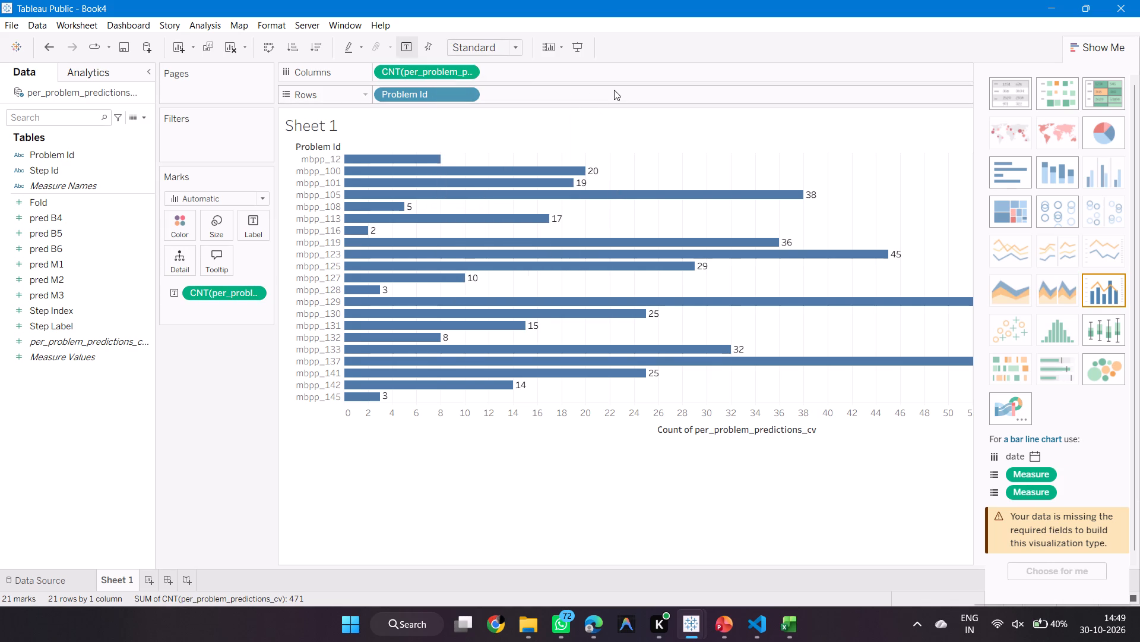
Turn the bars vertical by placing Problem Id in columns and the count of per_problem_predictions_cv in rows.
drag(451, 89, 574, 64)
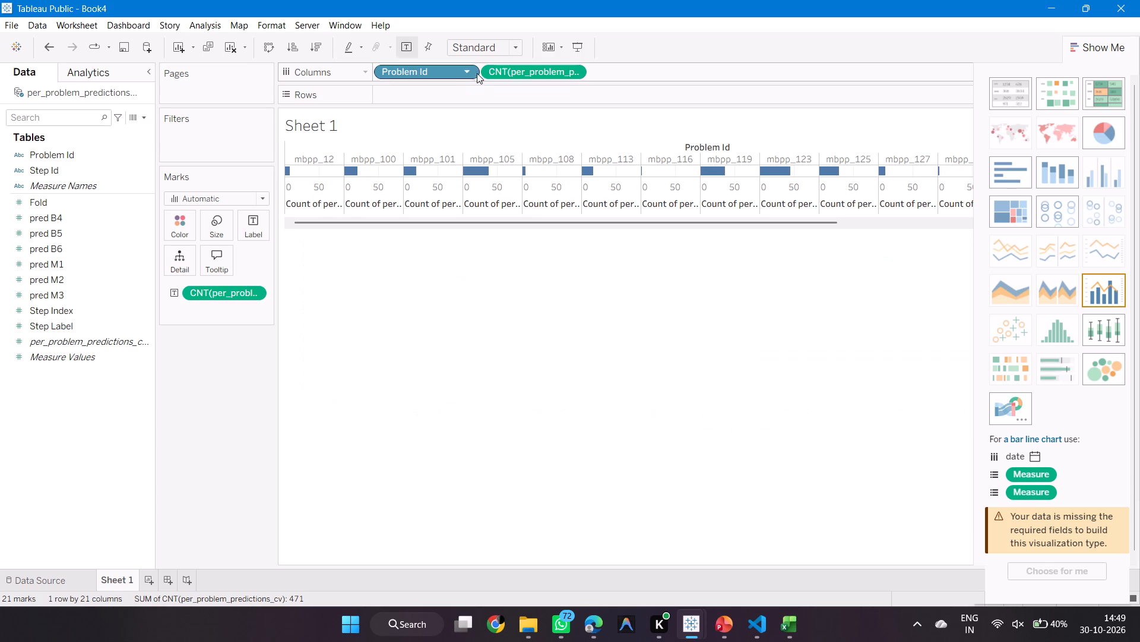
drag(460, 71, 451, 105)
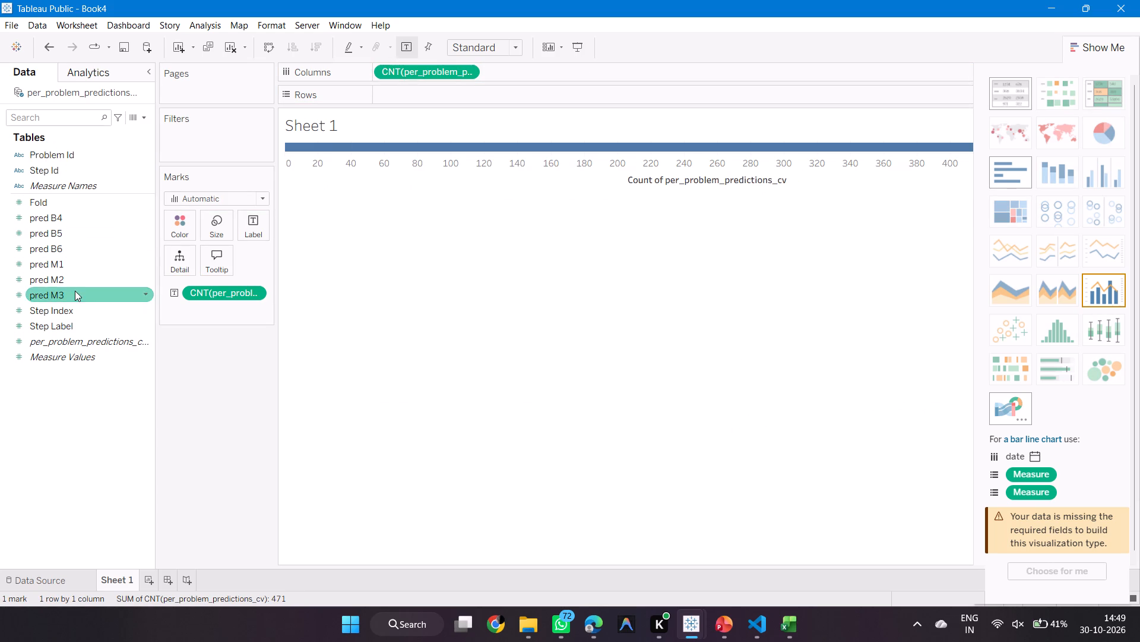
drag(408, 75, 408, 97)
click(408, 97)
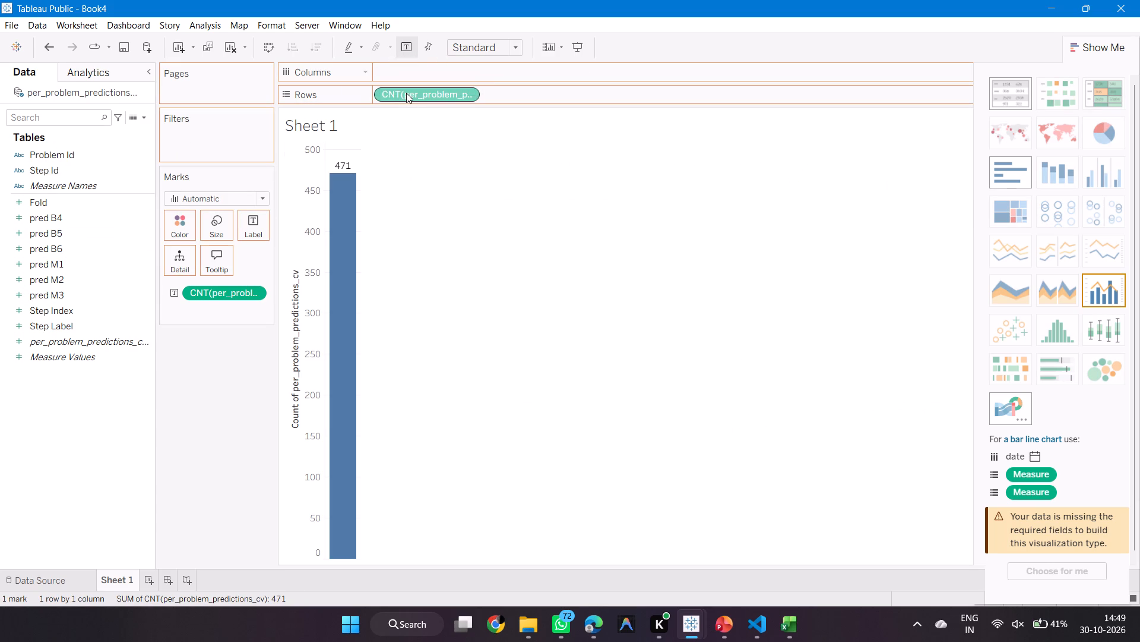
scroll(470, 297, down, 4)
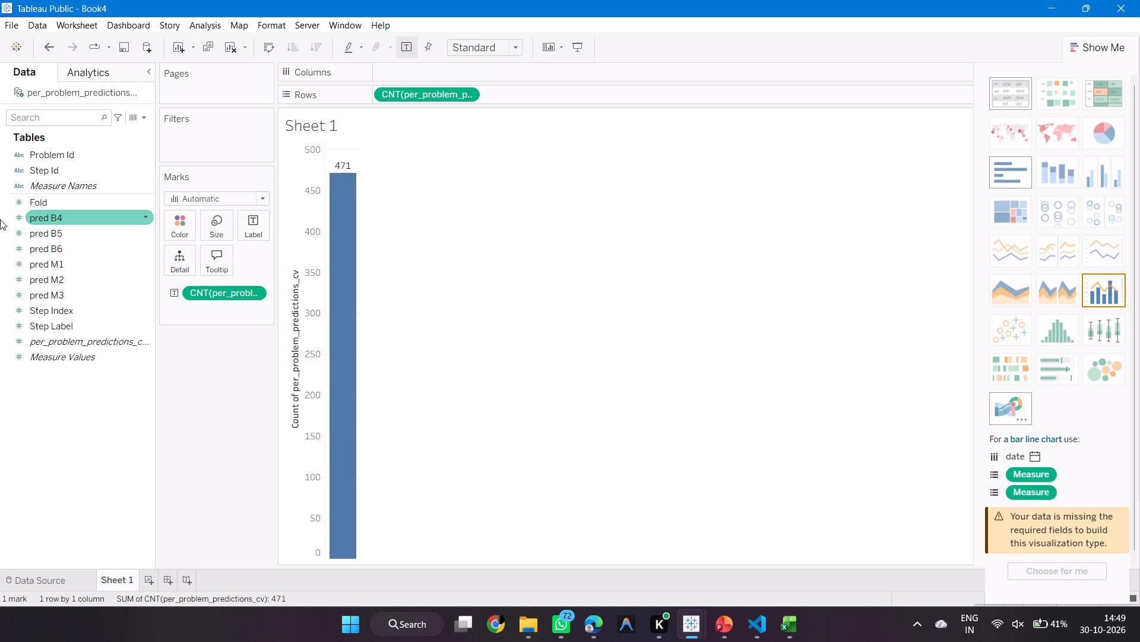
drag(66, 160, 464, 80)
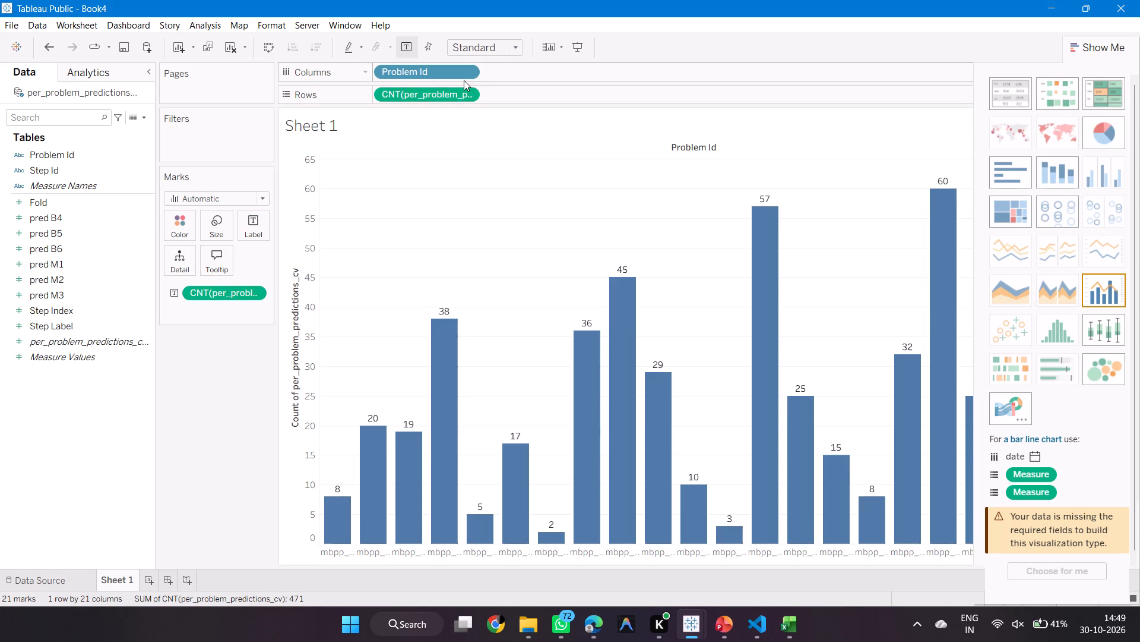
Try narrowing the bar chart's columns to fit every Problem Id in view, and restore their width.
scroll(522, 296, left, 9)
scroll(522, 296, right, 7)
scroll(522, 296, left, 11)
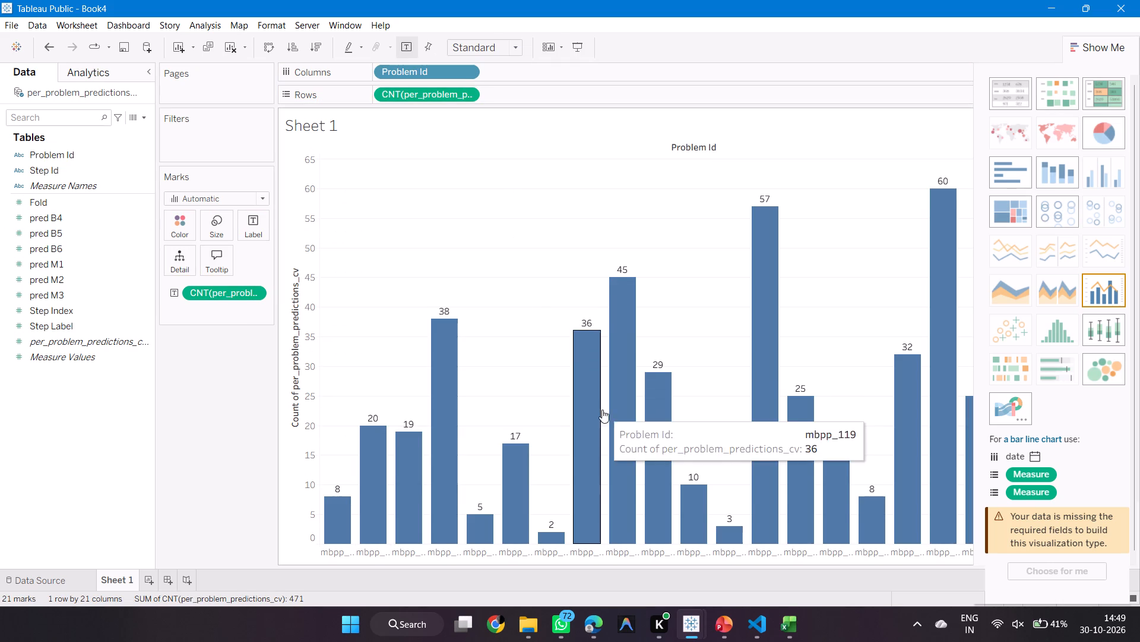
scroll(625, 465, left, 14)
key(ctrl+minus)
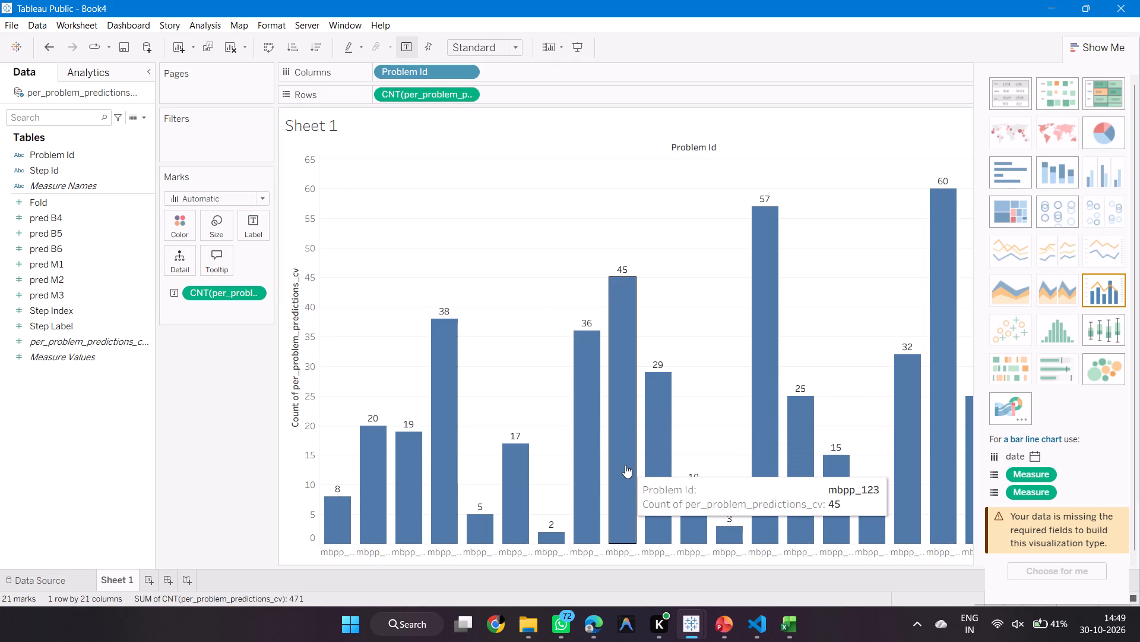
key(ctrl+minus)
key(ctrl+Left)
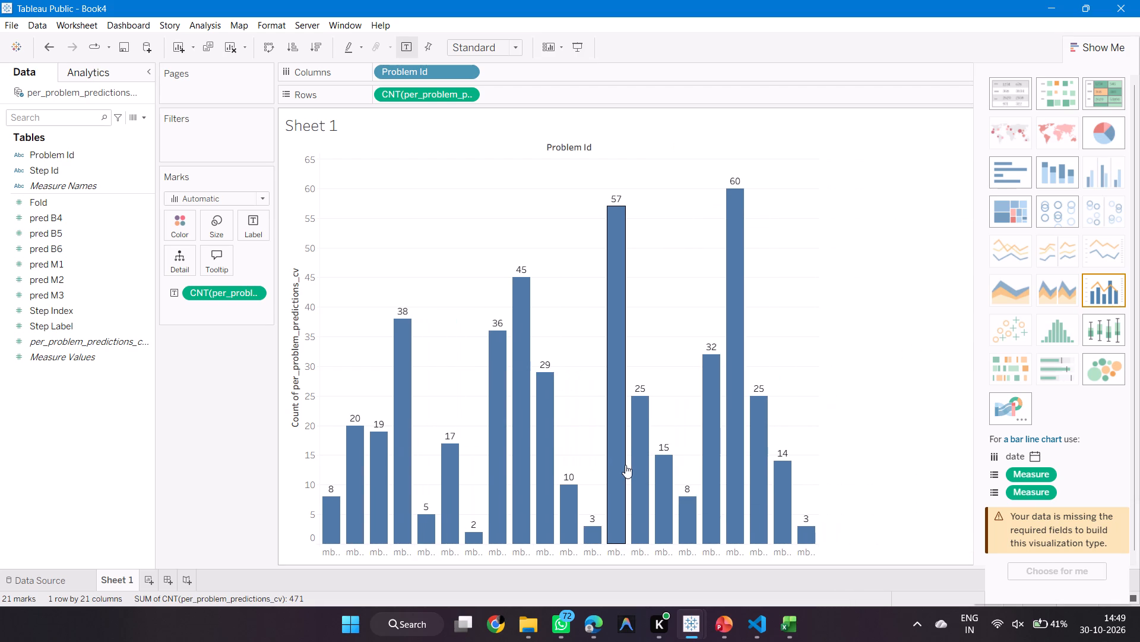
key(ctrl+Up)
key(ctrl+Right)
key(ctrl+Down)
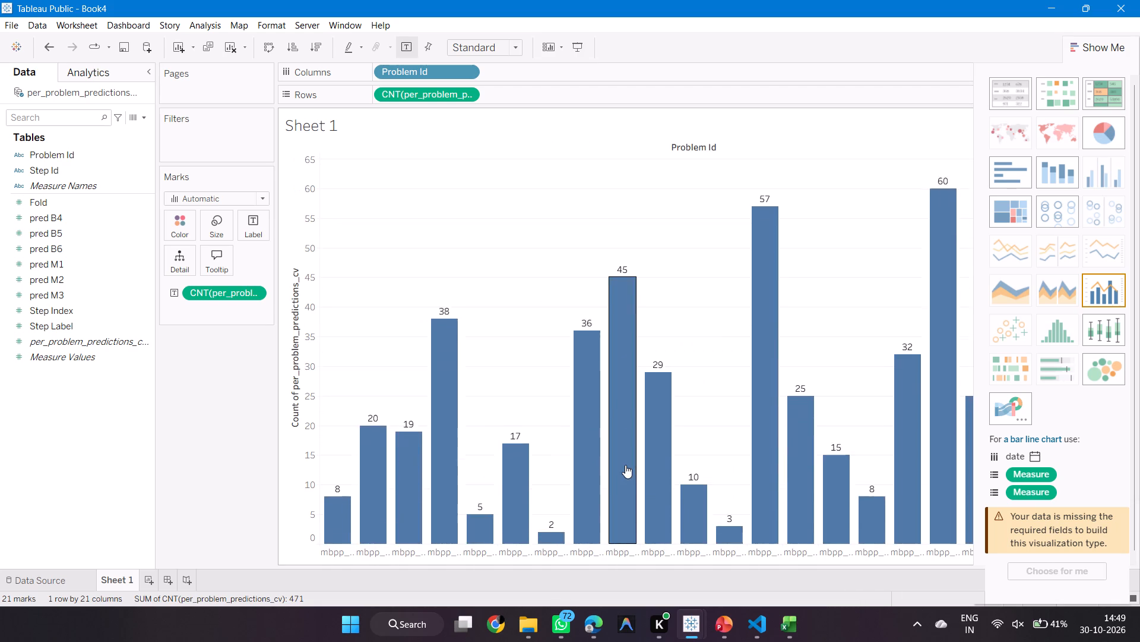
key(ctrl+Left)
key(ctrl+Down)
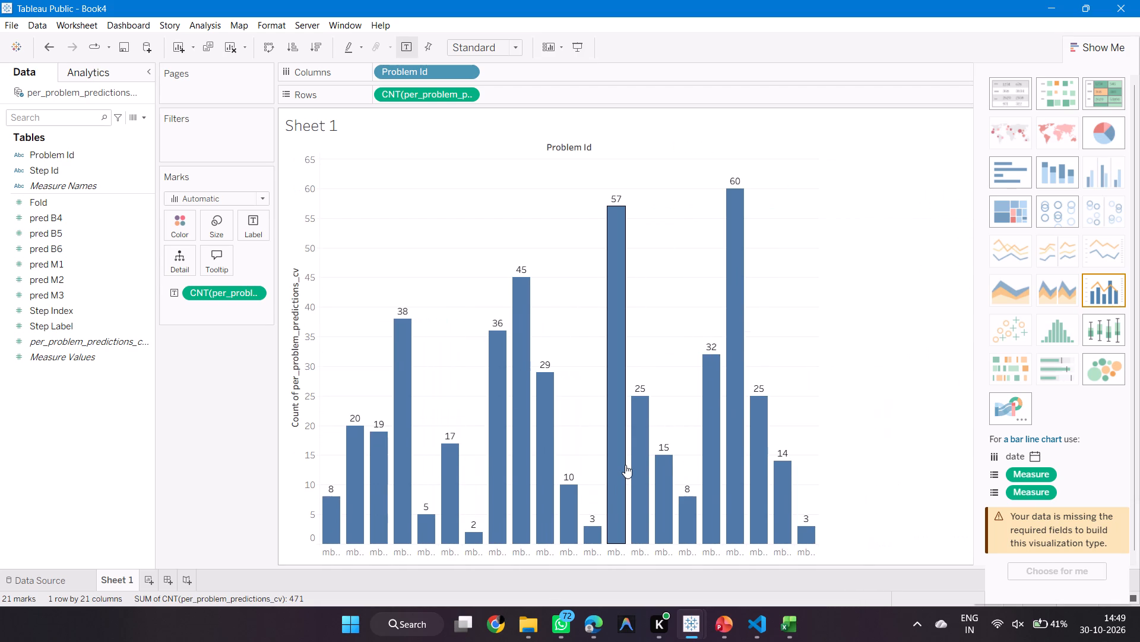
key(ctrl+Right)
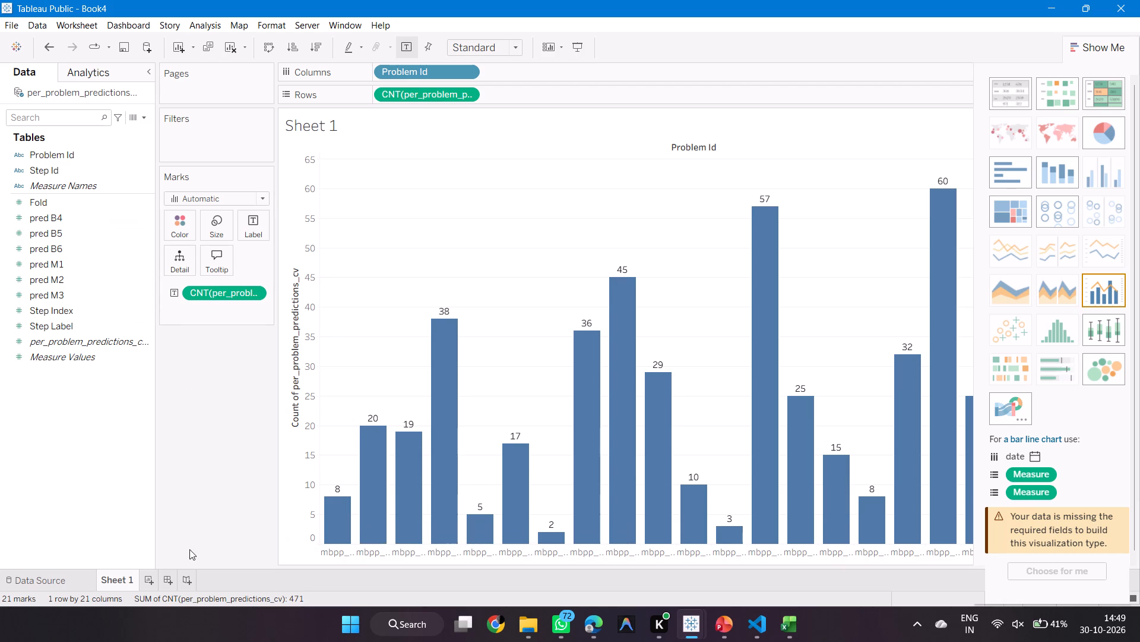
Add a second worksheet to Book4 and rename Sheet 1 as Bar.
click(152, 577)
right_click(119, 581)
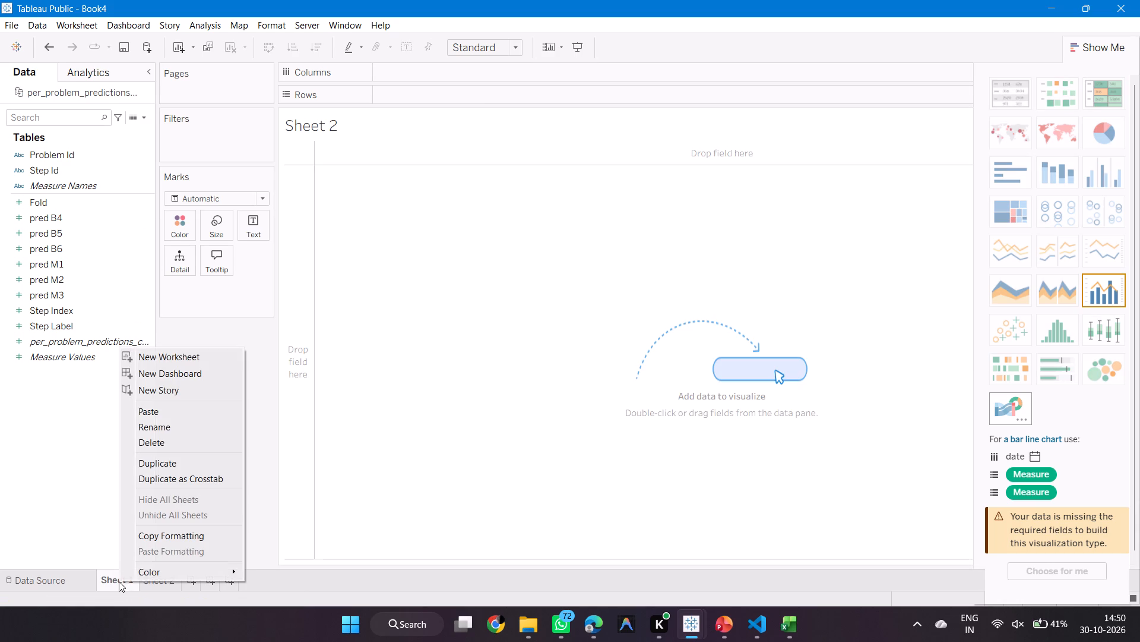
click(156, 425)
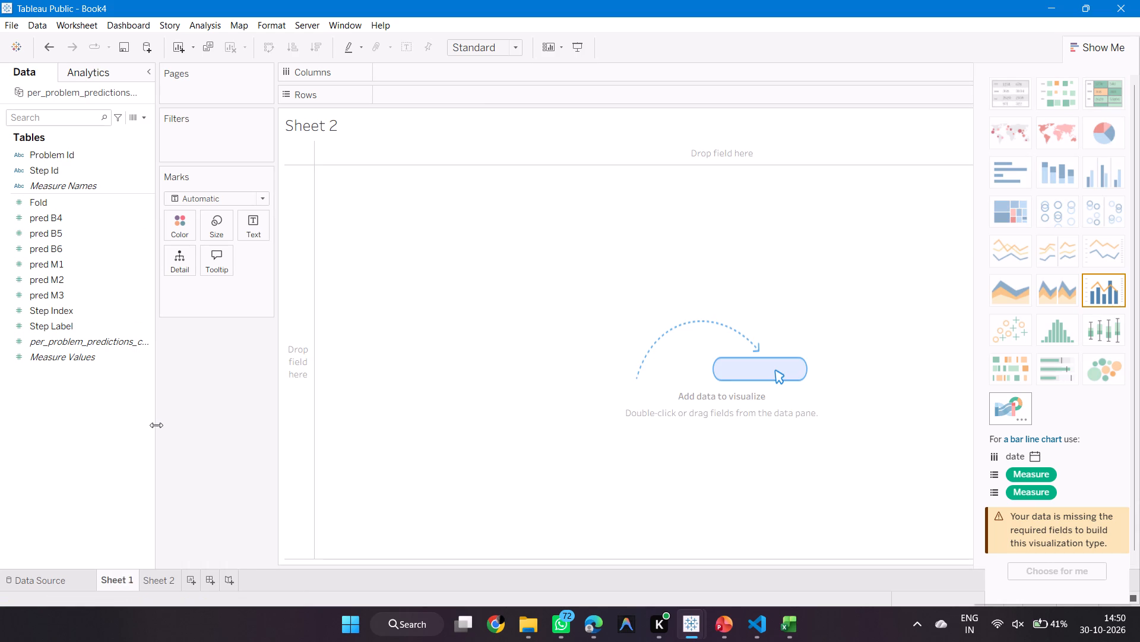
text(Bar)
key(Return)
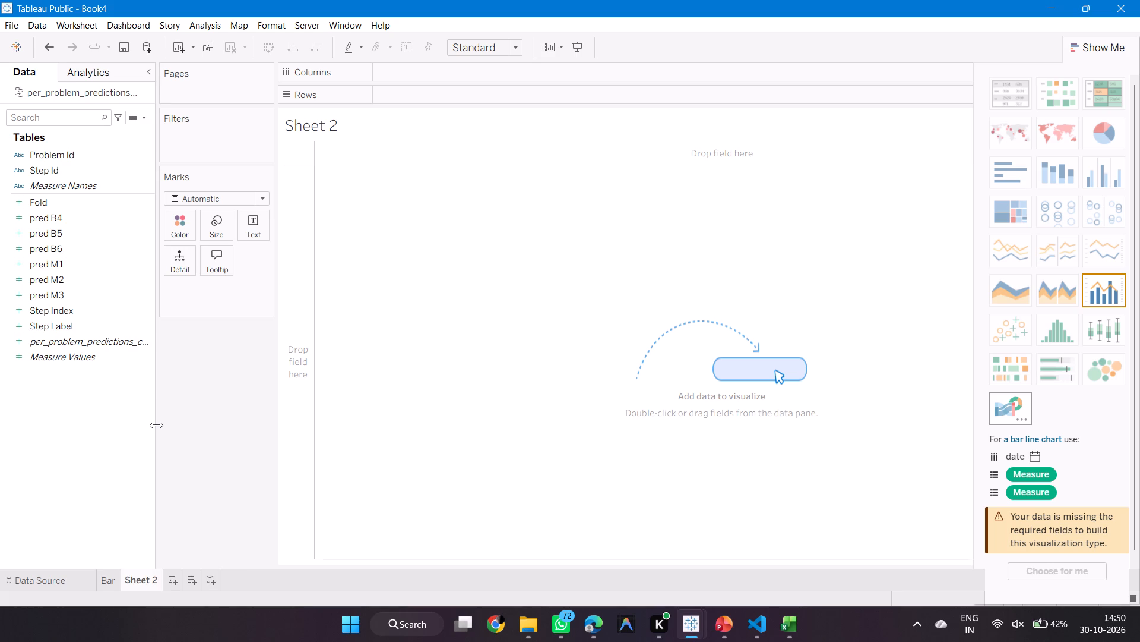
Rename Sheet 2 as Scatter.
right_click(141, 580)
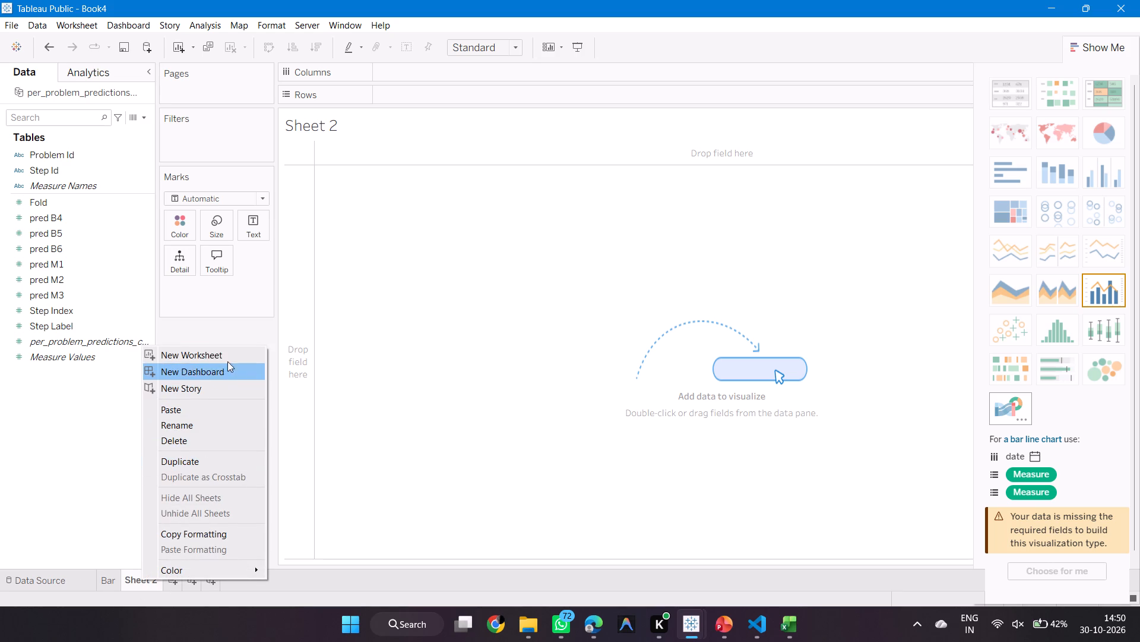
click(208, 423)
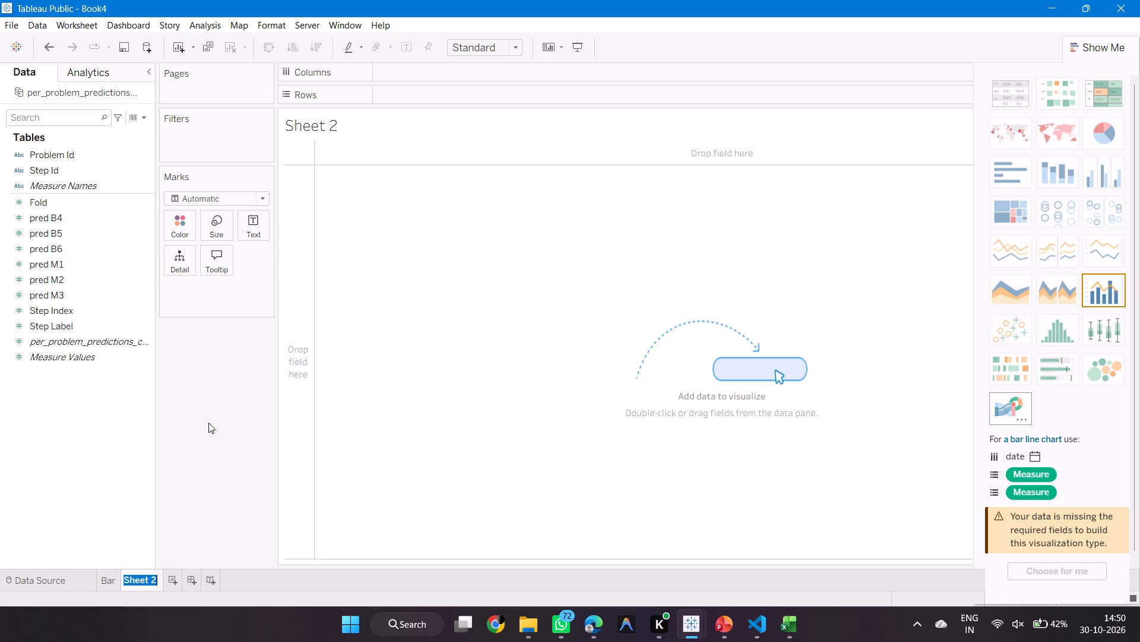
text(Scatter)
key(Return)
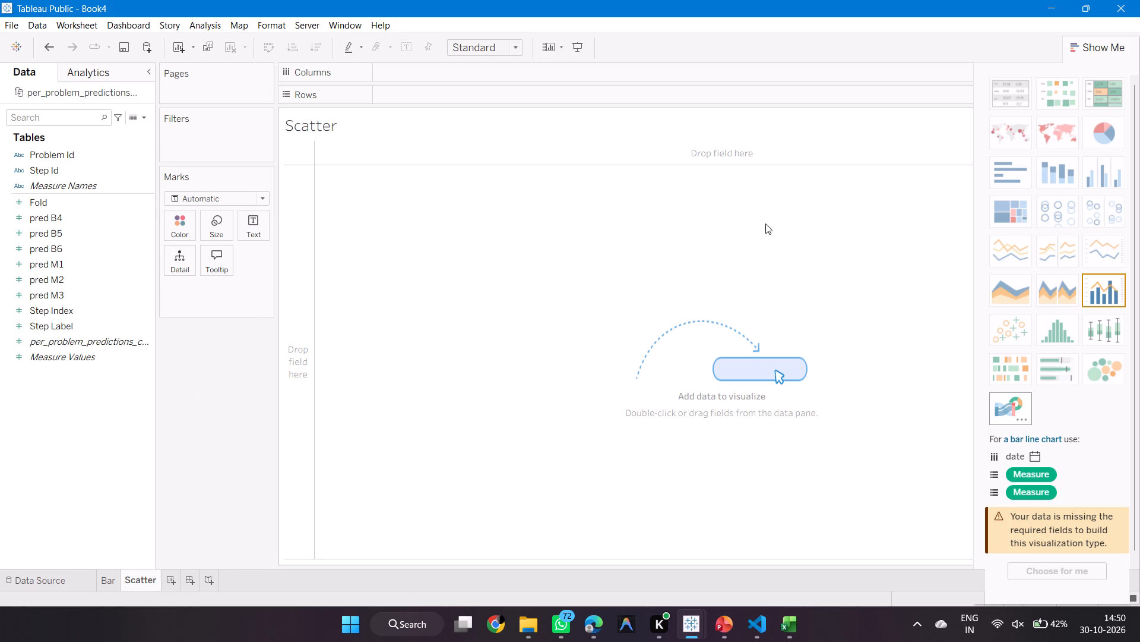
Create a scatter plot on the Scatter sheet, letting Show Me choose the fields automatically.
click(996, 318)
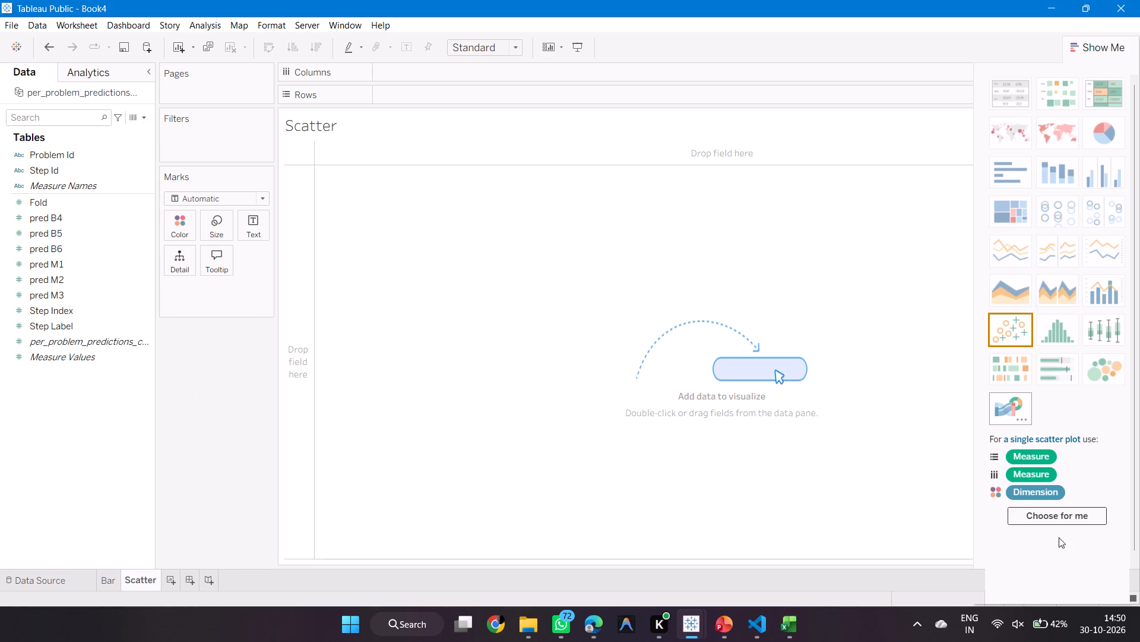
click(1049, 523)
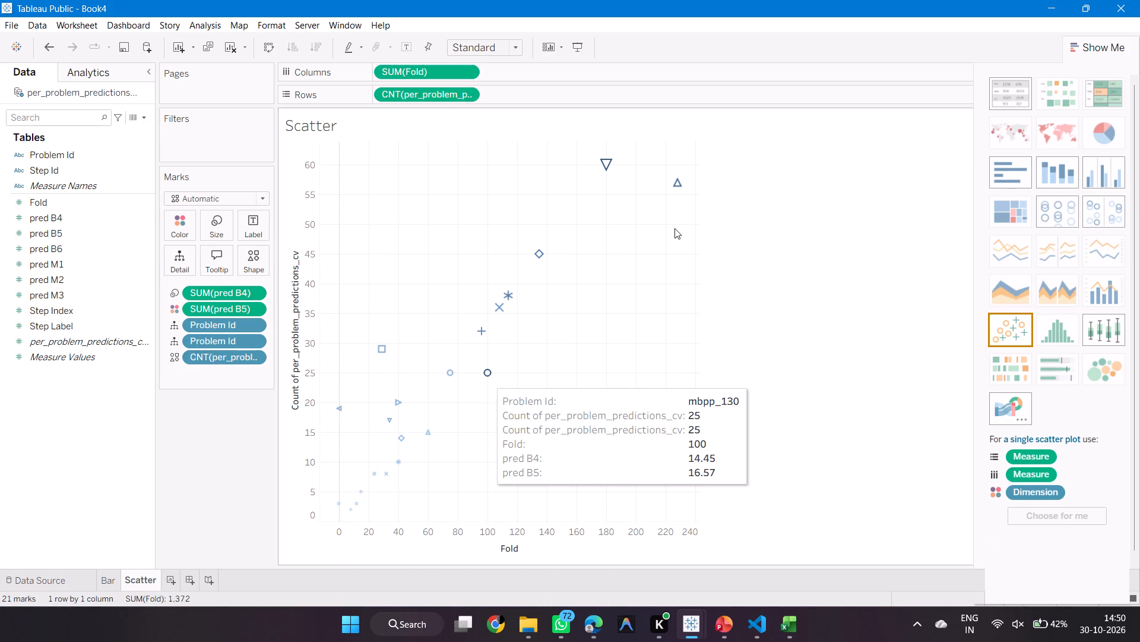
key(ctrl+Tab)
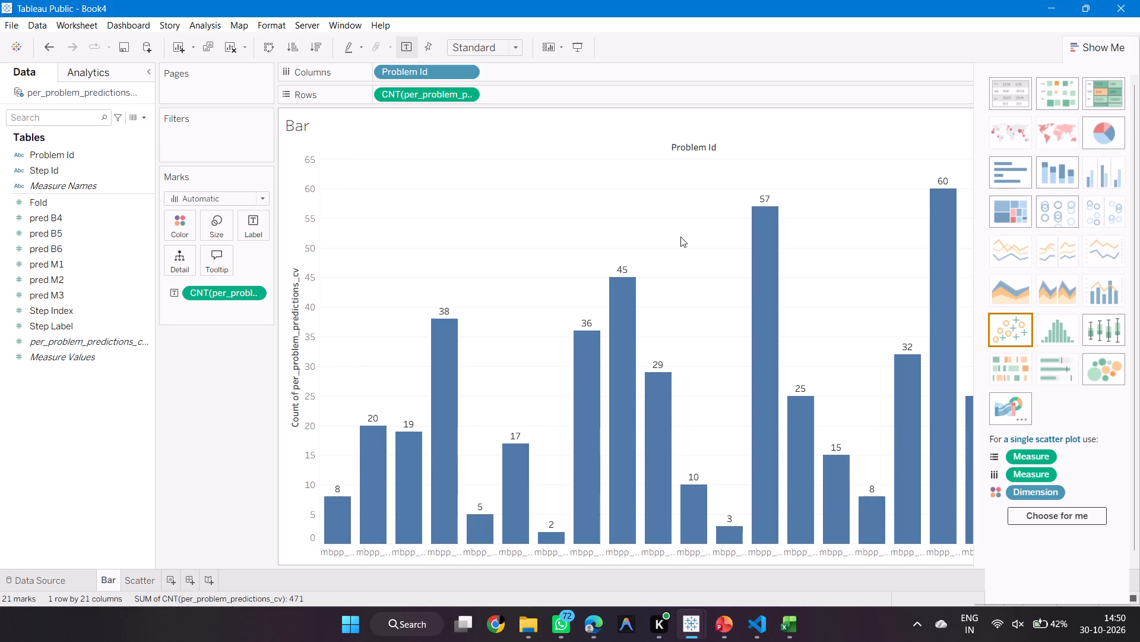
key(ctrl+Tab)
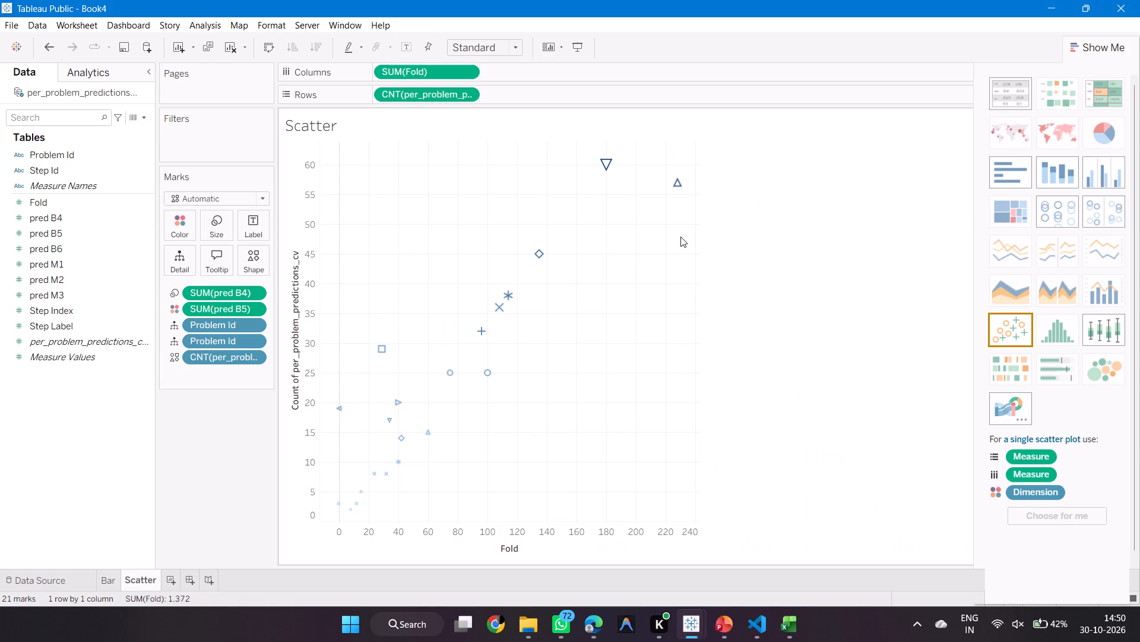
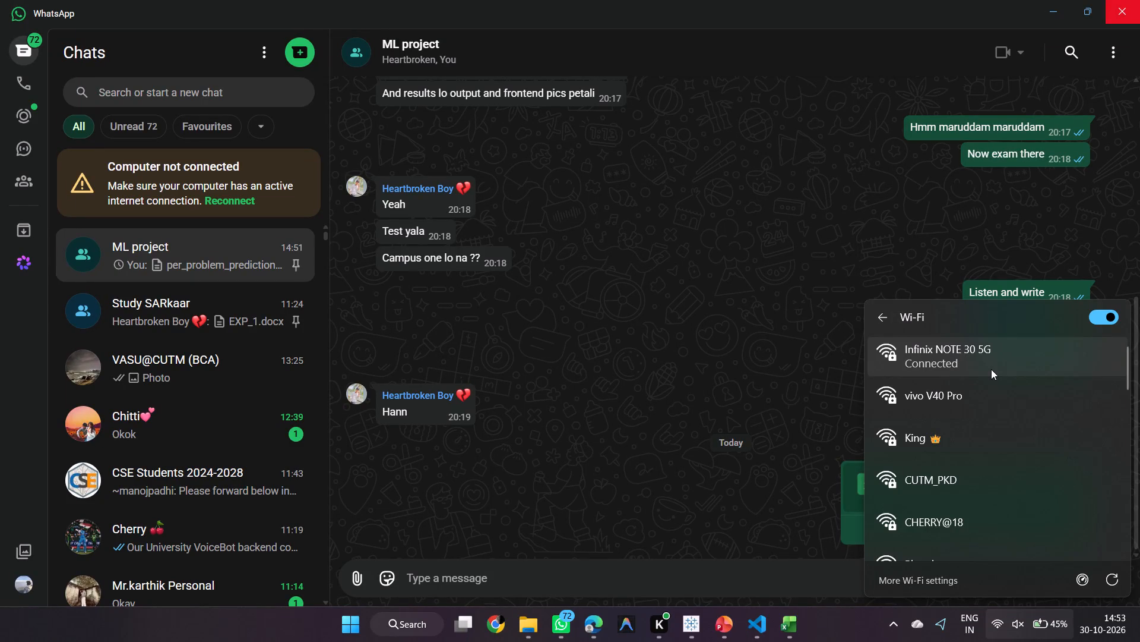
Expand the Infinix NOTE 30 5G Wi-Fi network entry to check its connection status.
click(991, 369)
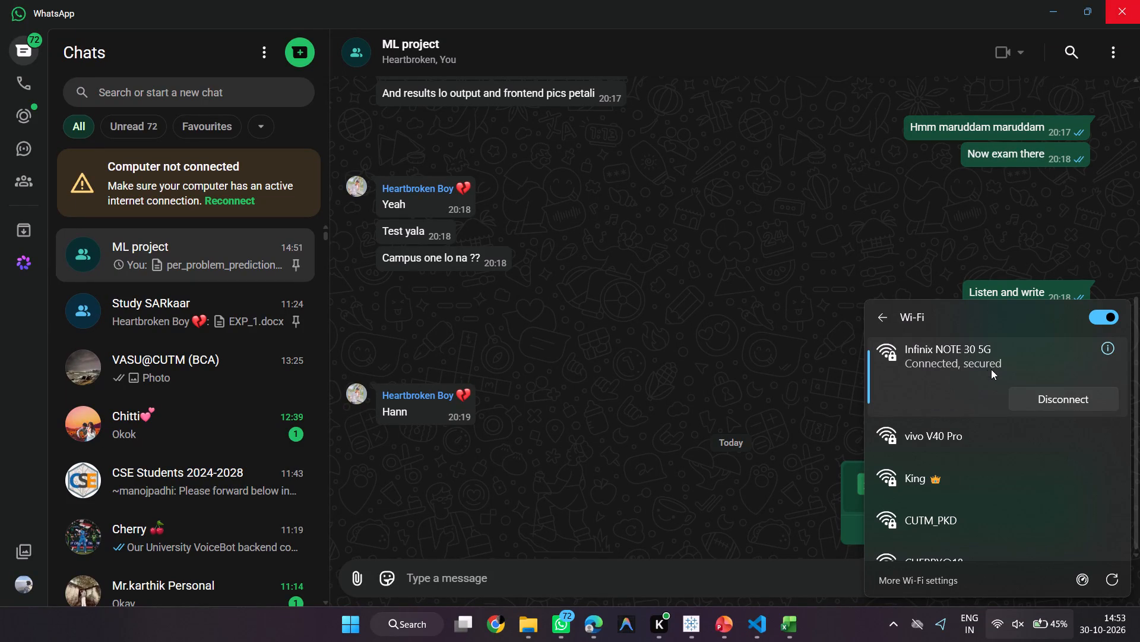
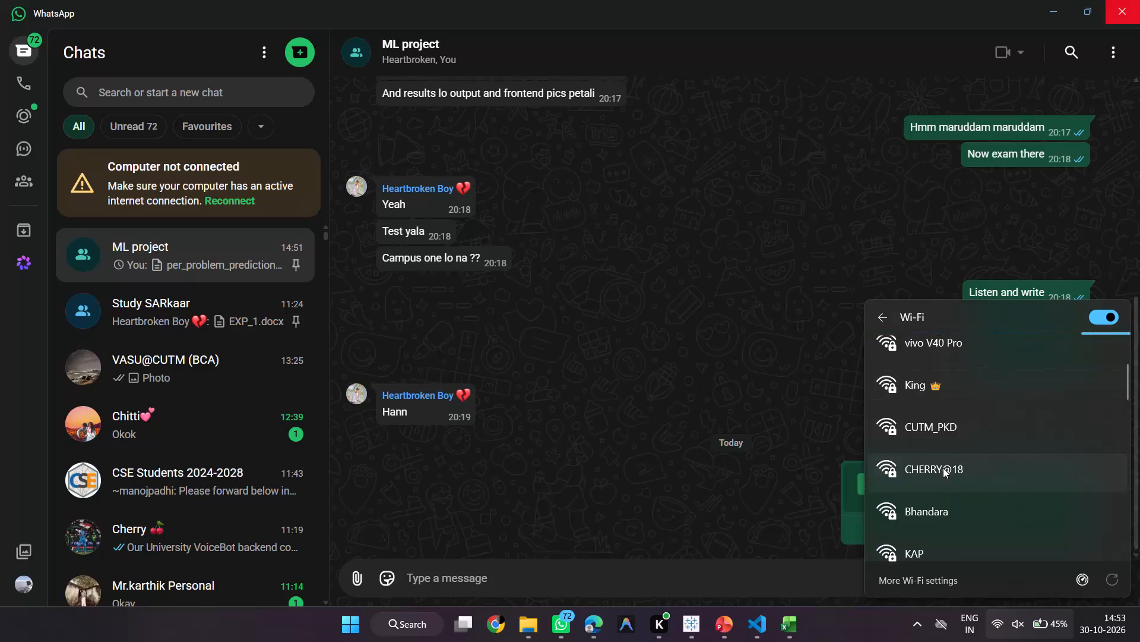
Connect the computer to the CHERRY@18 Wi-Fi network.
click(1022, 493)
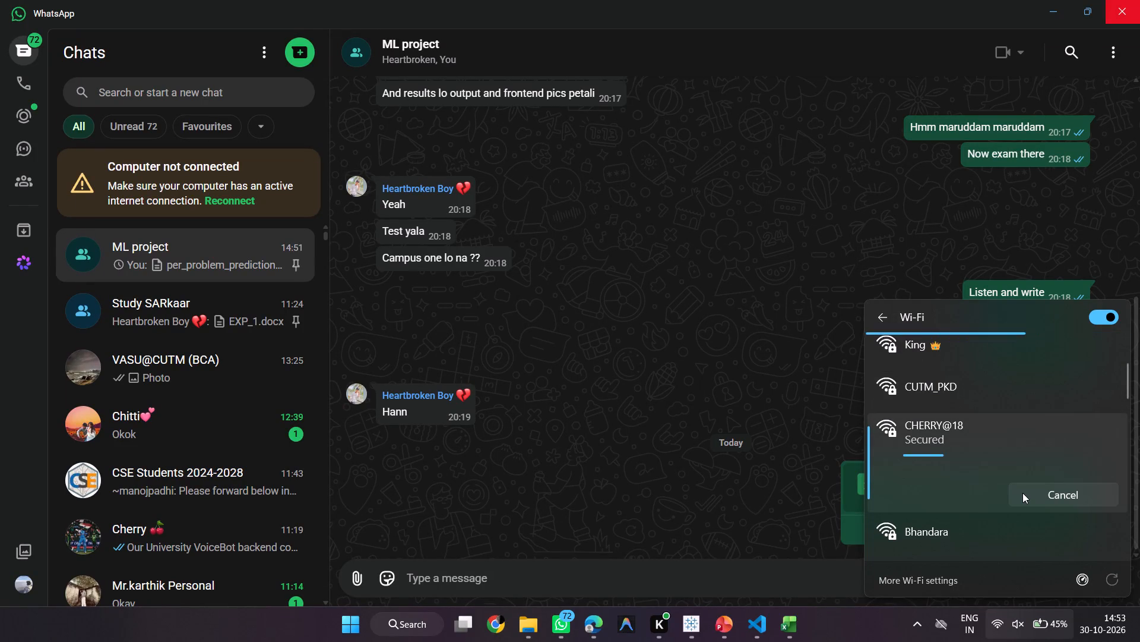
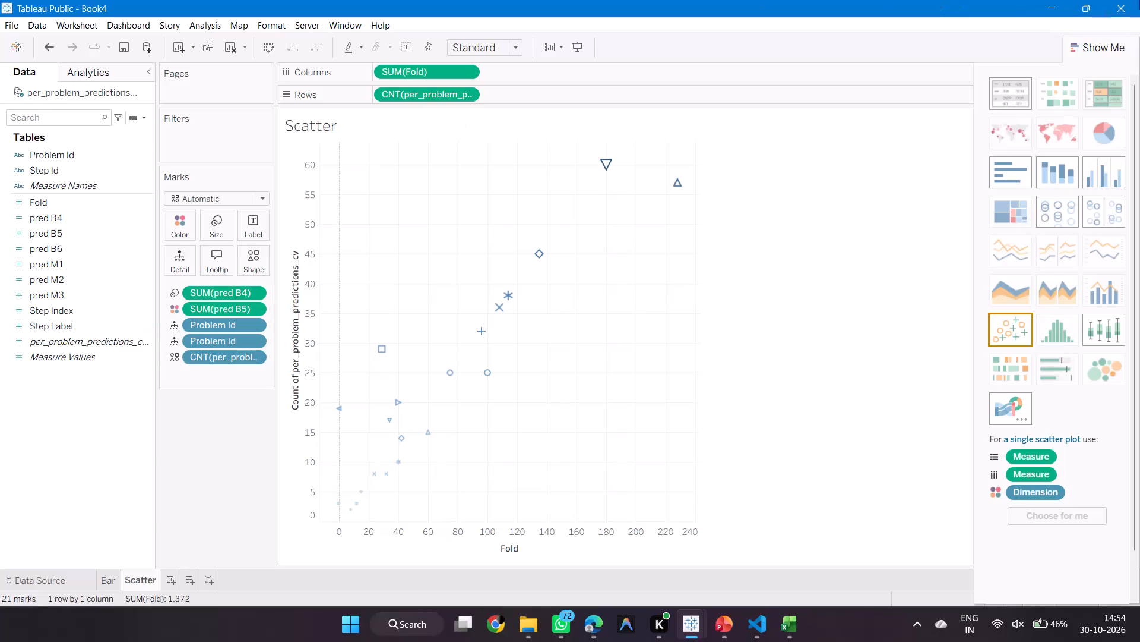
Save the workbook as a Tableau Workbook (*.twb) in the Workbooks folder, spacing out the Book 4 file name and adding prj at its end.
click(8, 27)
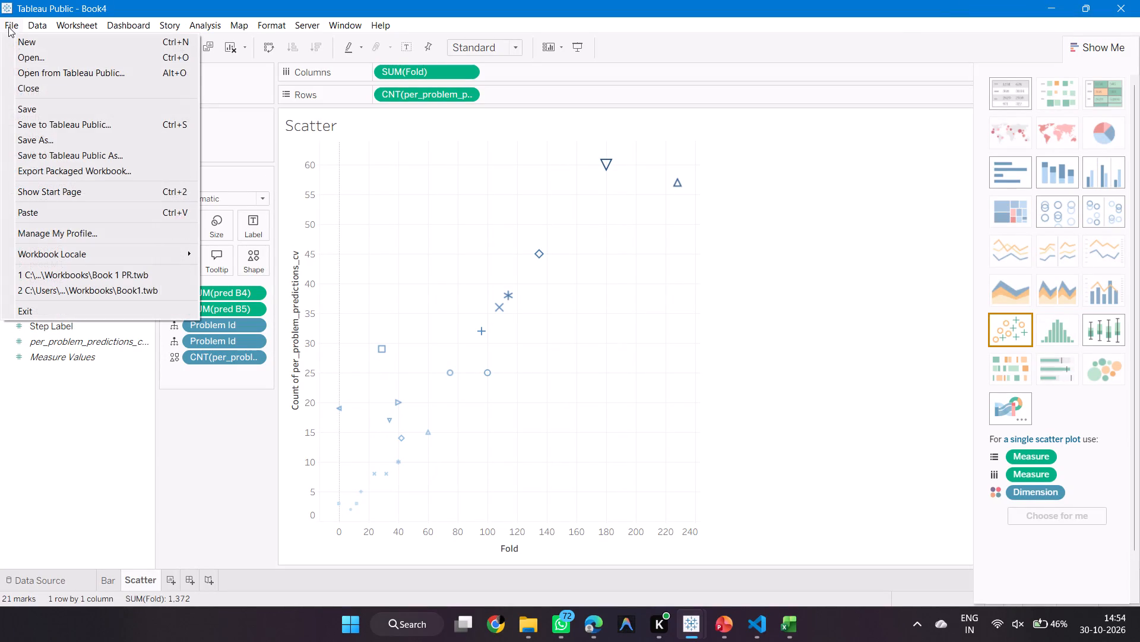
click(51, 106)
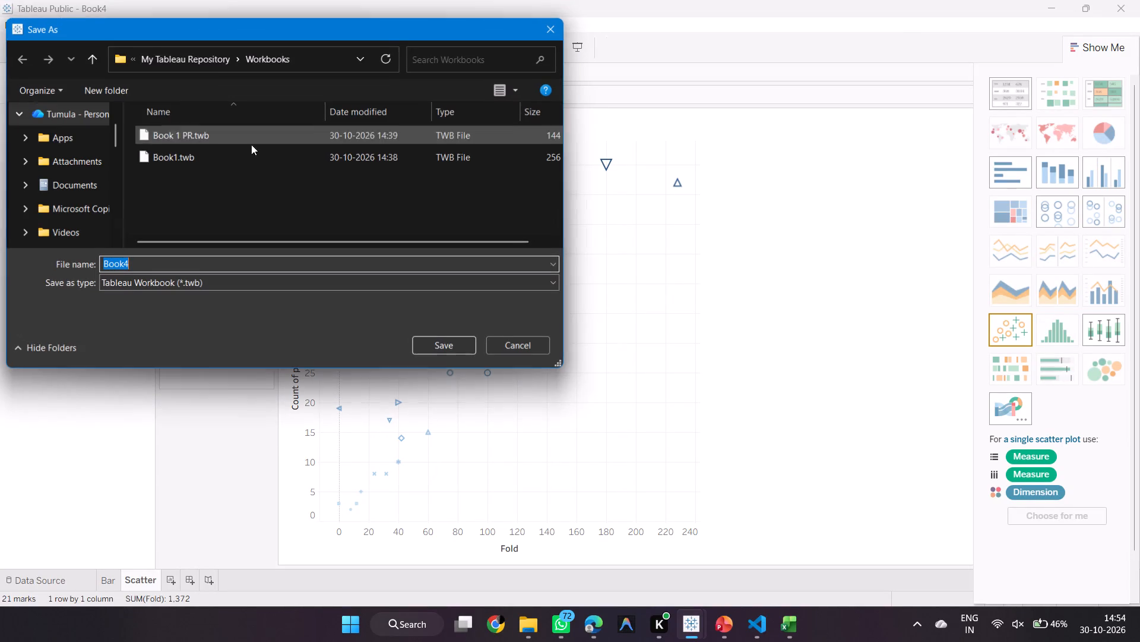
click(172, 272)
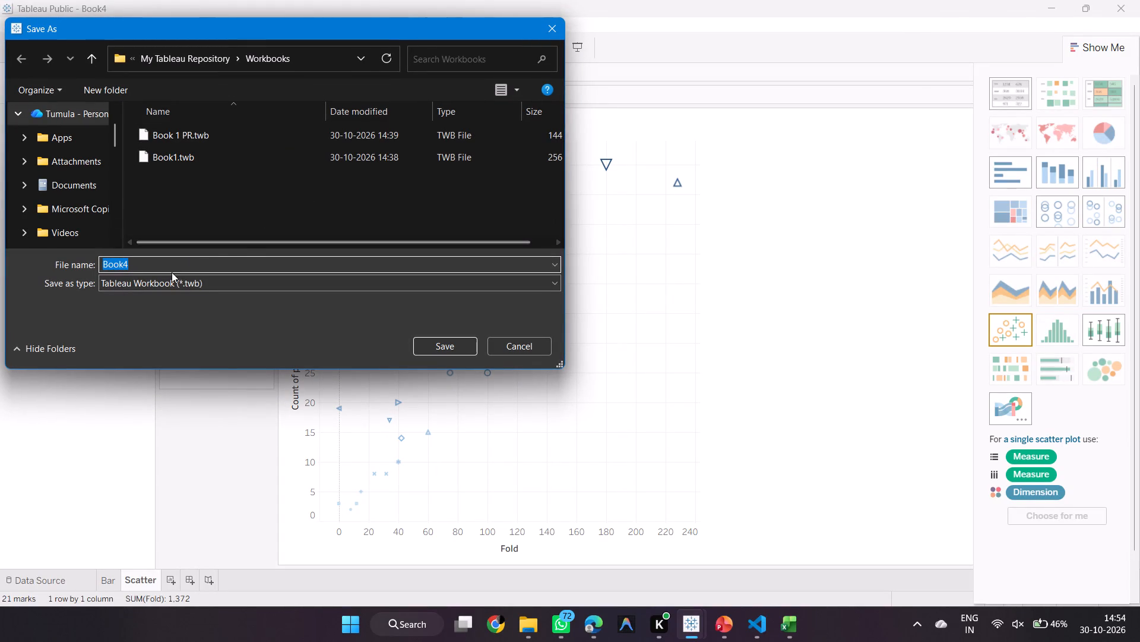
click(124, 262)
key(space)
key(Down)
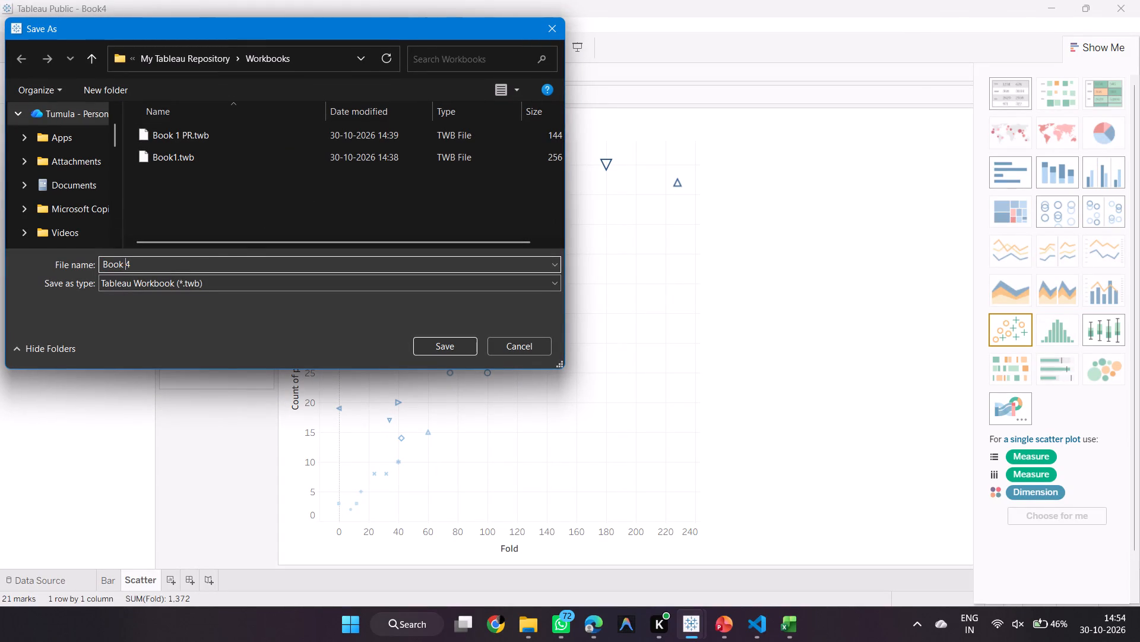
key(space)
key(Down)
key(Down)
key(Down)
key(Right)
key(Right)
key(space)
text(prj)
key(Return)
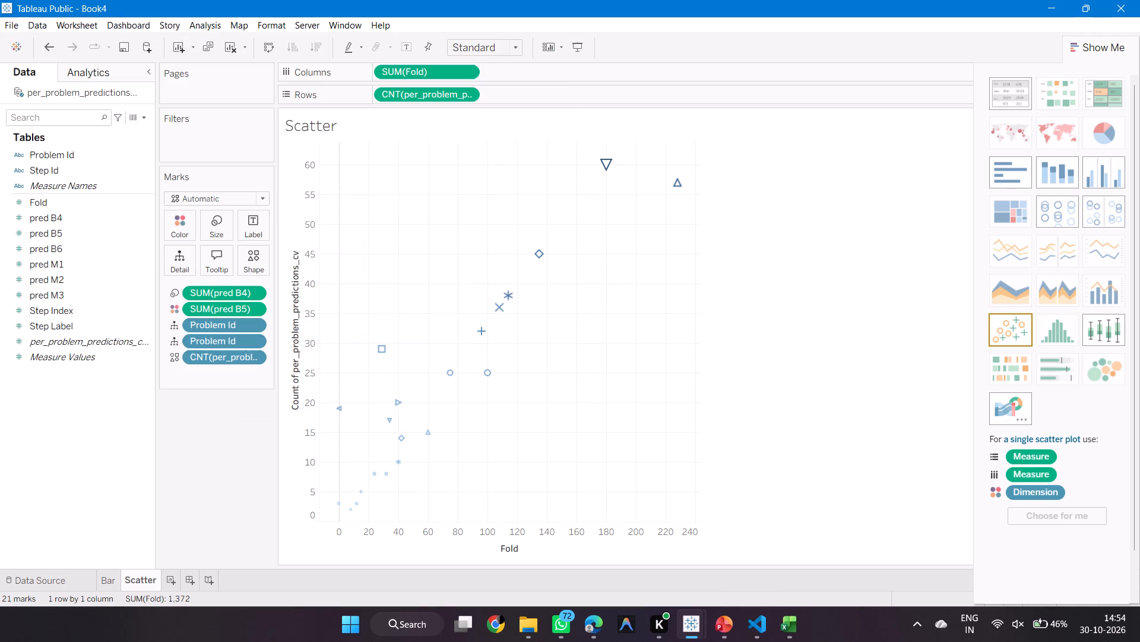
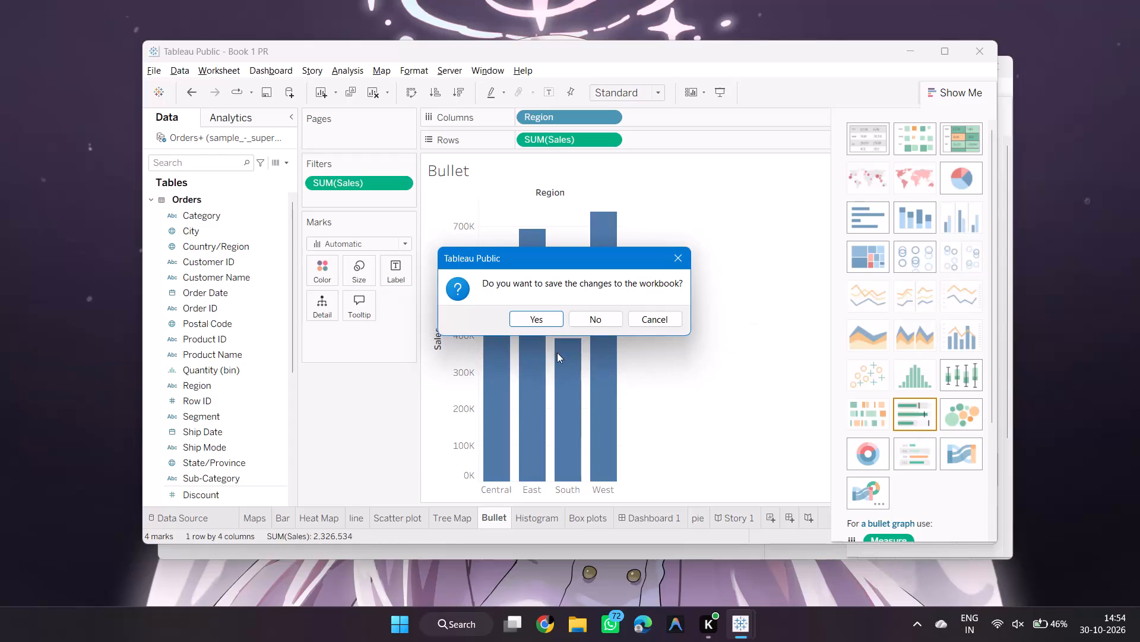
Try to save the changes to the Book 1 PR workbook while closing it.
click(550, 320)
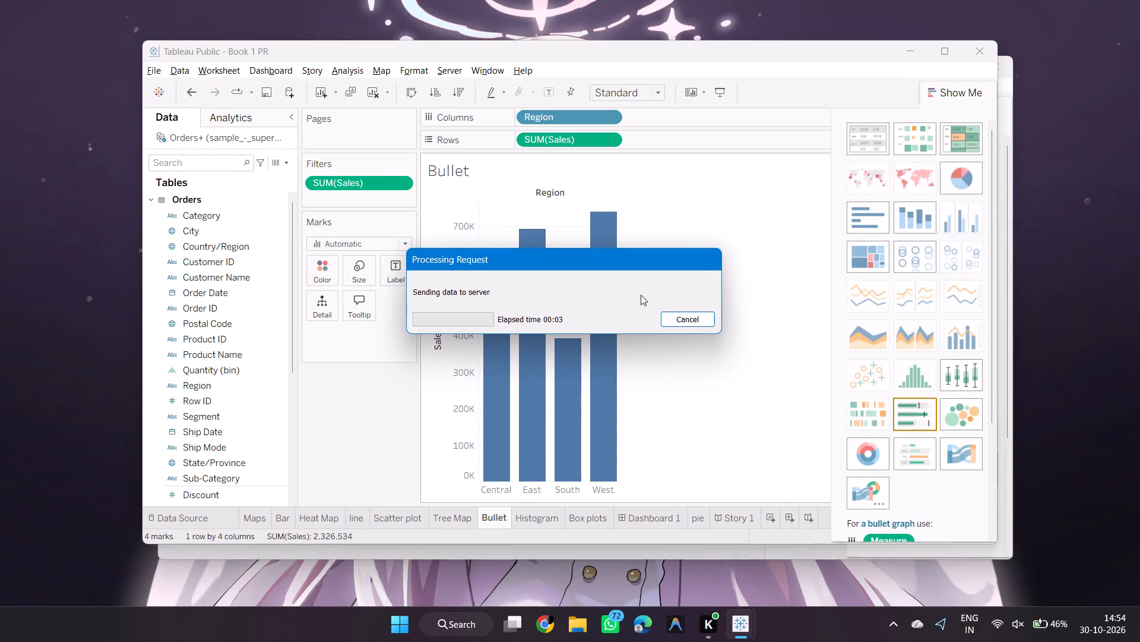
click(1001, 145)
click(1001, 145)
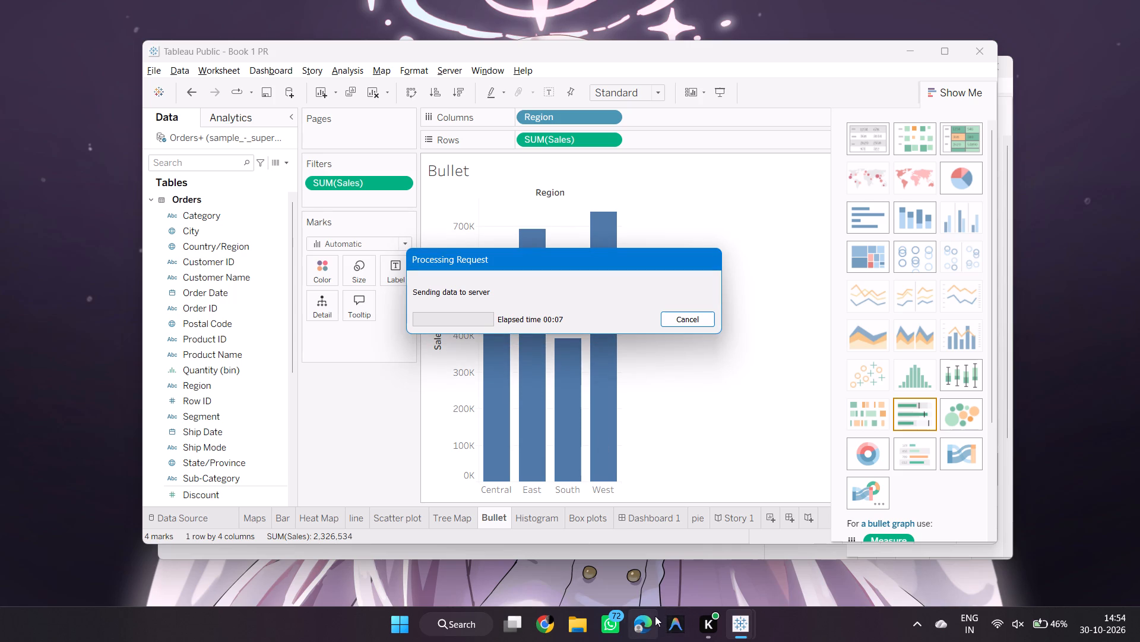
Switch to Visual Studio Code and look through the rows of per_problem_predictions_cv.csv from the end towards the header.
text(vs)
key(Return)
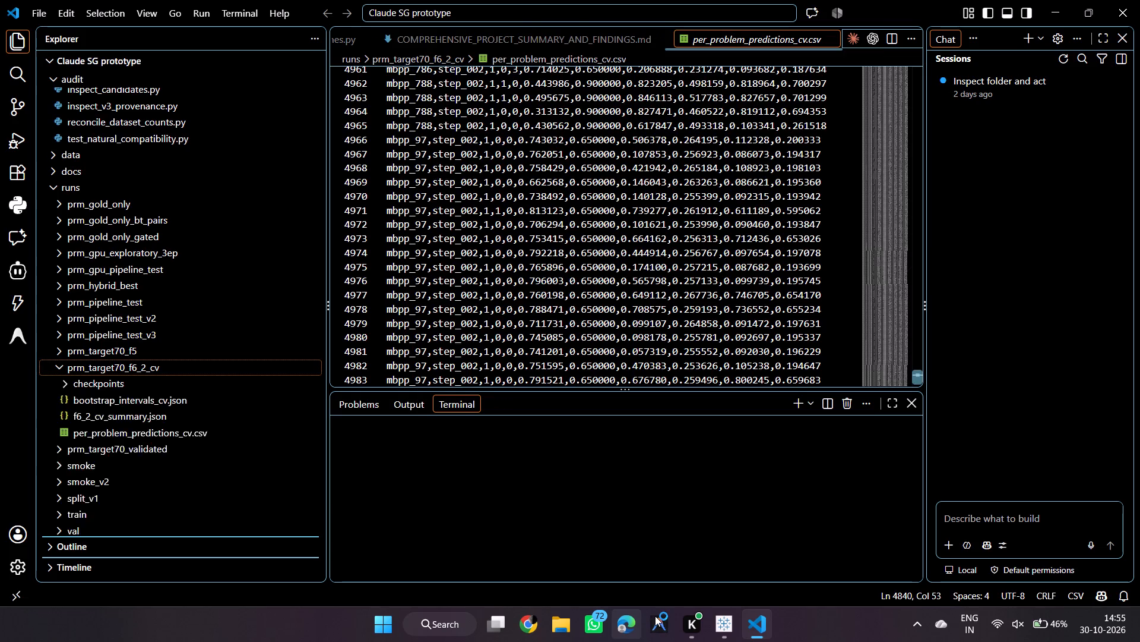
click(11, 339)
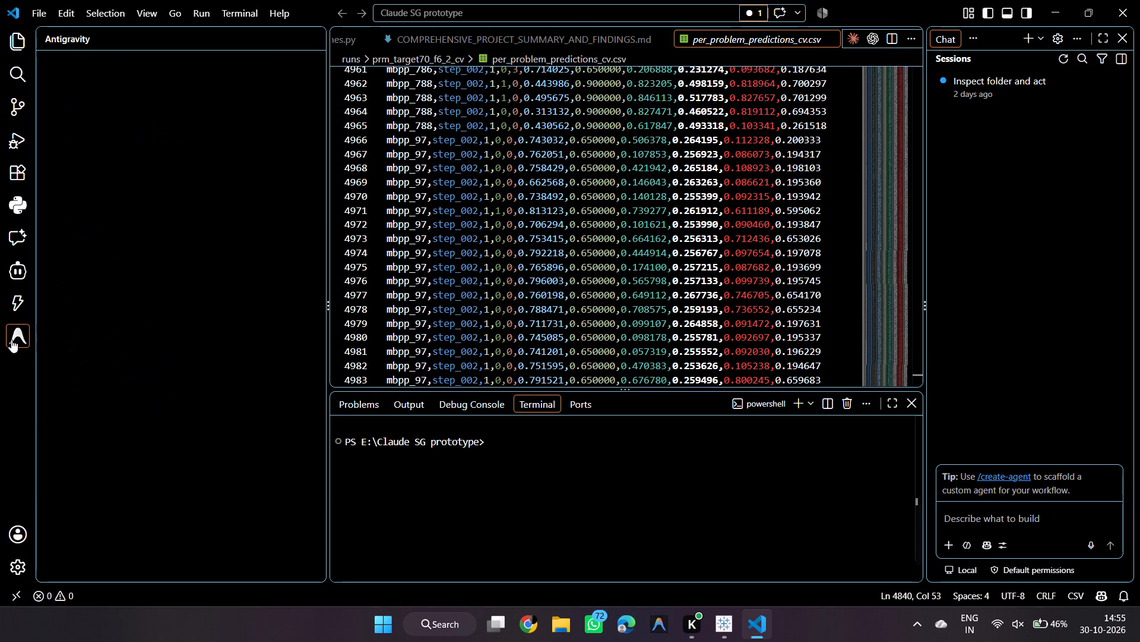
scroll(621, 243, down, 8)
scroll(621, 243, up, 20)
scroll(621, 243, up, 6)
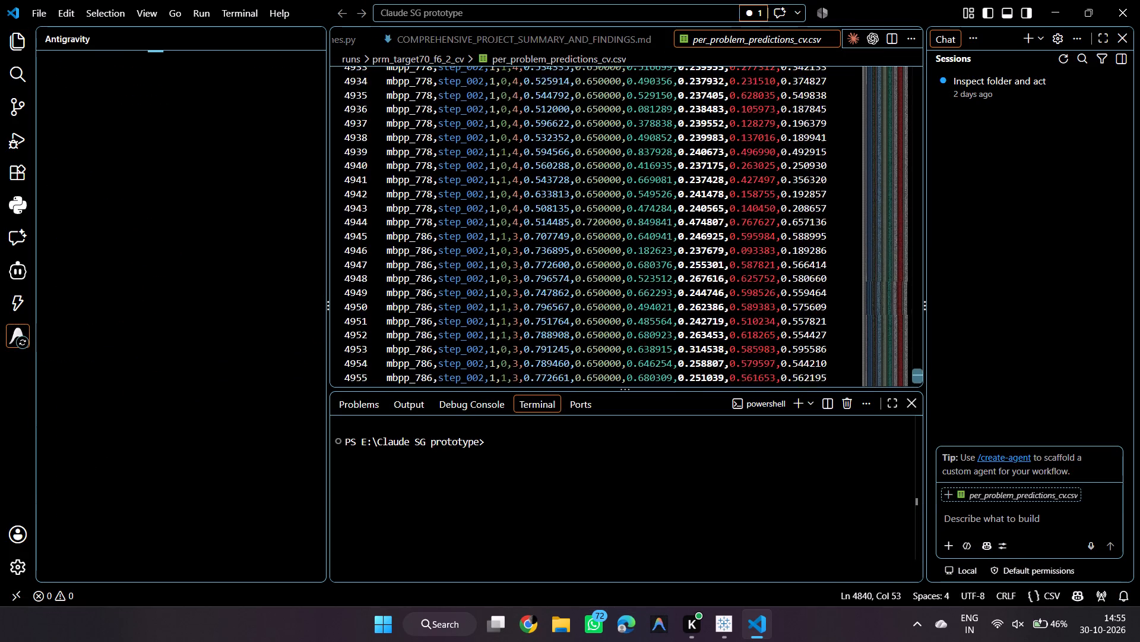
scroll(621, 243, up, 20)
scroll(621, 243, up, 20)
scroll(621, 243, up, 20)
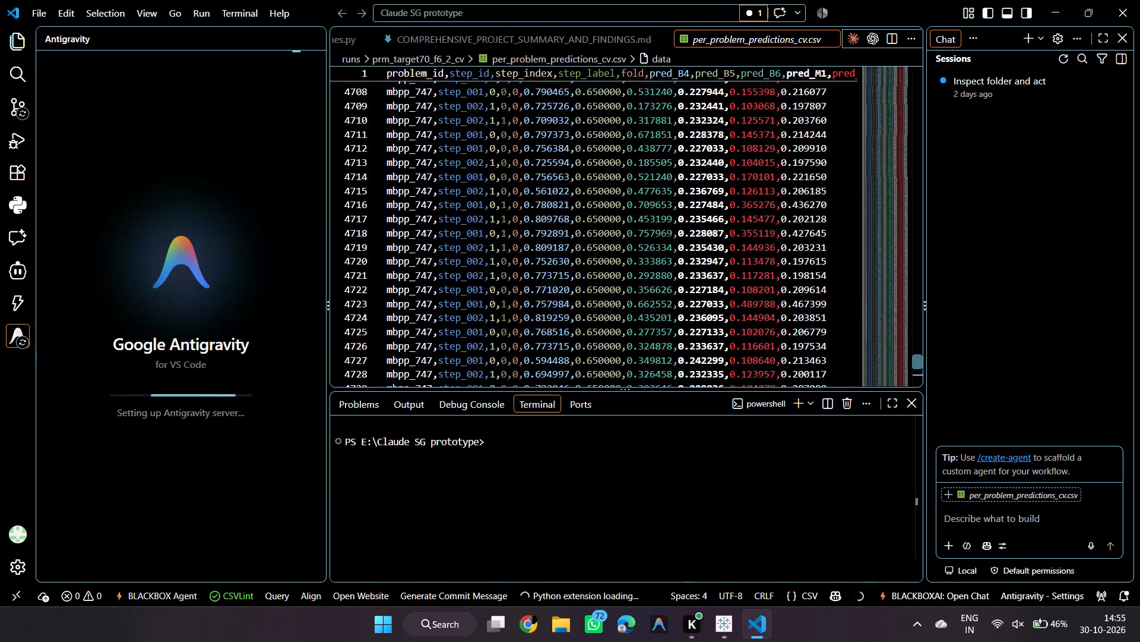
scroll(621, 243, up, 20)
scroll(621, 243, up, 20)
scroll(621, 243, up, 20)
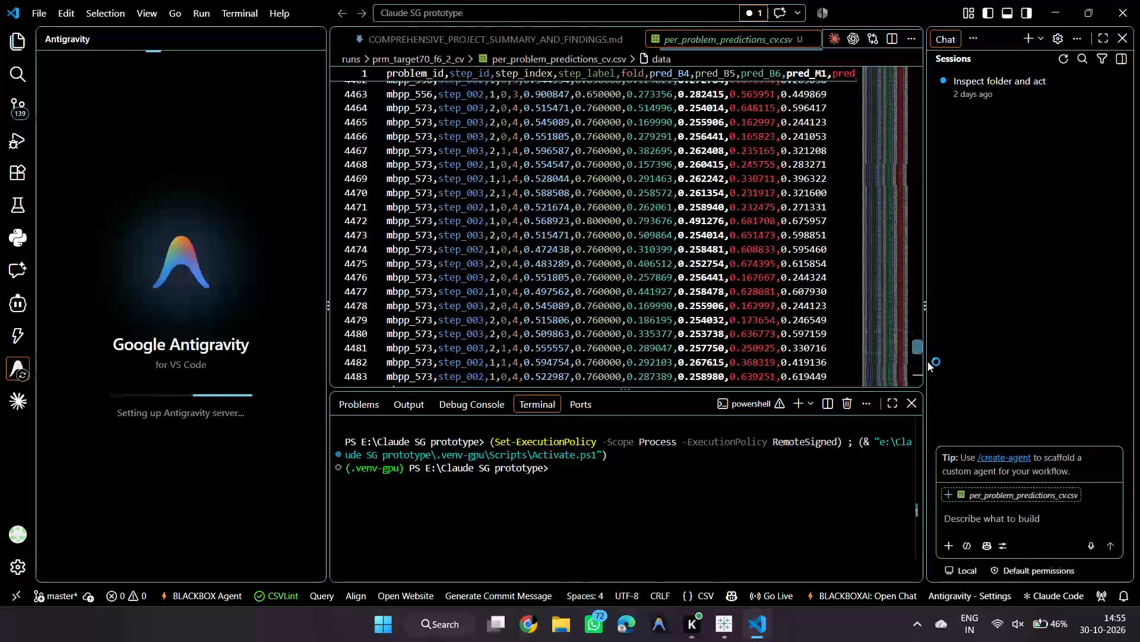
drag(917, 345, 901, 0)
scroll(711, 297, up, 4)
click(1049, 2)
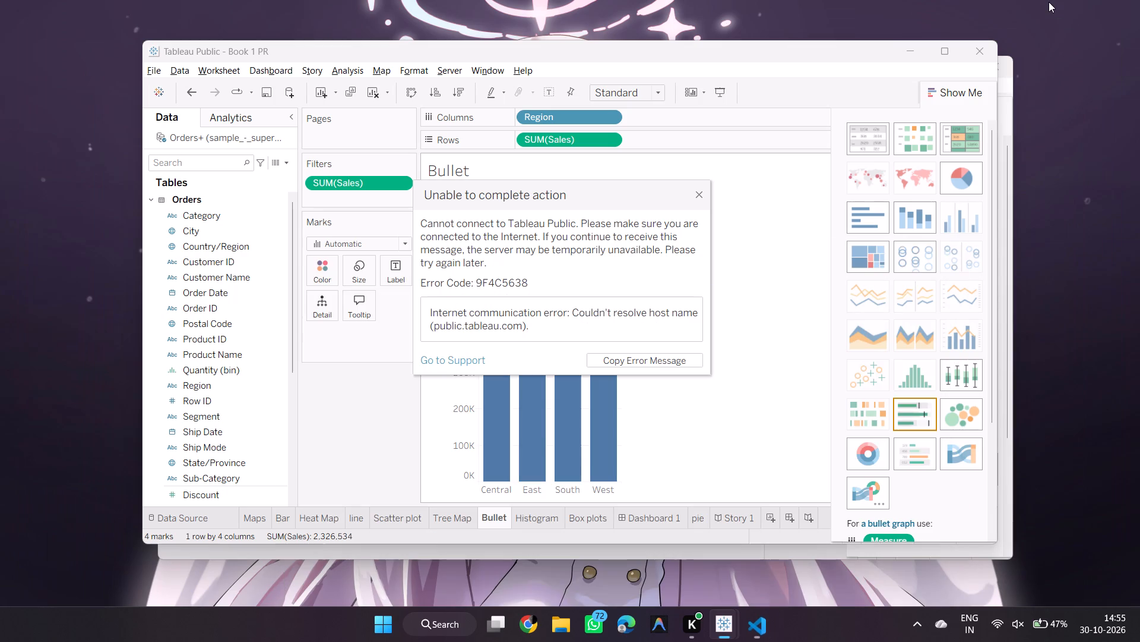
Return to Tableau Public and close the Book 1 PR workbook.
click(700, 194)
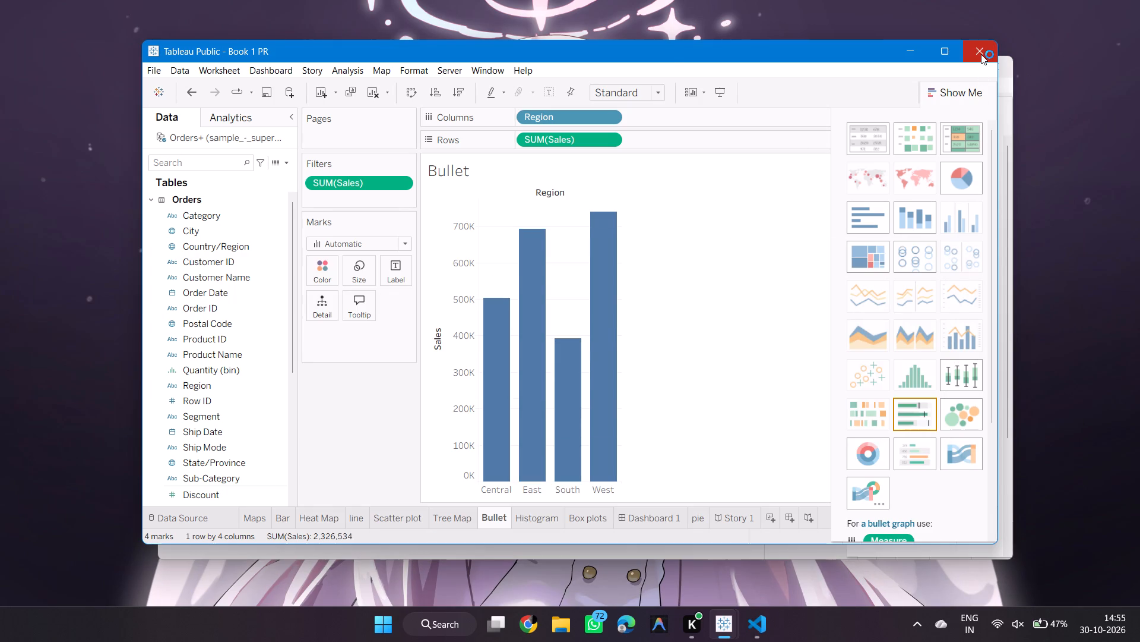
click(981, 54)
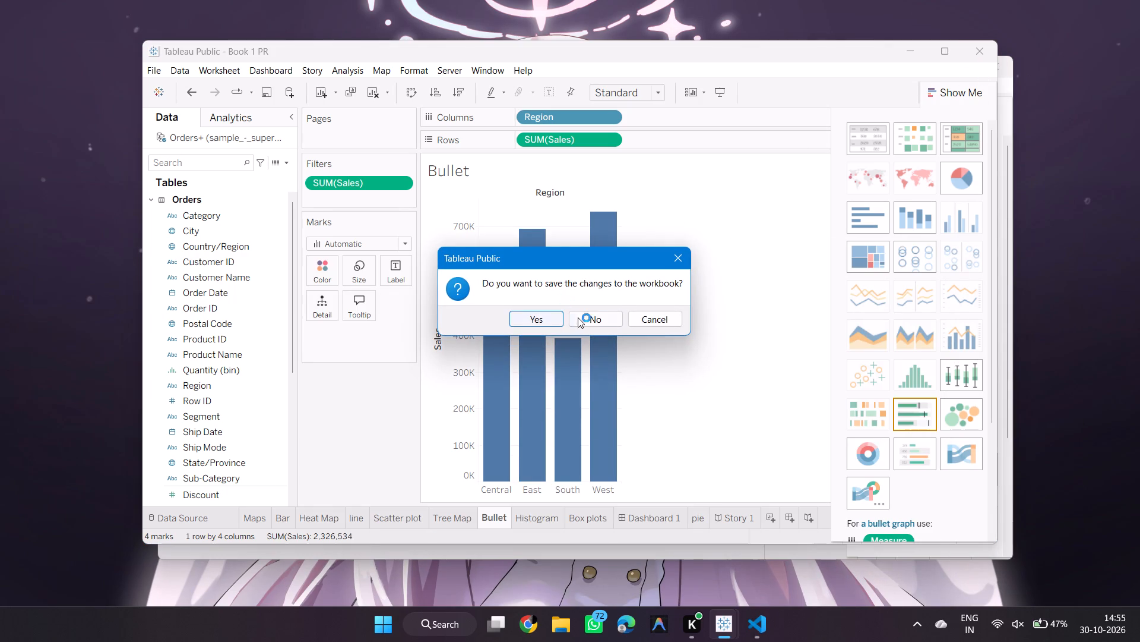